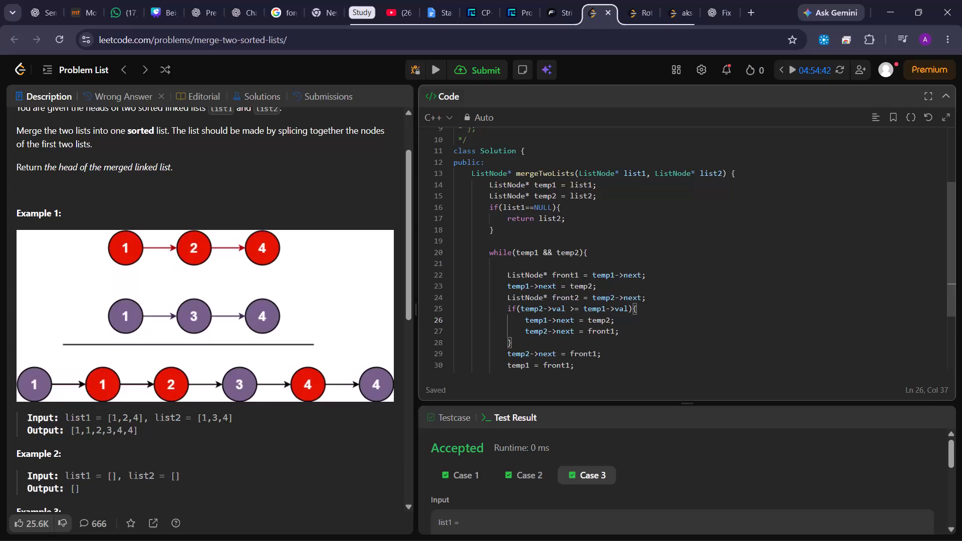
Add an empty else branch after the closing brace of the temp2->val >= temp1->val if block.
{"action": "left_click", "coordinate": [599, 341]}
{"action": "type", "text": "else"}
{"action": "key", "text": "shift+braceleft"}
{"action": "key", "text": "Return"}
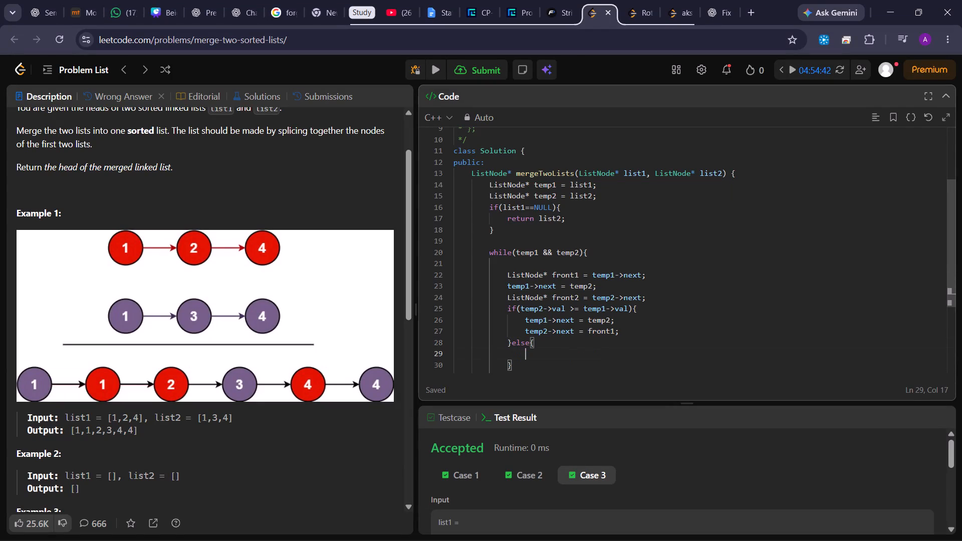
Delete the line temp1->next = temp2; that sits between the front1 and front2 declarations in the while loop.
{"action": "scroll", "coordinate": [599, 341], "scroll_direction": "down", "scroll_amount": 1}
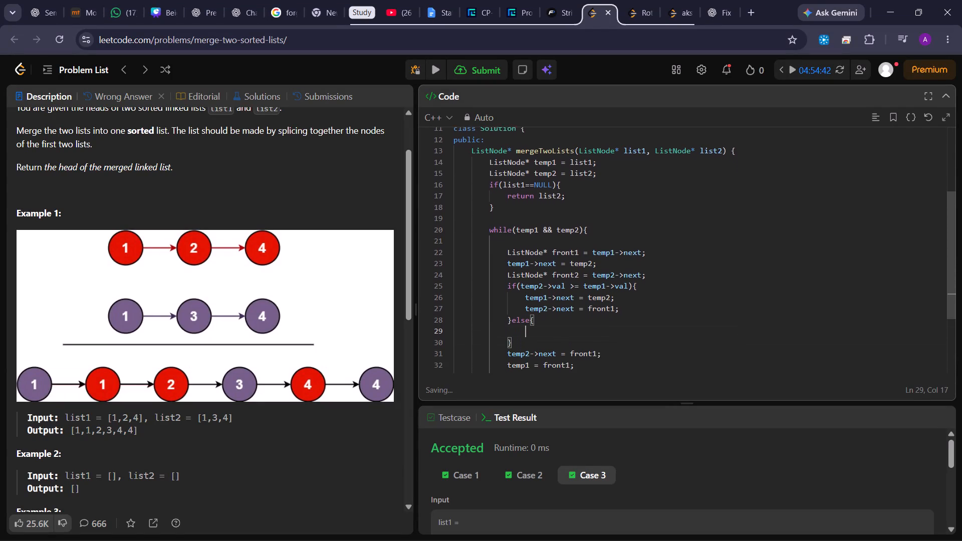
{"action": "scroll", "coordinate": [599, 341], "scroll_direction": "down", "scroll_amount": 1}
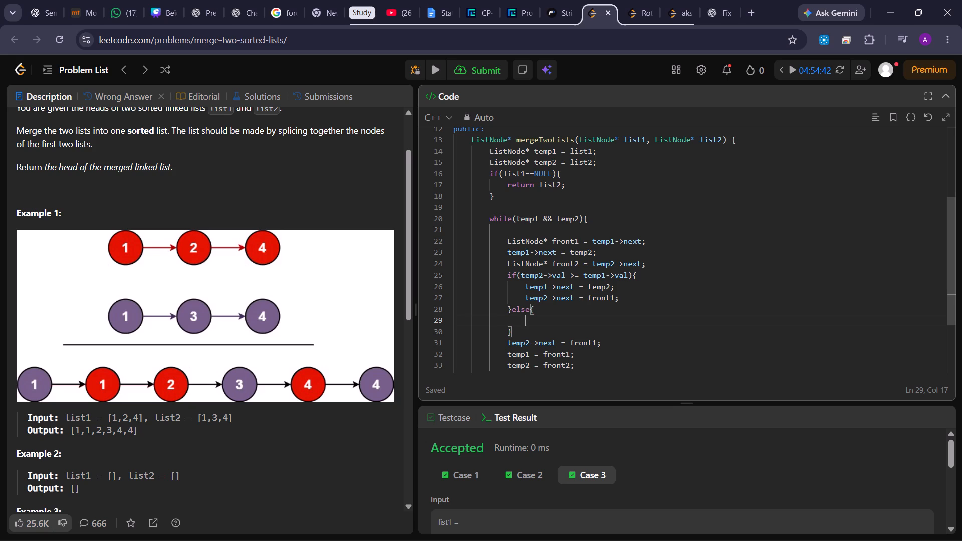
{"action": "left_click_drag", "start_coordinate": [504, 253], "coordinate": [600, 255]}
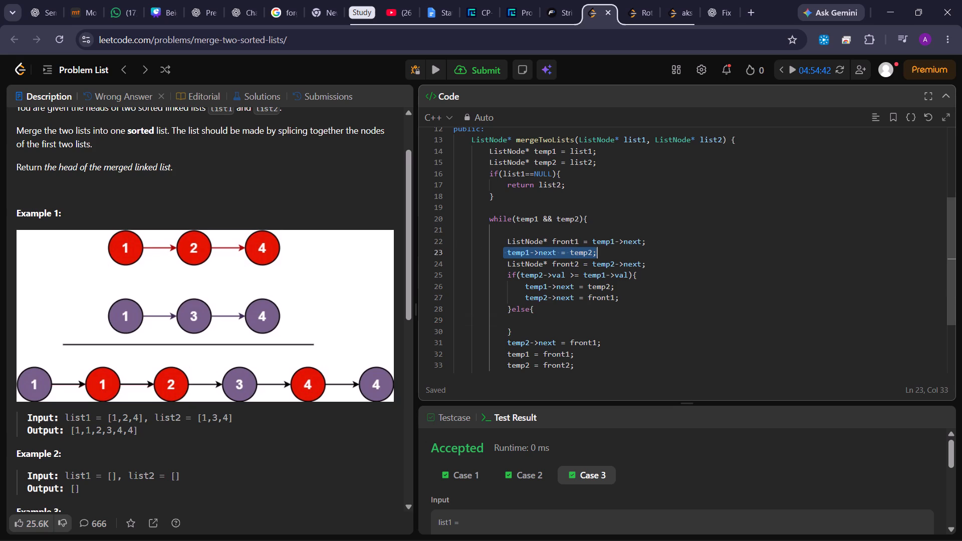
{"action": "key", "text": "BackSpace"}
{"action": "key", "text": "BackSpace"}
{"action": "key", "text": "BackSpace"}
{"action": "key", "text": "BackSpace"}
{"action": "key", "text": "BackSpace"}
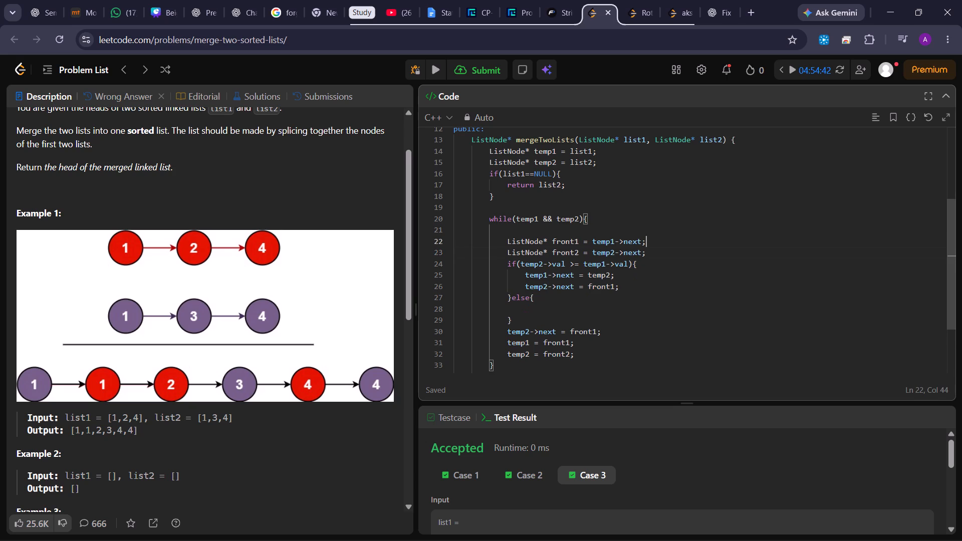
Write temp2->next = front2; inside the new else block.
{"action": "left_click", "coordinate": [545, 314]}
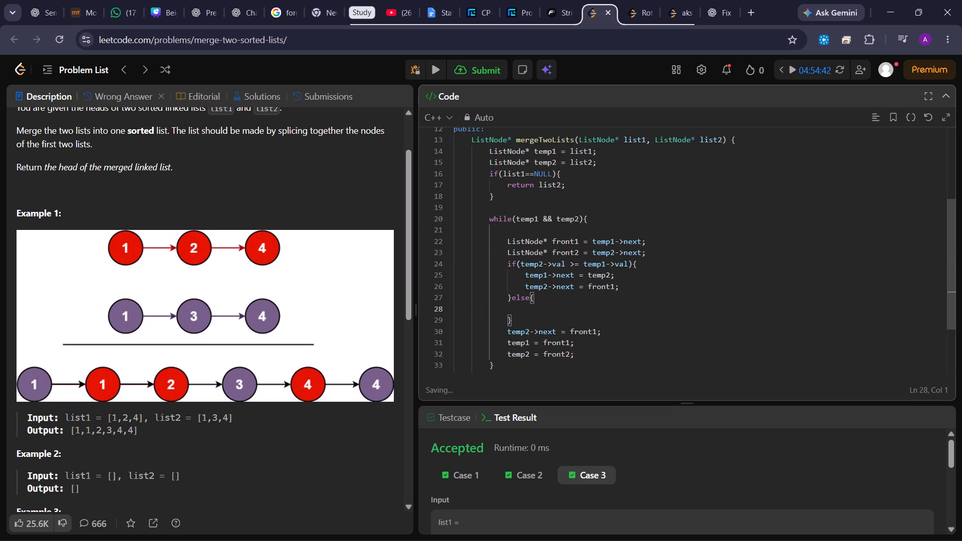
{"action": "key", "text": "Tab"}
{"action": "type", "text": "temp2->next = front"}
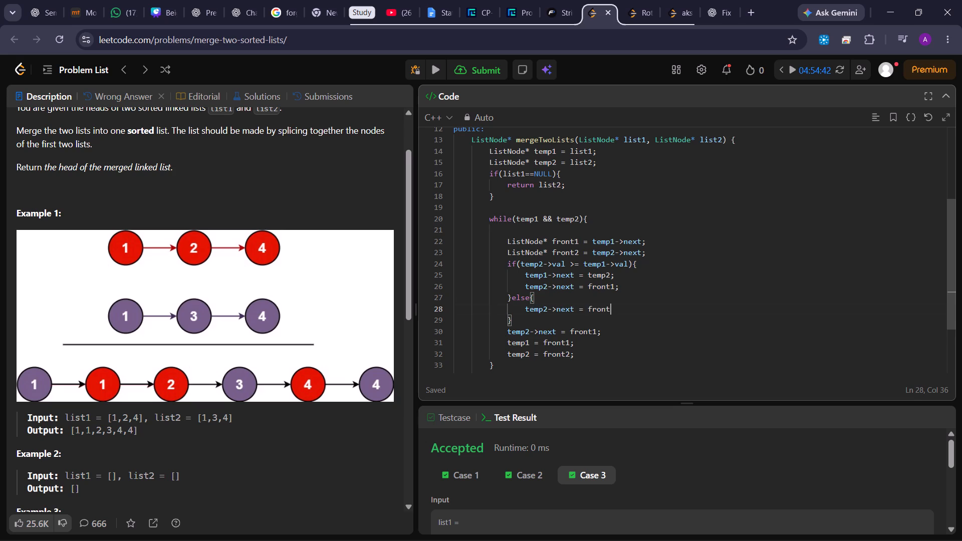
{"action": "type", "text": "2;"}
Switch to the Canva presentation and enlarge slide 9's bullet text to about size 28.6, fitting its box to the beige panel.
{"action": "left_click", "coordinate": [150, 2]}
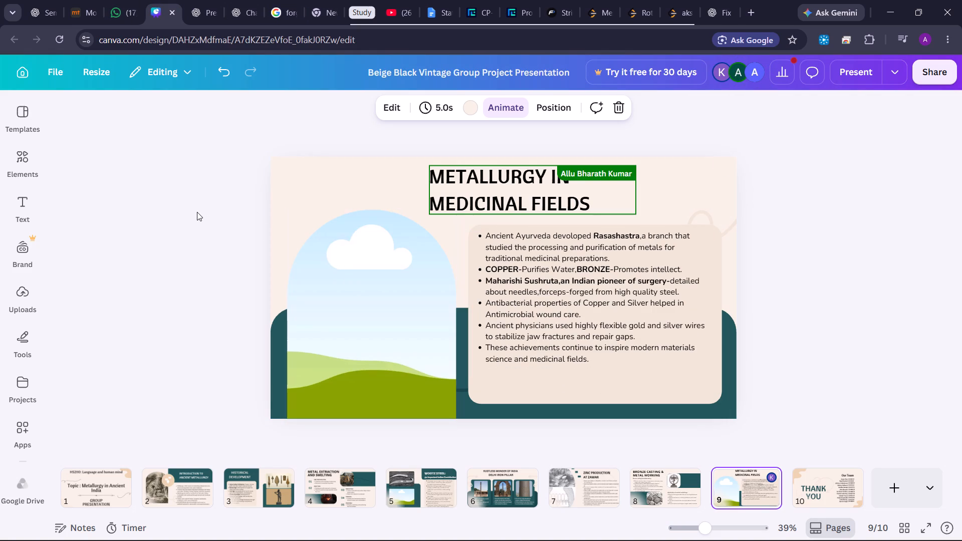
{"action": "left_click", "coordinate": [197, 211]}
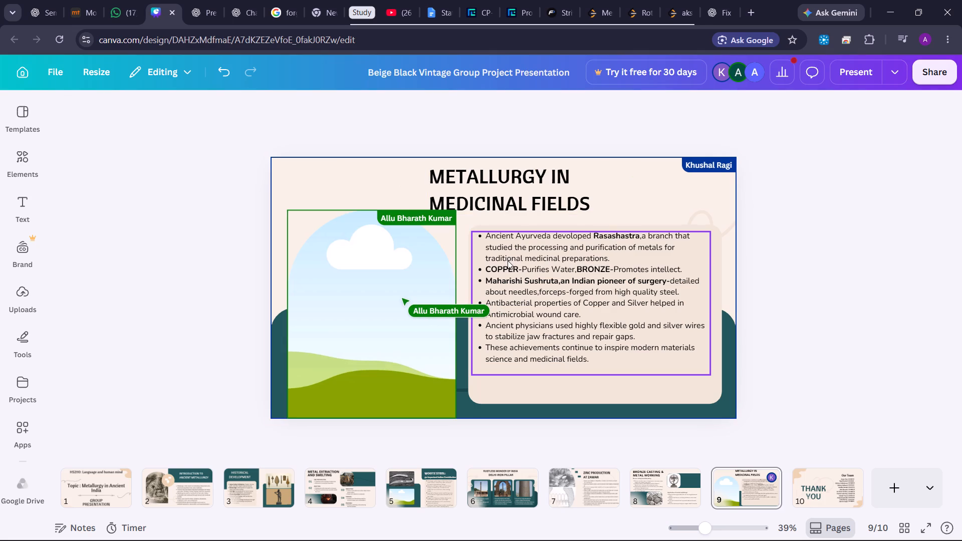
{"action": "left_click", "coordinate": [508, 280]}
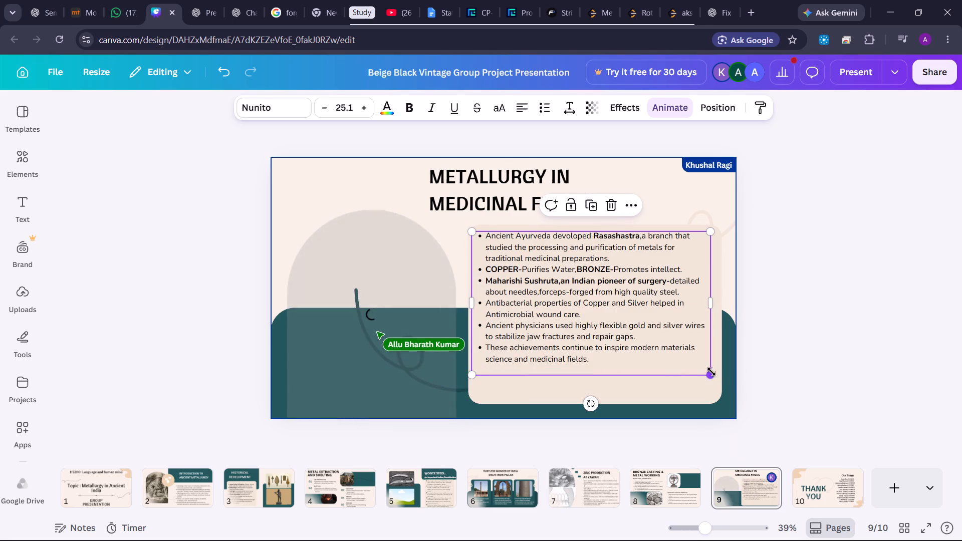
{"action": "left_click_drag", "start_coordinate": [711, 372], "coordinate": [730, 399]}
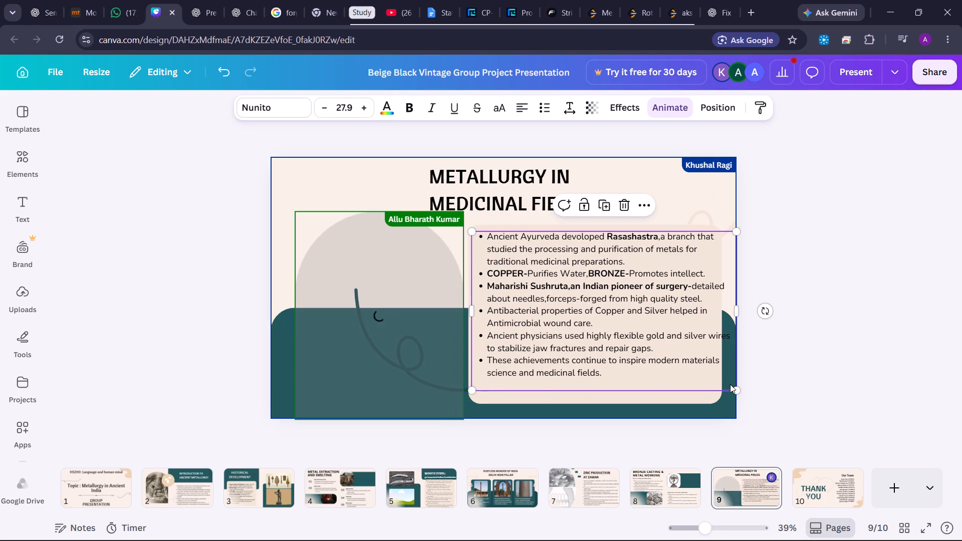
{"action": "left_click_drag", "start_coordinate": [734, 387], "coordinate": [746, 396]}
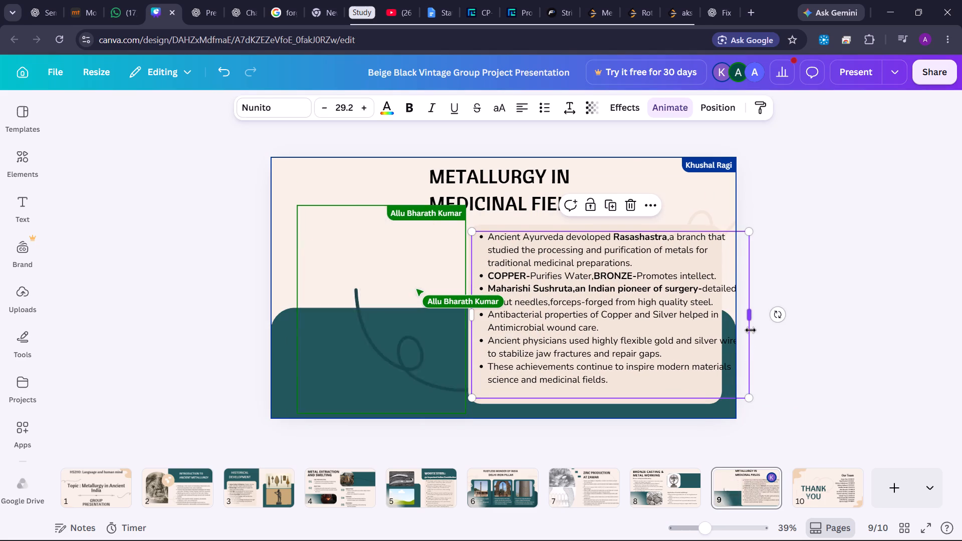
{"action": "left_click_drag", "start_coordinate": [752, 323], "coordinate": [725, 323]}
{"action": "left_click_drag", "start_coordinate": [727, 409], "coordinate": [722, 401]}
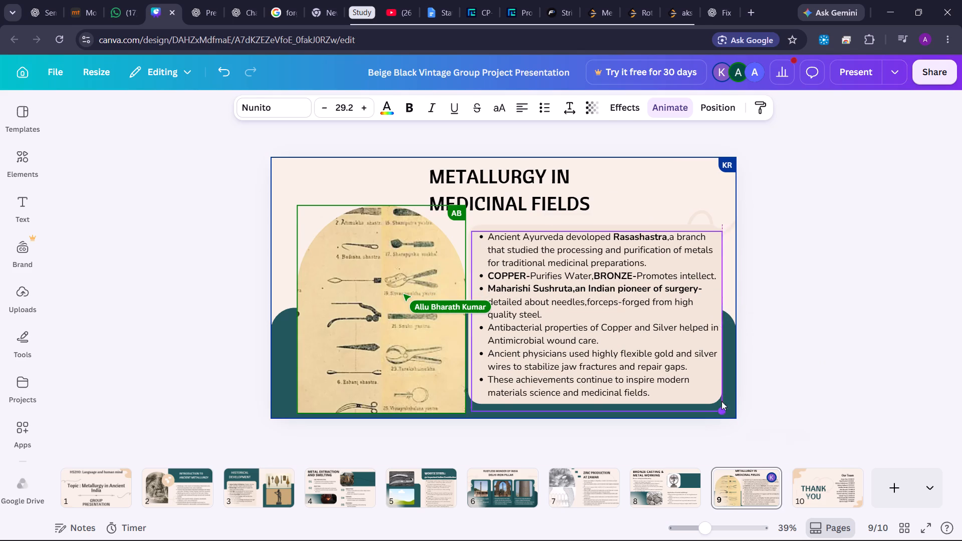
{"action": "left_click_drag", "start_coordinate": [722, 401], "coordinate": [722, 403]}
{"action": "left_click", "coordinate": [797, 366]}
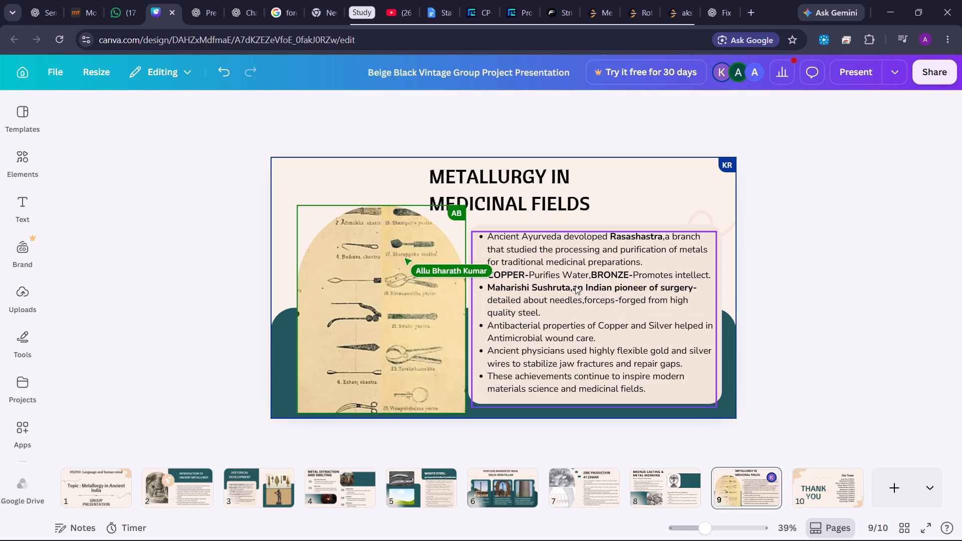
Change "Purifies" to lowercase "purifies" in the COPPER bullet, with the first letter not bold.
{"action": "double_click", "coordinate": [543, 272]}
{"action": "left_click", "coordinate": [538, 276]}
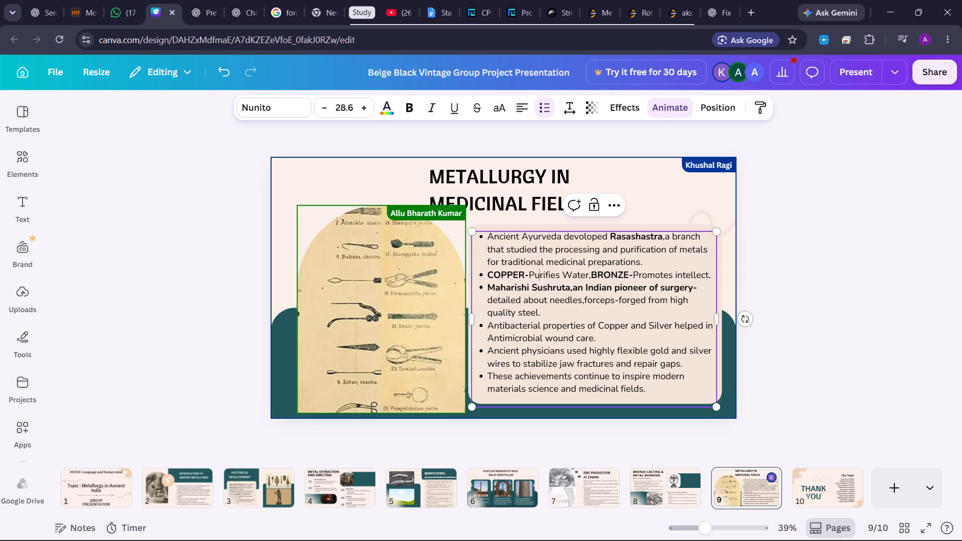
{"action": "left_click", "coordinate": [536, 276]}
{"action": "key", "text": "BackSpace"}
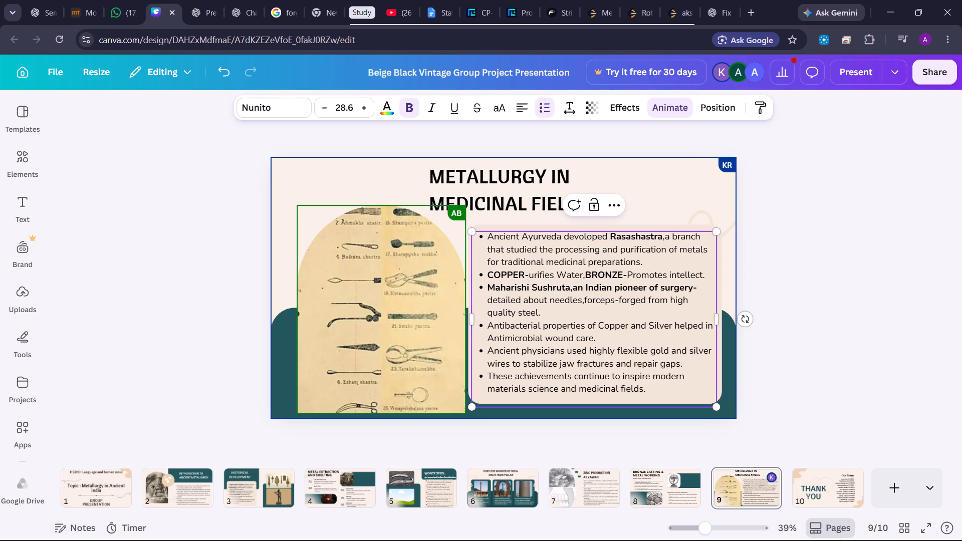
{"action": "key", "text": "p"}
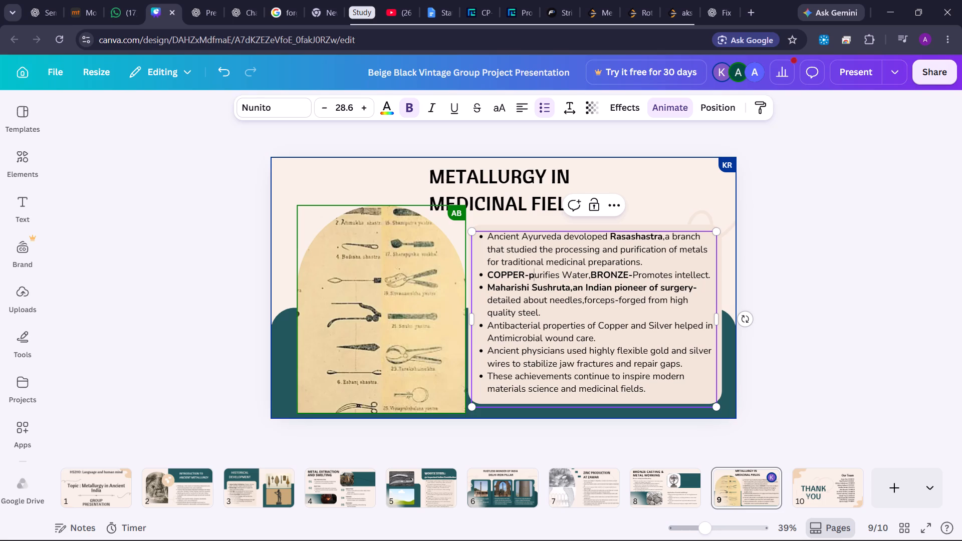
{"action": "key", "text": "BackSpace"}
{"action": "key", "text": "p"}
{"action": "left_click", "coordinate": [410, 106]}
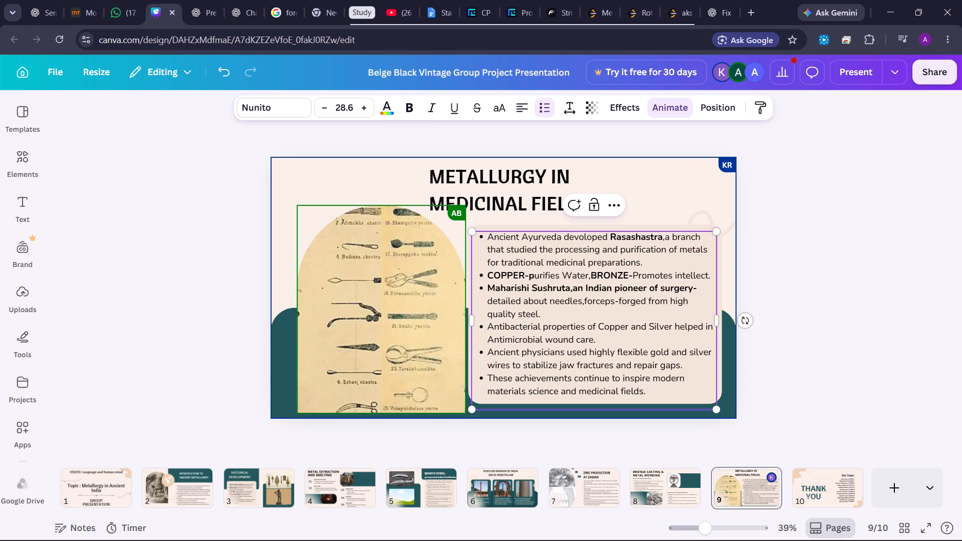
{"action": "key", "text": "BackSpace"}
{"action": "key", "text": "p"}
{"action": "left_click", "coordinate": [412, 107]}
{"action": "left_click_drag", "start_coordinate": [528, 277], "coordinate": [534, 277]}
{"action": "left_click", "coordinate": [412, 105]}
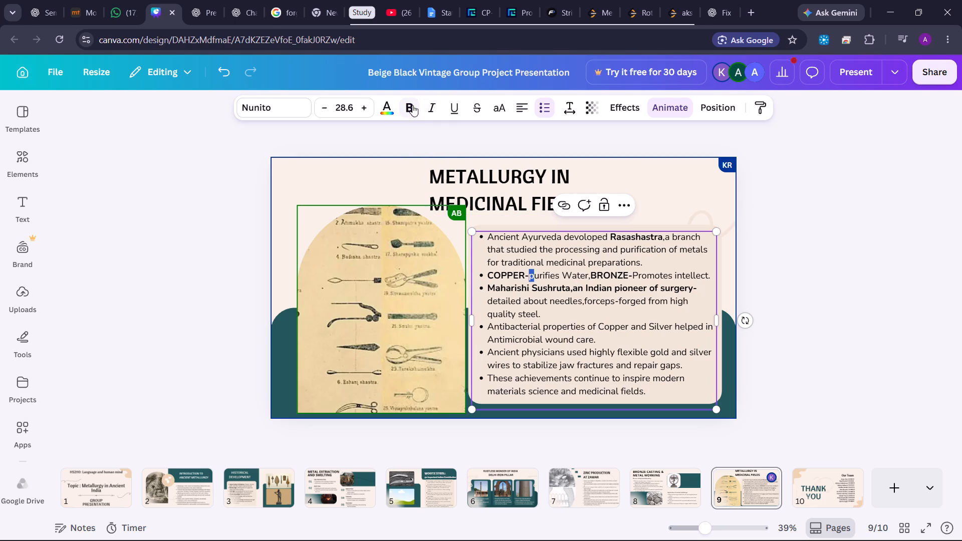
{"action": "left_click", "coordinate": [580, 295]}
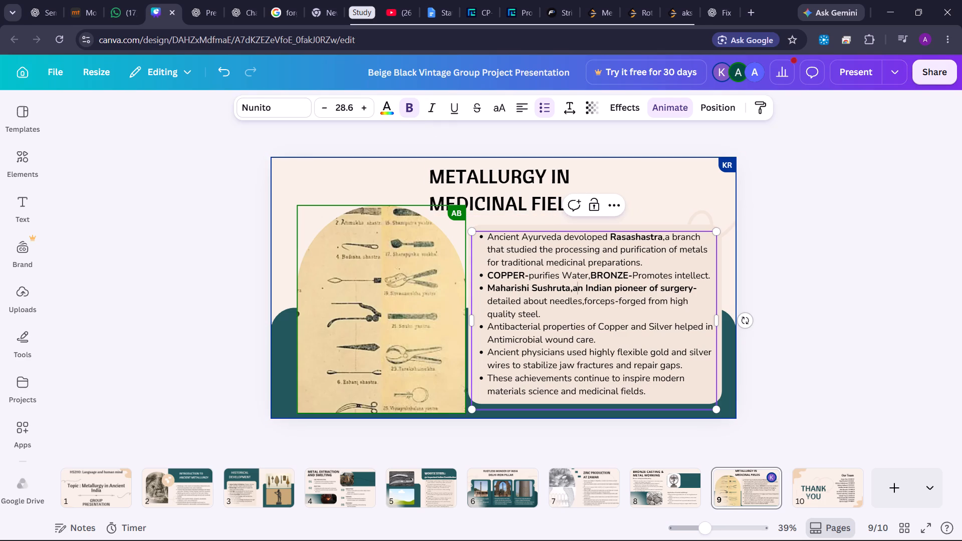
Change "Water" to lowercase "water" in the COPPER bullet and add a space between the comma and "BRONZE".
{"action": "left_click", "coordinate": [570, 276]}
{"action": "key", "text": "BackSpace"}
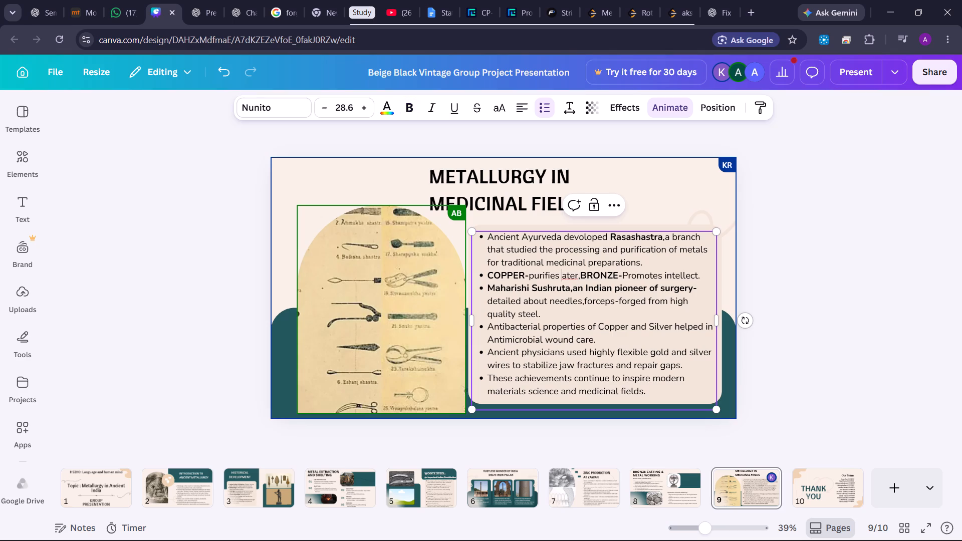
{"action": "key", "text": "w"}
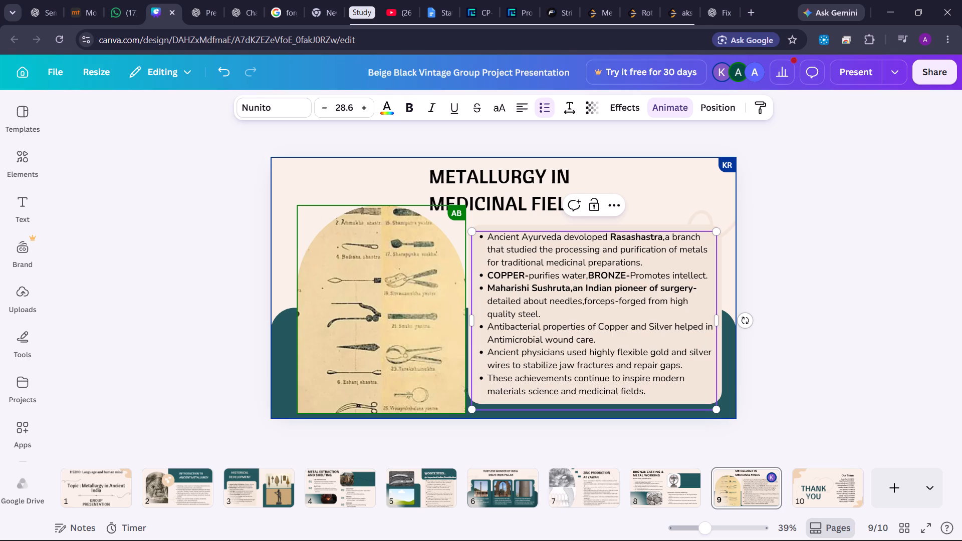
{"action": "left_click", "coordinate": [587, 277]}
{"action": "key", "text": "space"}
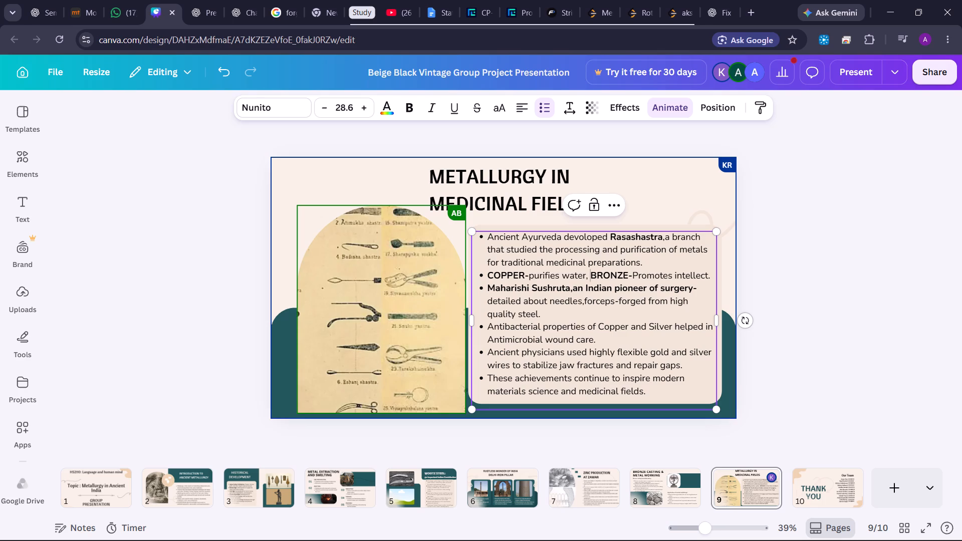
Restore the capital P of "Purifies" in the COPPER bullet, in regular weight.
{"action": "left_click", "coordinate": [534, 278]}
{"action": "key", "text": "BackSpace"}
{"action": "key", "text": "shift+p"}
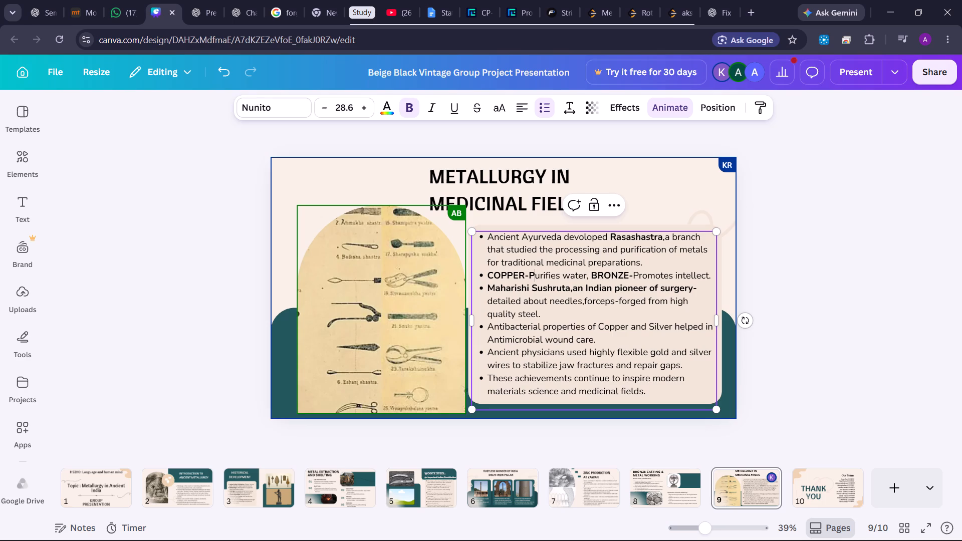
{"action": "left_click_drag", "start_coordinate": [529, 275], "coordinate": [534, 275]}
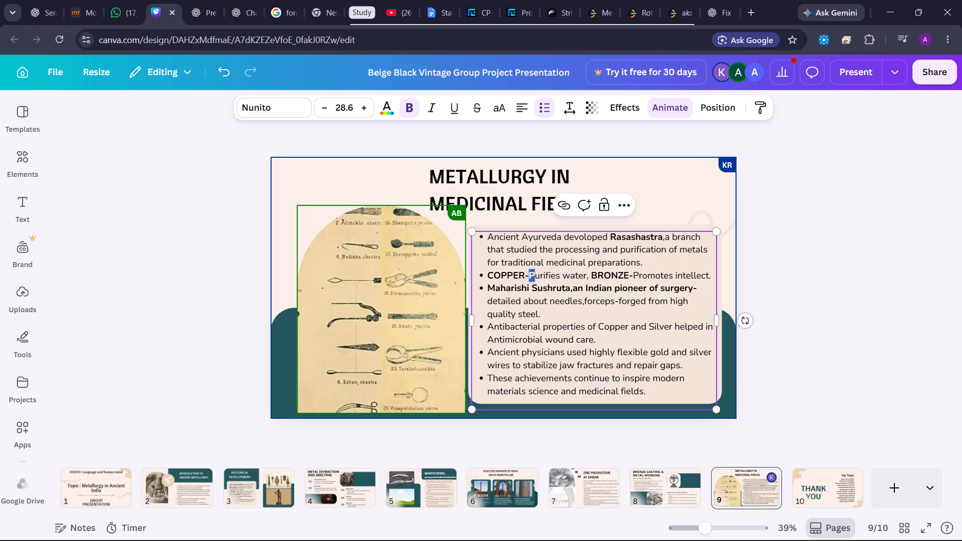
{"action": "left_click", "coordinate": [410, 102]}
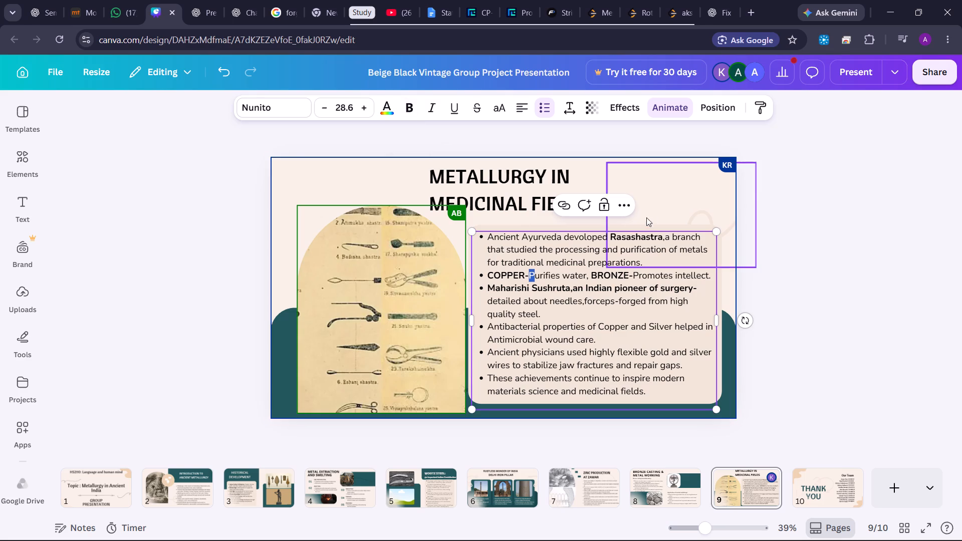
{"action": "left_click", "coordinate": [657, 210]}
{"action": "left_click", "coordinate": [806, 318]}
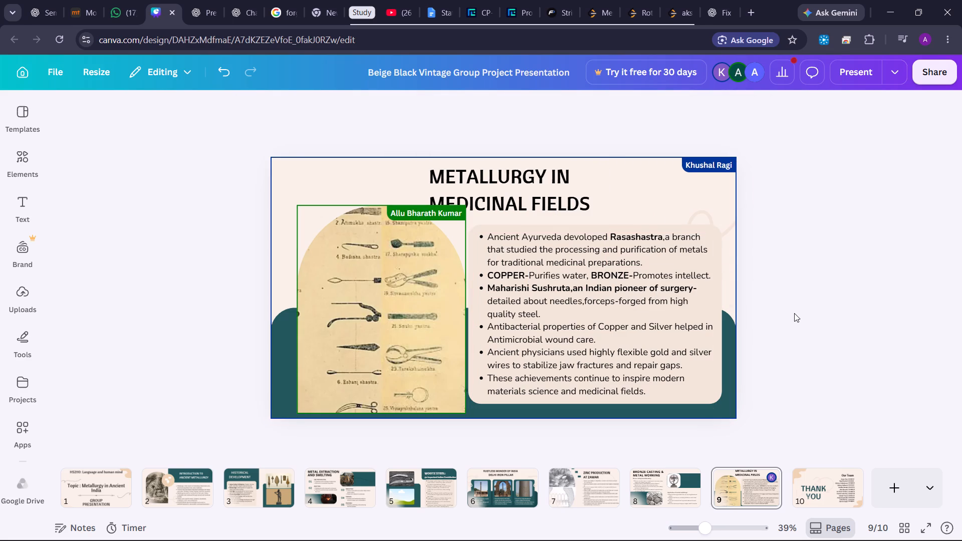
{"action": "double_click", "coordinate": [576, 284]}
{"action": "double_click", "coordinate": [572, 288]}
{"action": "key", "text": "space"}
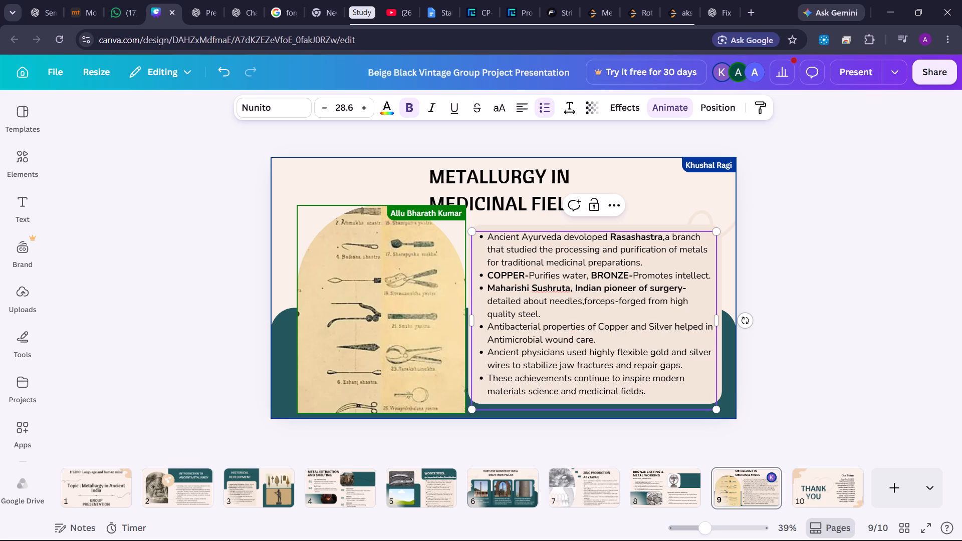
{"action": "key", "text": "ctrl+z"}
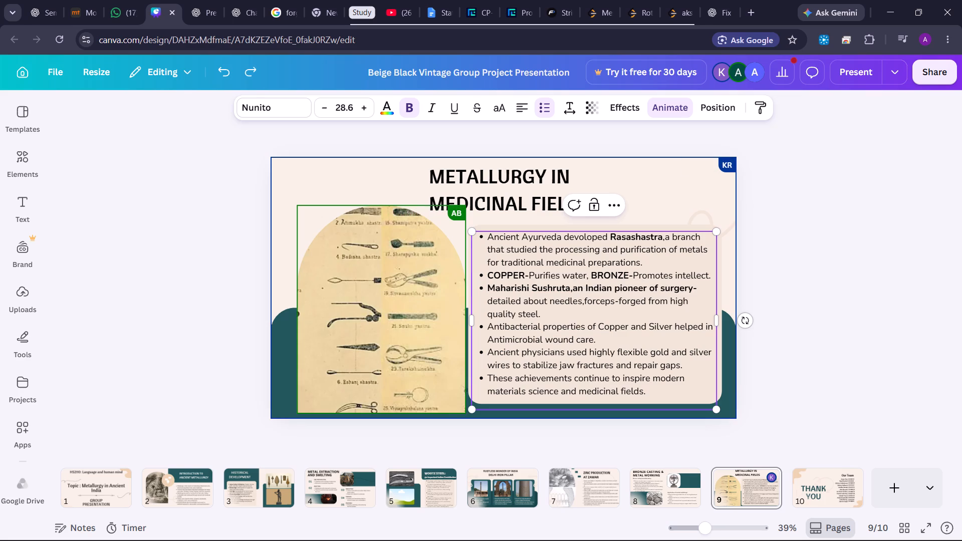
In the Maharishi Sushruta bullet, add a space before "an" and replace the hyphen after "surgery" with a comma and a space.
{"action": "left_click", "coordinate": [572, 289]}
{"action": "key", "text": "space"}
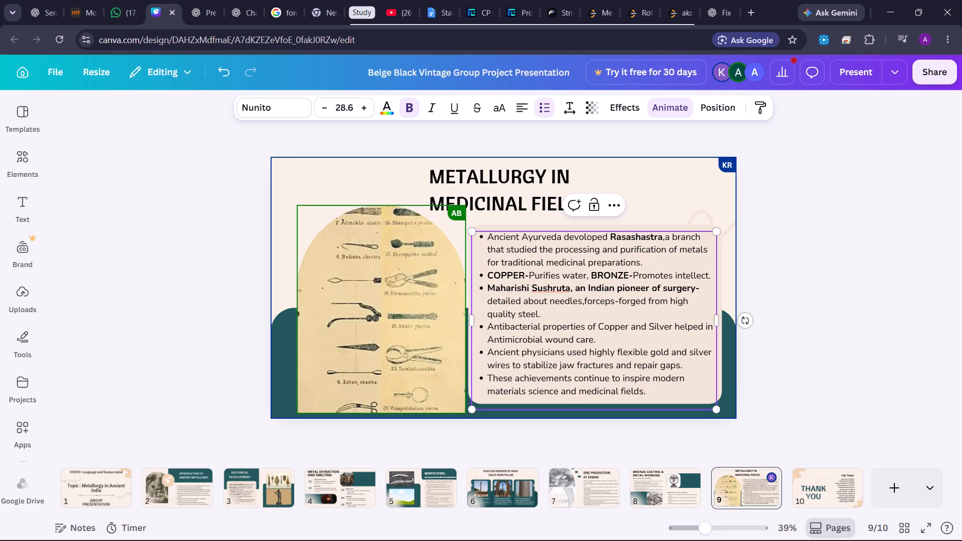
{"action": "left_click", "coordinate": [698, 292]}
{"action": "key", "text": "BackSpace"}
{"action": "key", "text": "comma"}
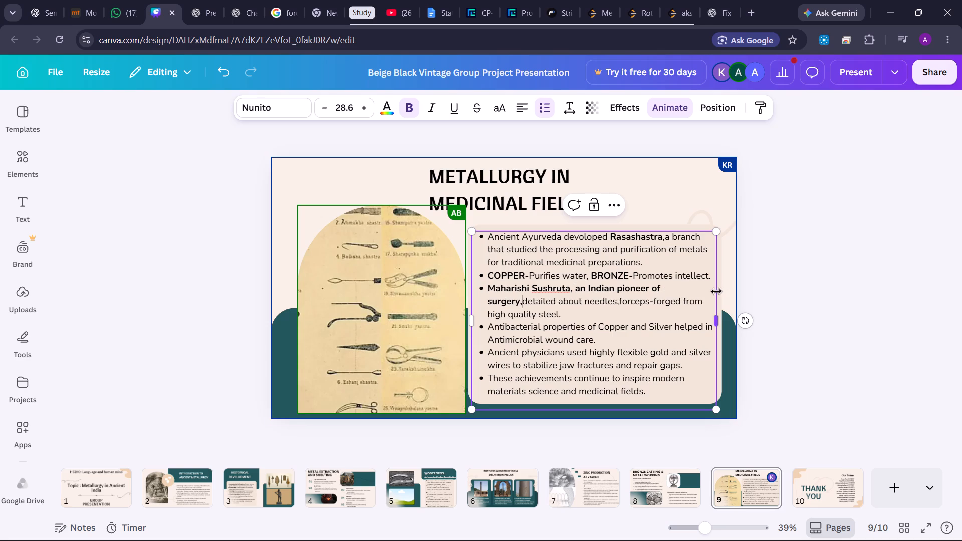
{"action": "key", "text": "space"}
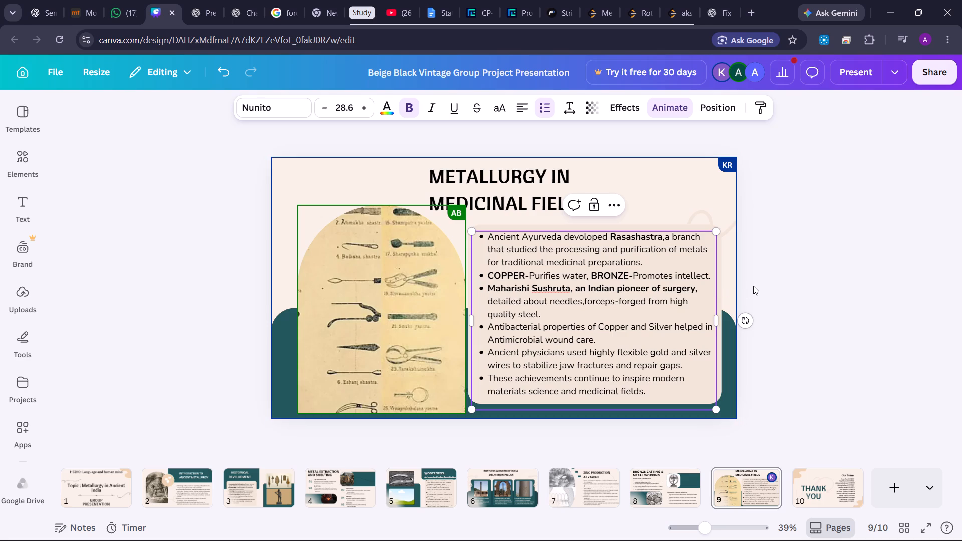
{"action": "left_click", "coordinate": [753, 286]}
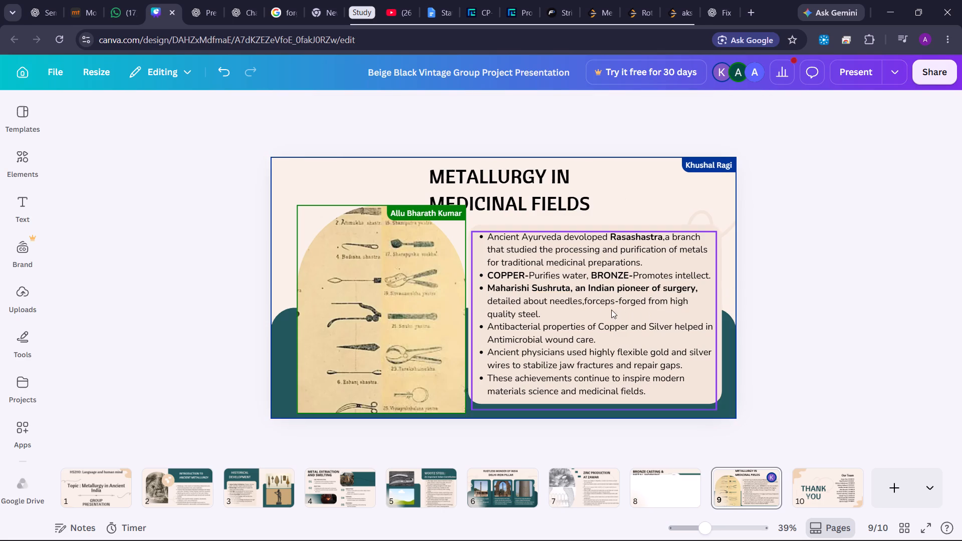
Add a space between the comma after "needles" and "forceps" in the Maharishi Sushruta bullet.
{"action": "double_click", "coordinate": [600, 309]}
{"action": "left_click", "coordinate": [586, 301]}
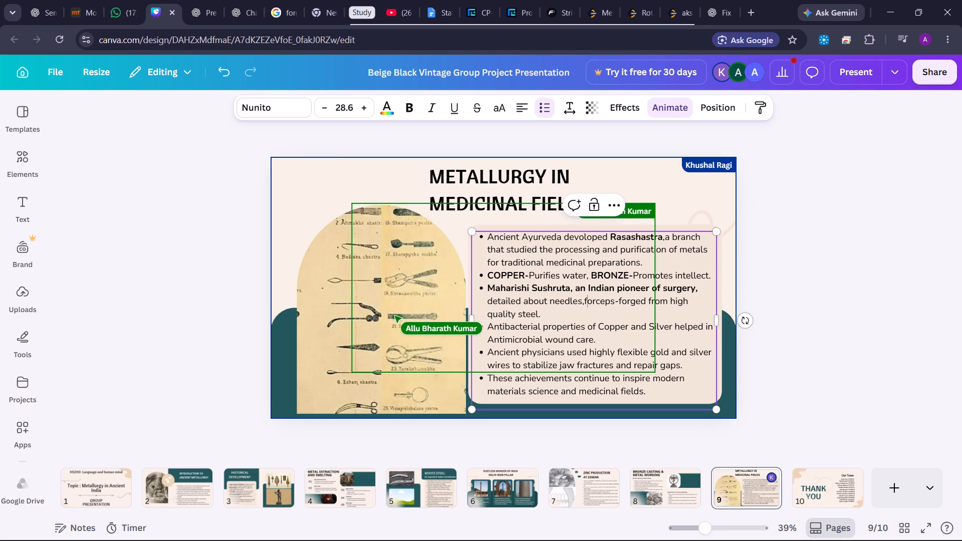
{"action": "left_click", "coordinate": [586, 301]}
{"action": "key", "text": "Left"}
{"action": "key", "text": "space"}
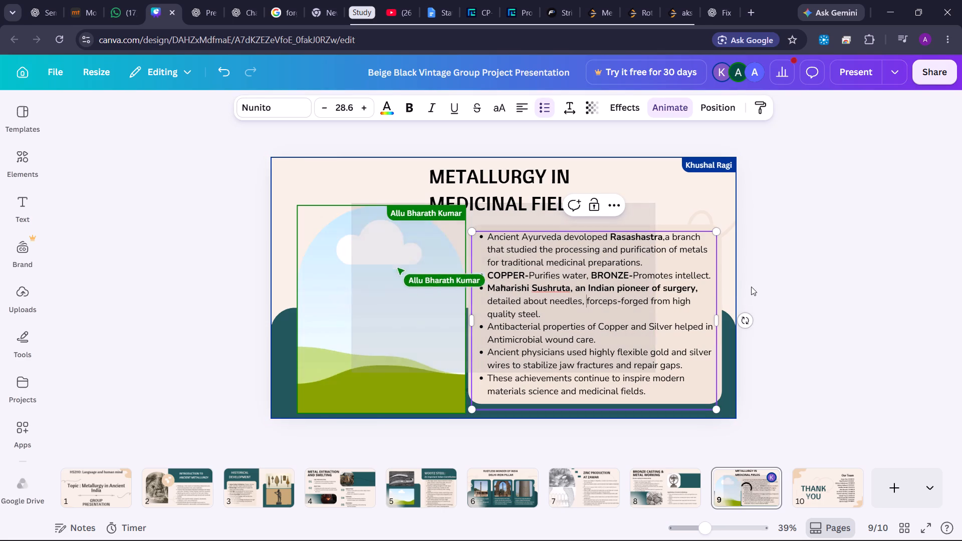
{"action": "left_click", "coordinate": [764, 284]}
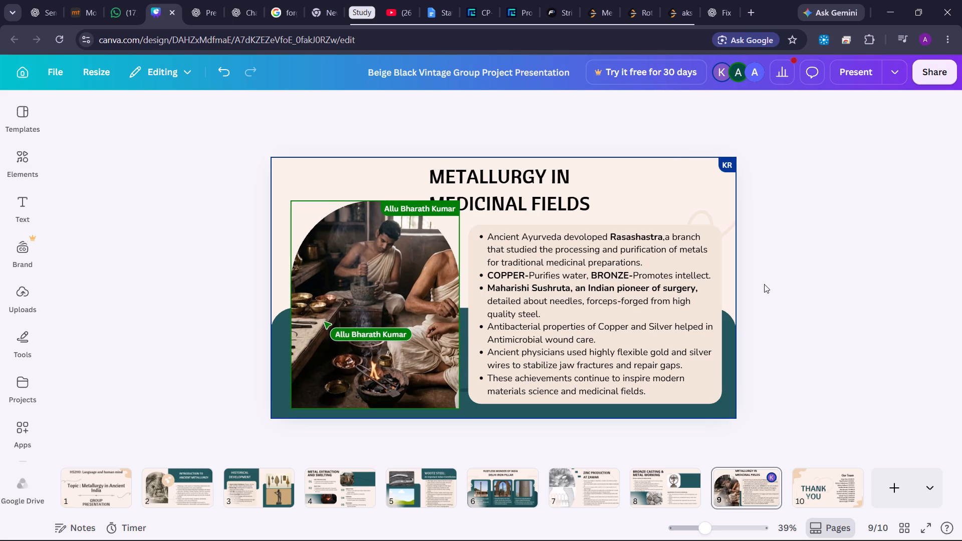
Detach the photo from slide 9's arched frame, crop its left side, and put it back in the frame with the older seated man showing.
{"action": "left_click", "coordinate": [358, 285]}
{"action": "right_click", "coordinate": [358, 285]}
{"action": "left_click", "coordinate": [433, 457]}
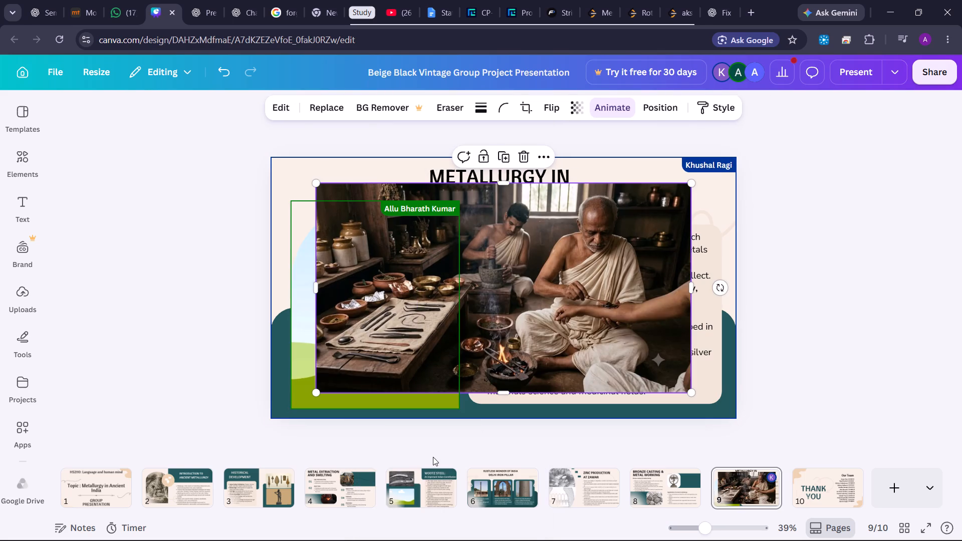
{"action": "left_click_drag", "start_coordinate": [316, 287], "coordinate": [381, 286]}
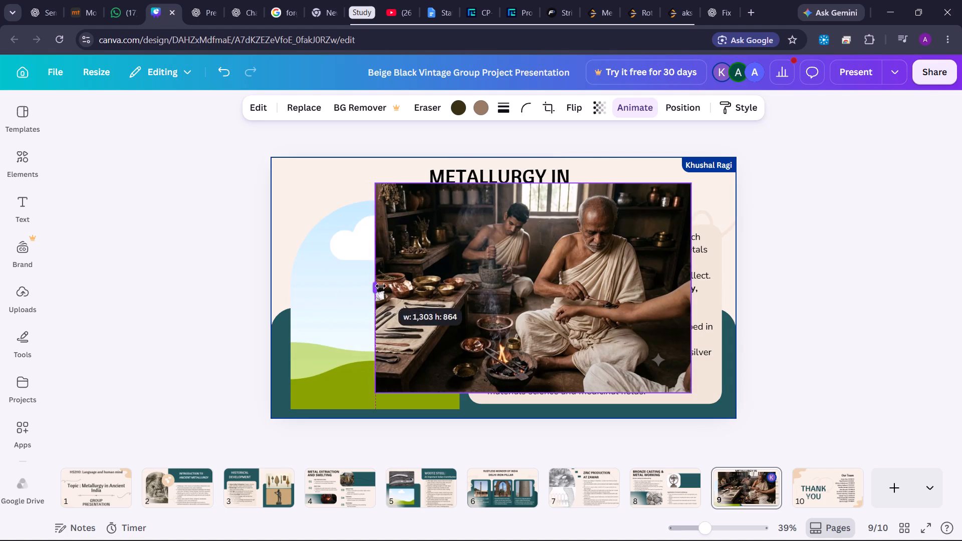
{"action": "left_click_drag", "start_coordinate": [381, 286], "coordinate": [427, 288]}
{"action": "left_click_drag", "start_coordinate": [572, 277], "coordinate": [452, 274]}
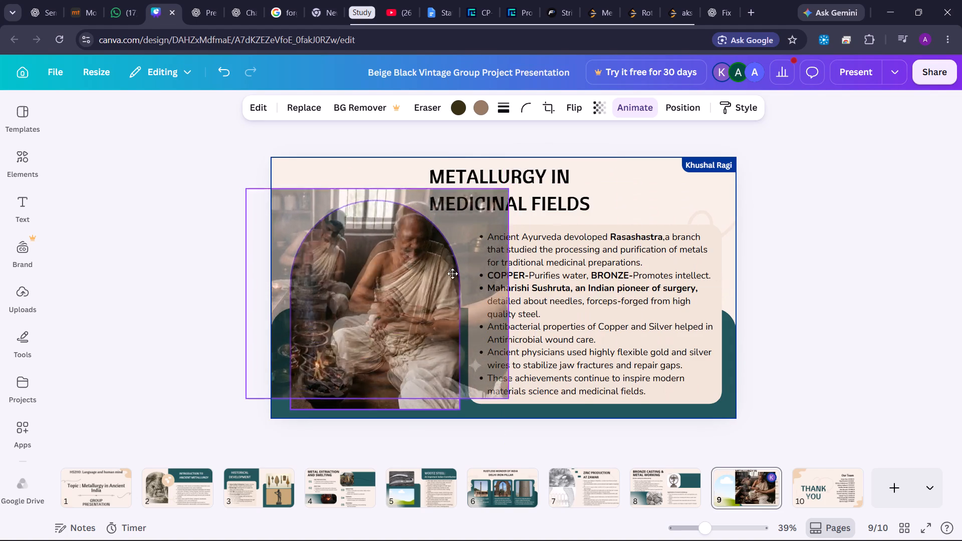
{"action": "left_click_drag", "start_coordinate": [452, 274], "coordinate": [566, 259]}
{"action": "left_click_drag", "start_coordinate": [424, 264], "coordinate": [443, 263]}
{"action": "left_click_drag", "start_coordinate": [550, 258], "coordinate": [410, 293]}
{"action": "left_click", "coordinate": [206, 309]}
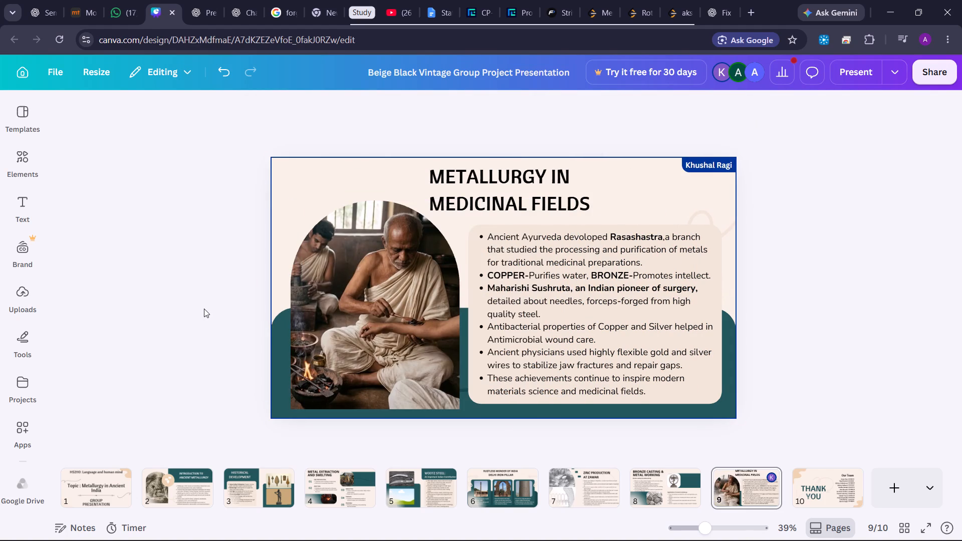
Shrink the arched photo frame slightly from its upper right corner so it clears the slide title.
{"action": "left_click", "coordinate": [312, 263]}
{"action": "left_click_drag", "start_coordinate": [455, 202], "coordinate": [445, 208]}
{"action": "left_click", "coordinate": [225, 275]}
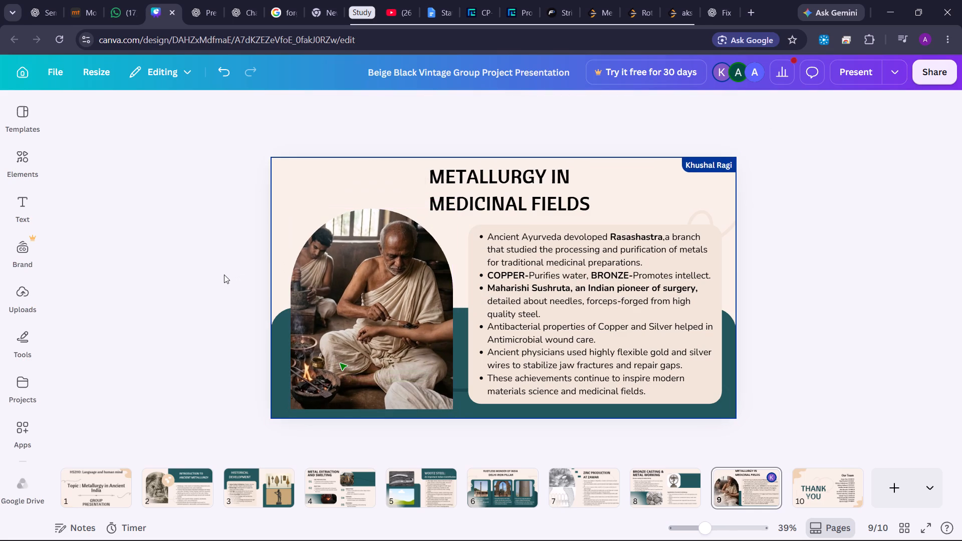
Widen the title box so "METALLURGY IN MEDICINAL FIELDS" fits on one line, and centre it horizontally near the slide's top edge.
{"action": "left_click", "coordinate": [528, 200]}
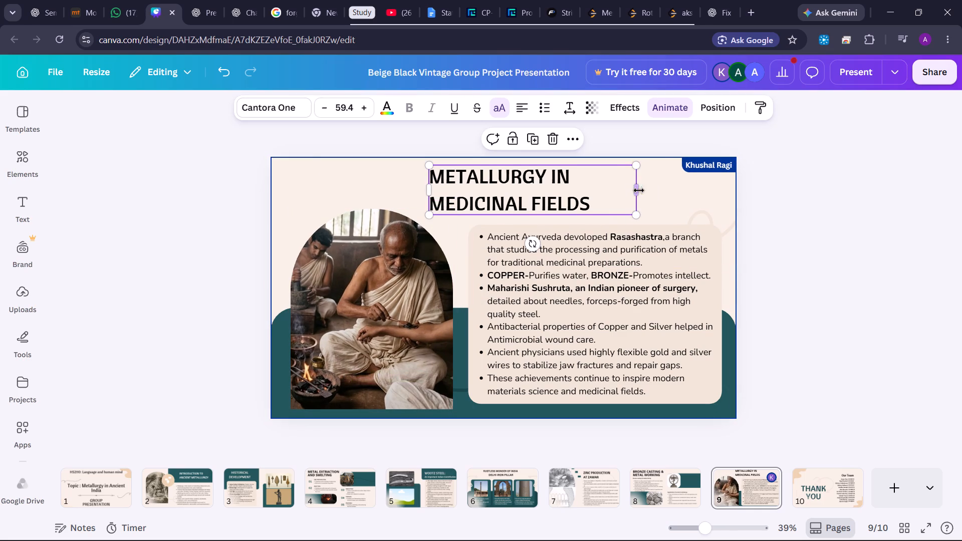
{"action": "left_click_drag", "start_coordinate": [635, 190], "coordinate": [660, 188]}
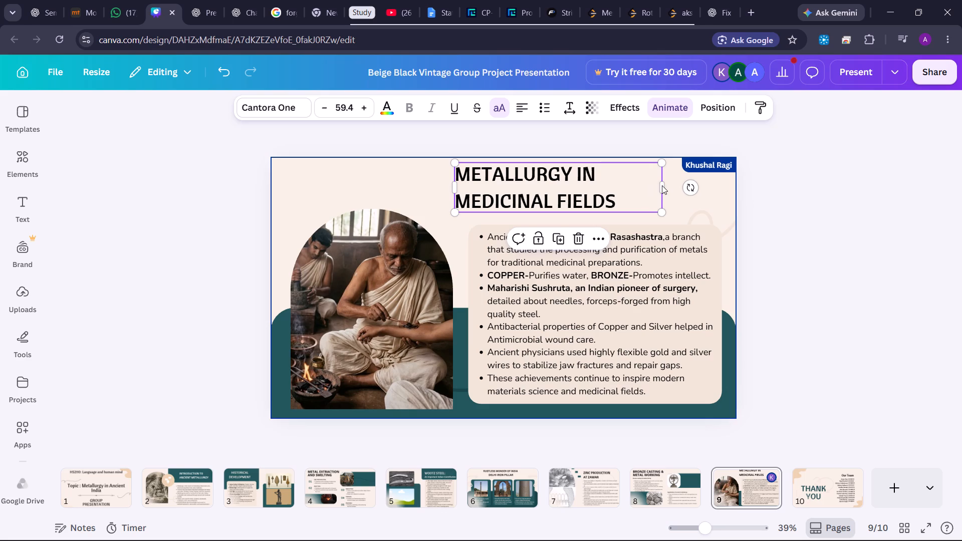
{"action": "left_click_drag", "start_coordinate": [667, 185], "coordinate": [730, 182]}
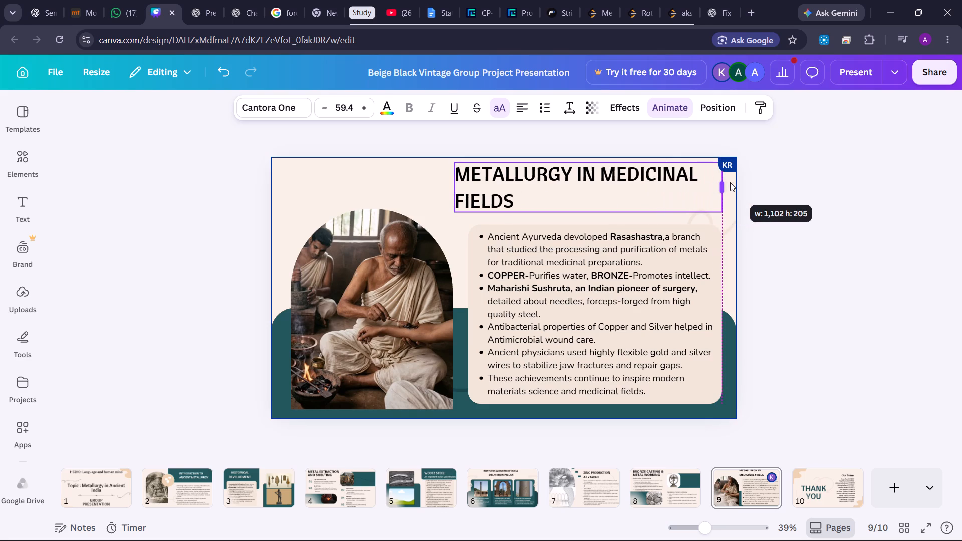
{"action": "left_click_drag", "start_coordinate": [730, 182], "coordinate": [773, 174]}
{"action": "left_click_drag", "start_coordinate": [600, 171], "coordinate": [598, 171]}
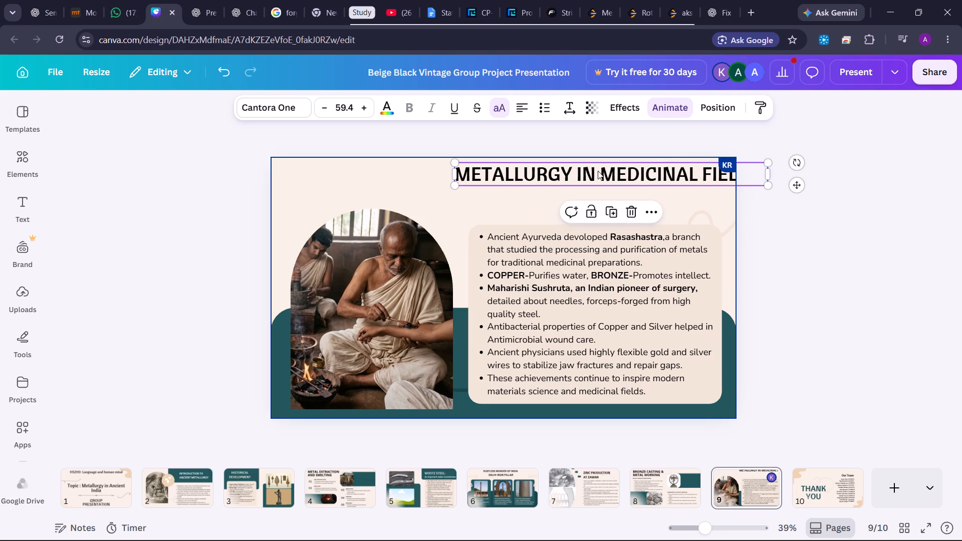
{"action": "left_click_drag", "start_coordinate": [598, 171], "coordinate": [495, 175]}
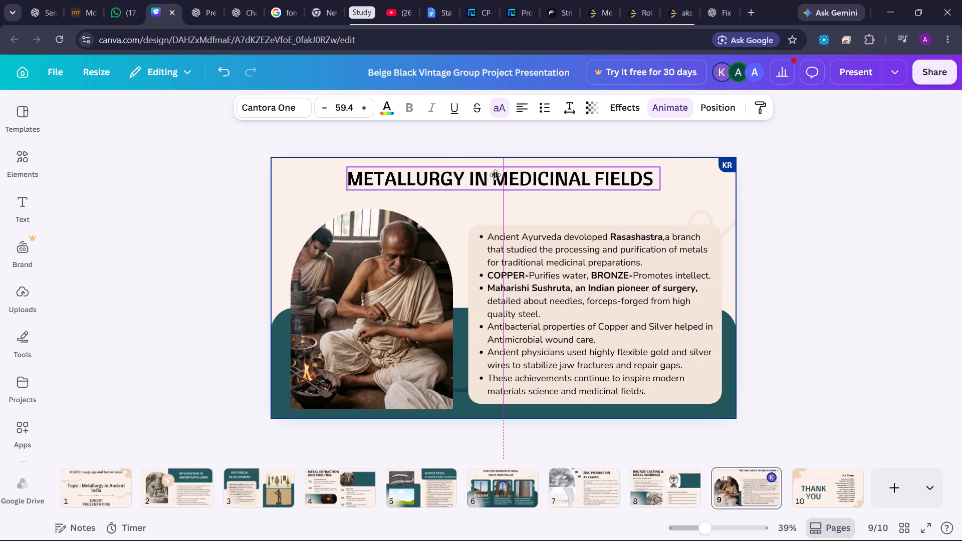
{"action": "left_click_drag", "start_coordinate": [495, 175], "coordinate": [495, 179]}
{"action": "left_click", "coordinate": [250, 189]}
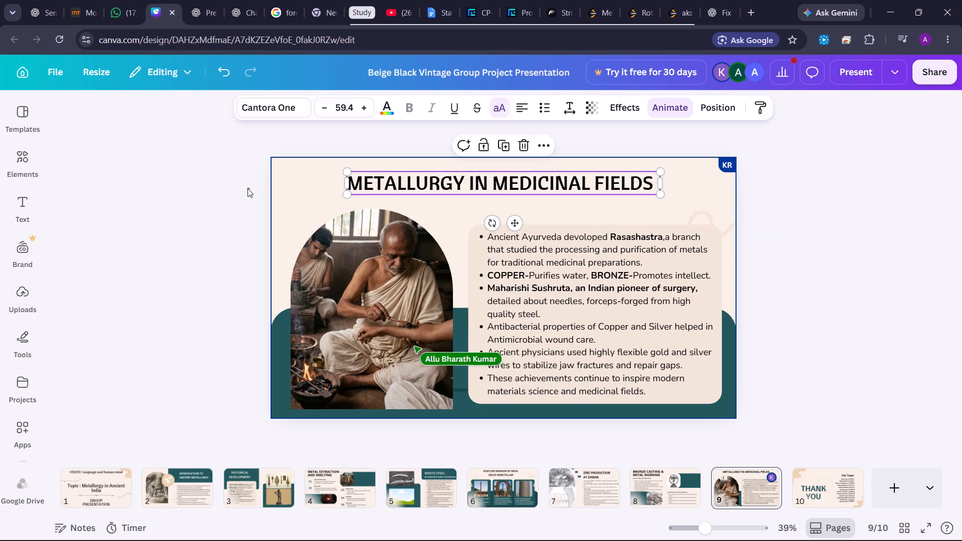
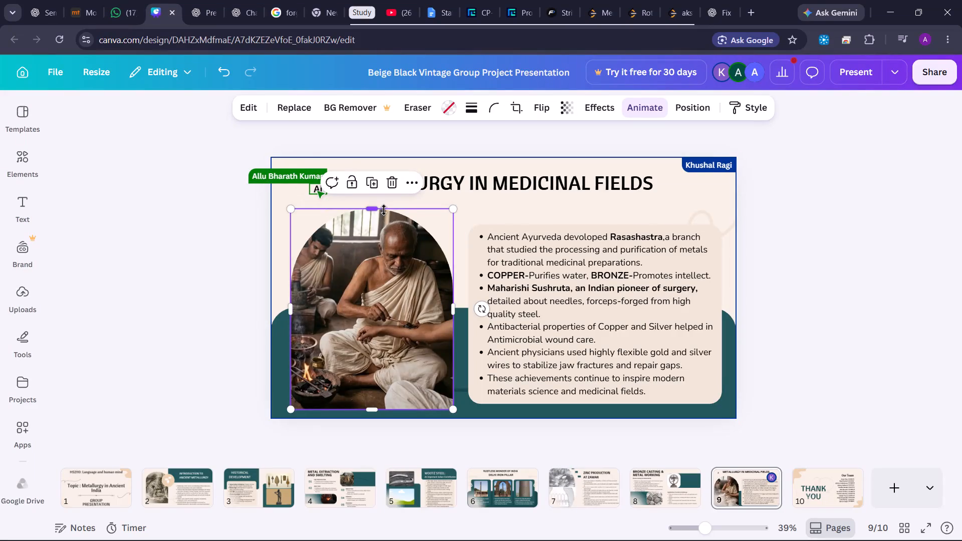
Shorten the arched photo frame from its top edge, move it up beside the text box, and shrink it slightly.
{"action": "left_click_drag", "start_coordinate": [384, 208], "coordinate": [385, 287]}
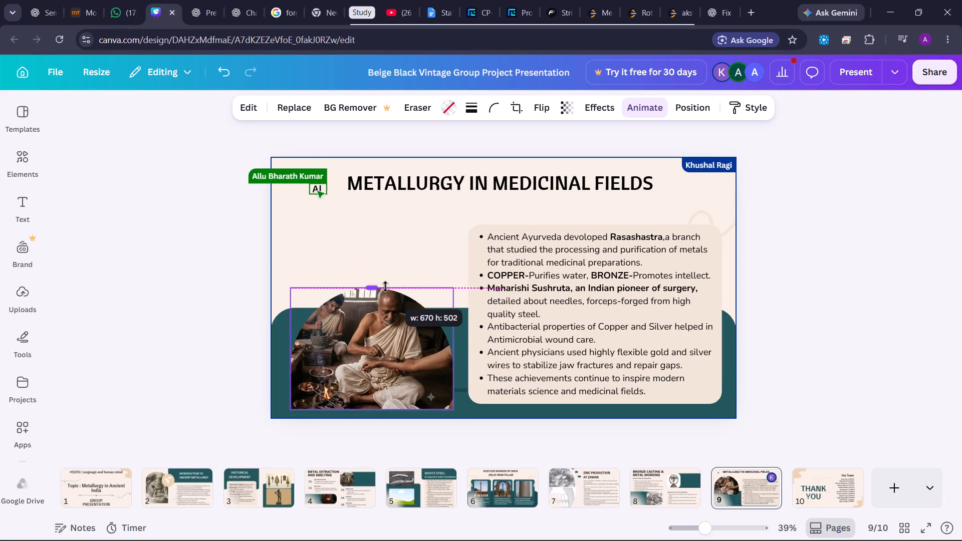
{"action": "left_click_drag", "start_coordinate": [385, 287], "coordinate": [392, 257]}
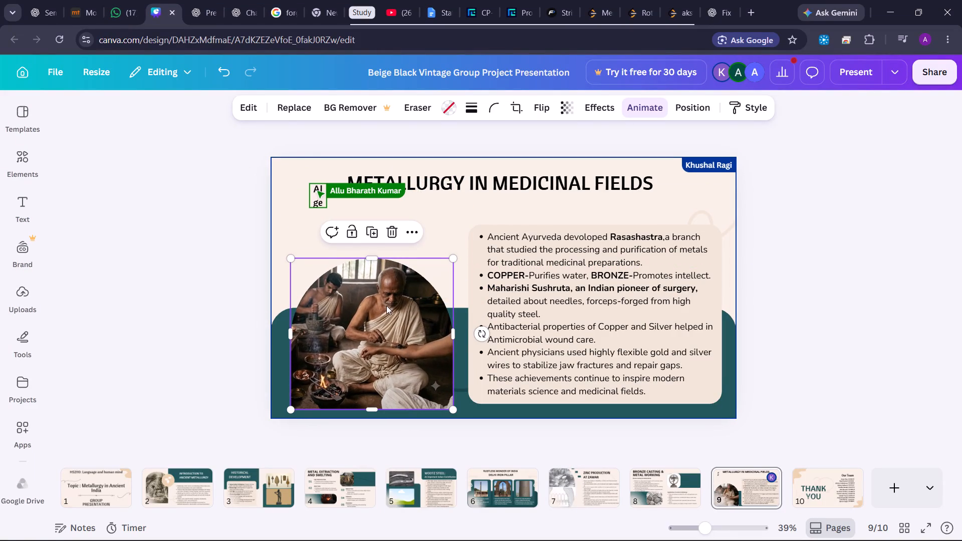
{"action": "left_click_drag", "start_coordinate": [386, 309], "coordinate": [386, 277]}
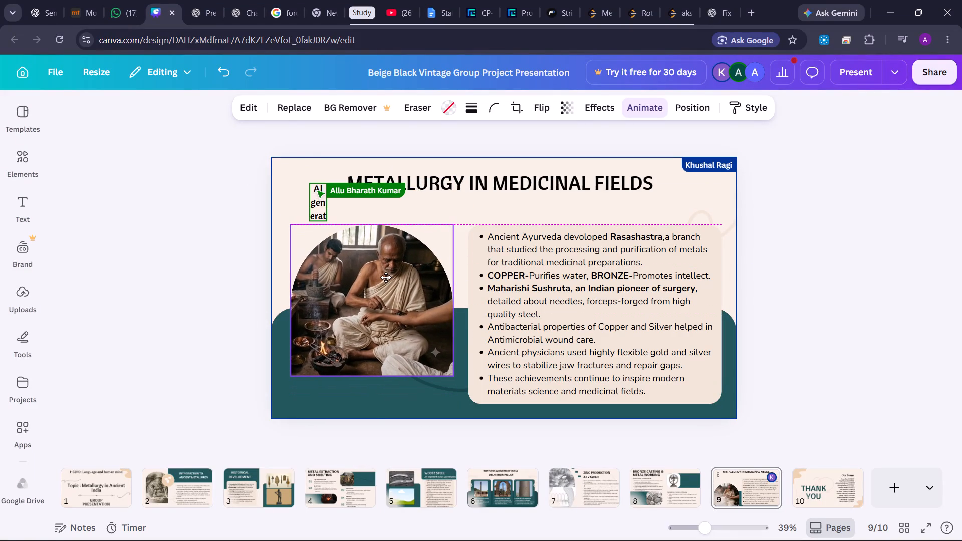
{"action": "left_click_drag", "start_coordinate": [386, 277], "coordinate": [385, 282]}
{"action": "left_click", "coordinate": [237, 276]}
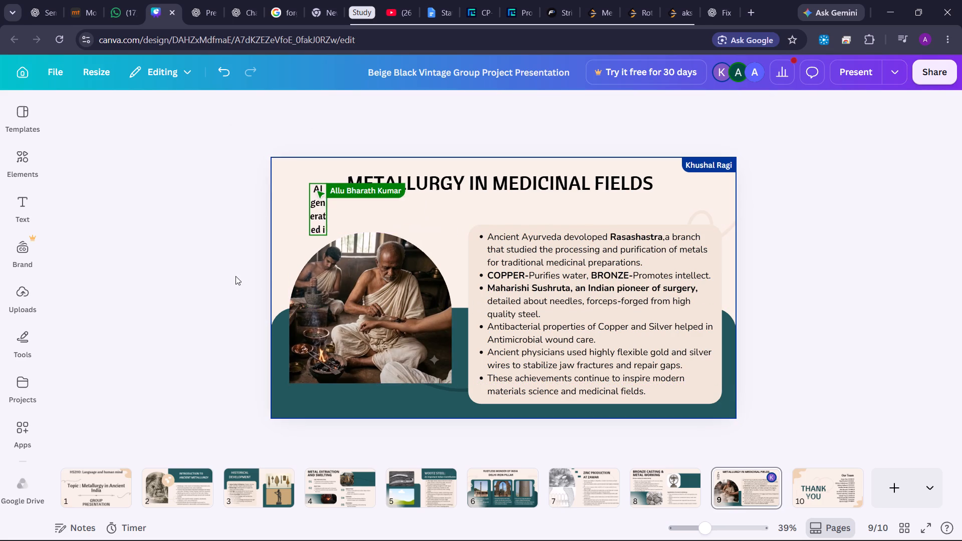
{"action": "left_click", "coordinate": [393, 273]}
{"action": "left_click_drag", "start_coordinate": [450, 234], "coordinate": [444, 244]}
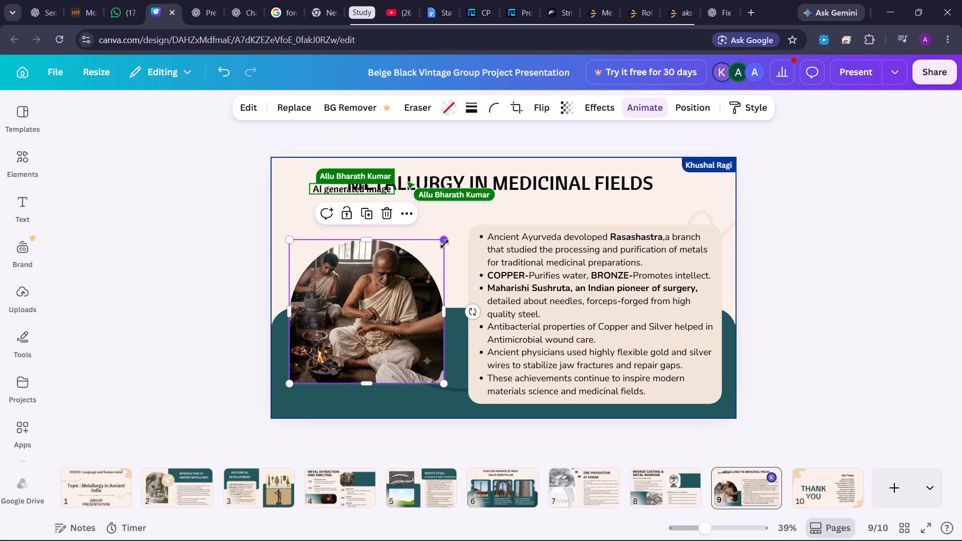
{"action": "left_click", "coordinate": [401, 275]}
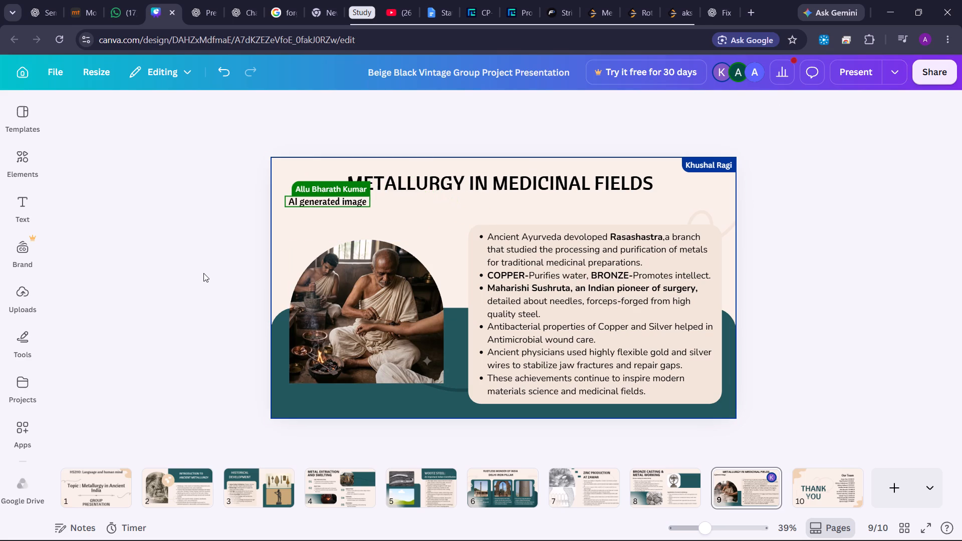
Add the recently used circular picture frame from the elements library to slide 9.
{"action": "left_click", "coordinate": [25, 160]}
{"action": "left_click", "coordinate": [125, 127]}
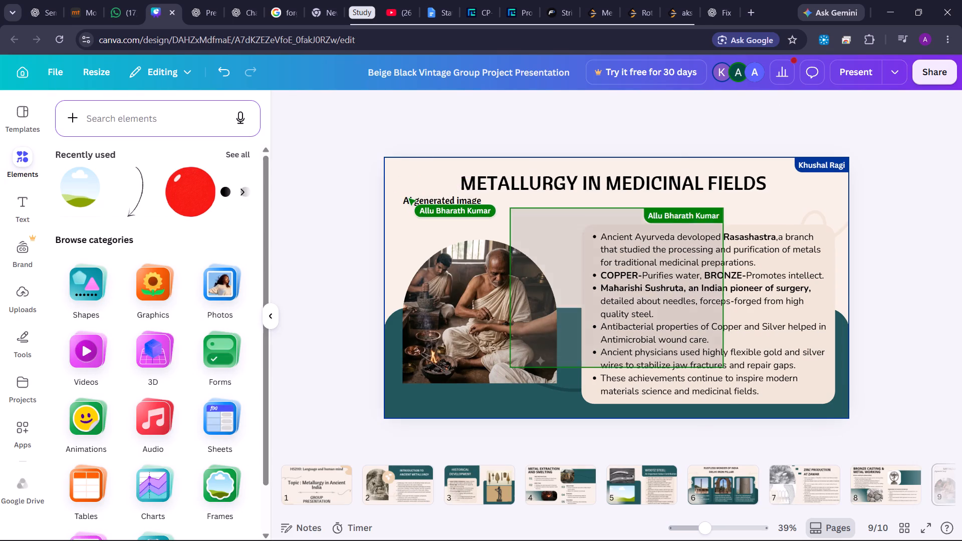
{"action": "left_click", "coordinate": [145, 116]}
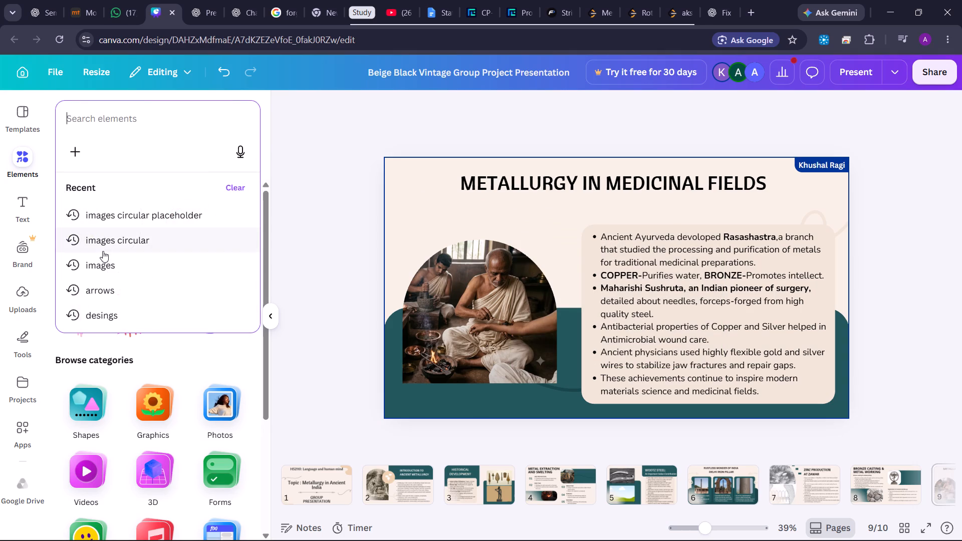
{"action": "left_click", "coordinate": [213, 360]}
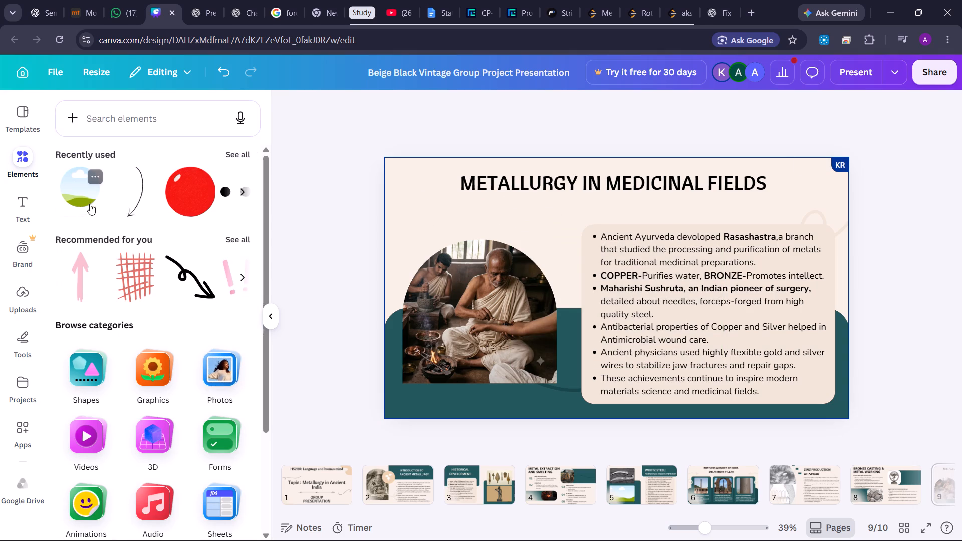
{"action": "left_click", "coordinate": [88, 200]}
Detach the photo from the arched frame and place it over the slide's lower right area.
{"action": "left_click", "coordinate": [501, 317]}
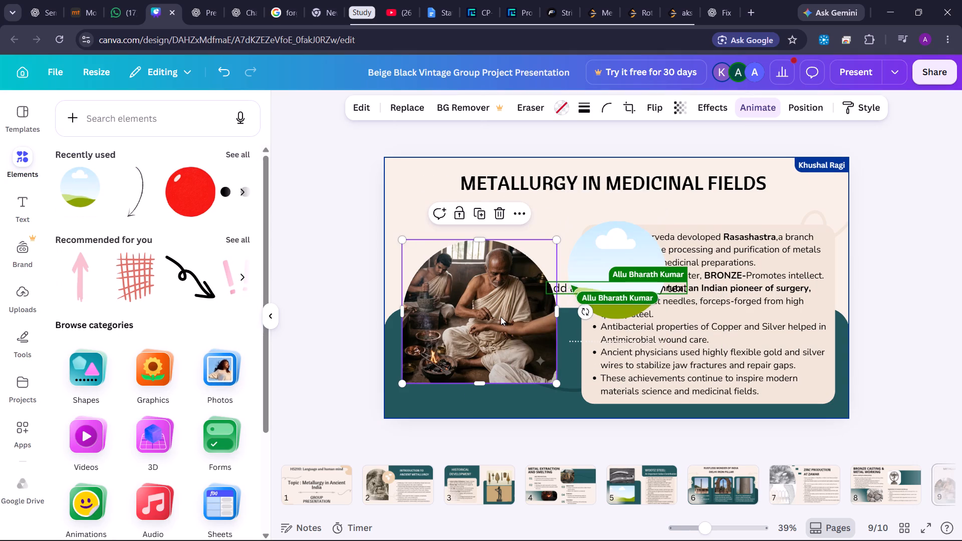
{"action": "right_click", "coordinate": [501, 317]}
{"action": "left_click", "coordinate": [530, 458]}
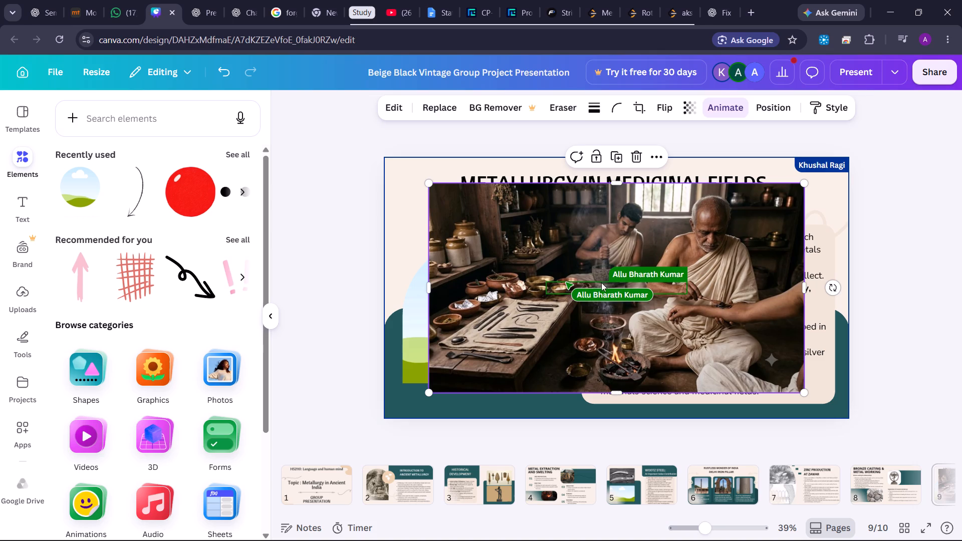
{"action": "left_click_drag", "start_coordinate": [571, 333], "coordinate": [596, 303]}
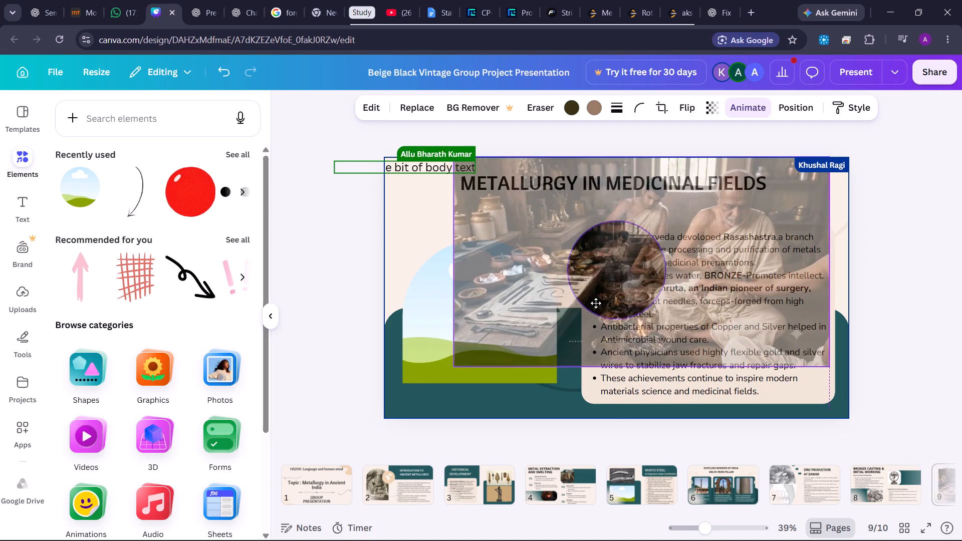
{"action": "left_click_drag", "start_coordinate": [596, 303], "coordinate": [633, 371]}
{"action": "left_click", "coordinate": [457, 343]}
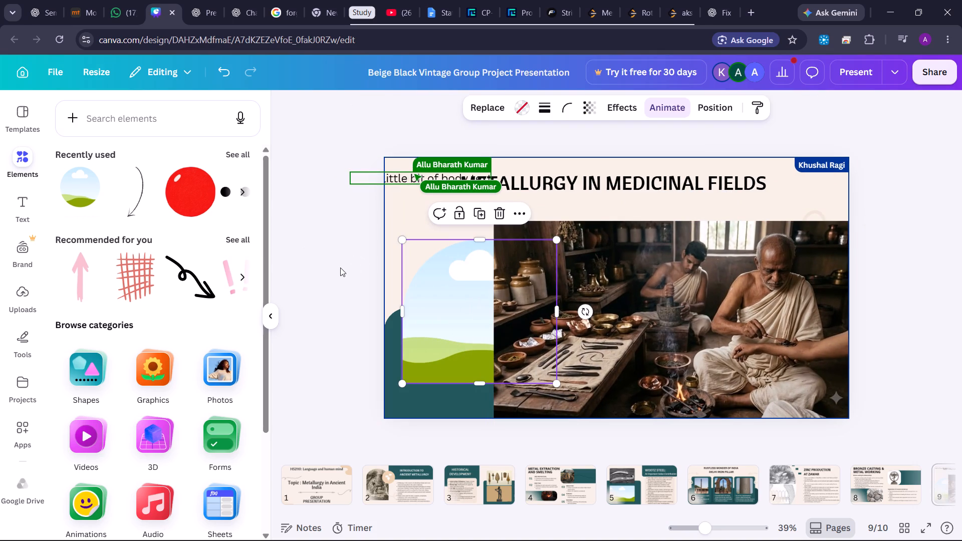
{"action": "left_click", "coordinate": [362, 272]}
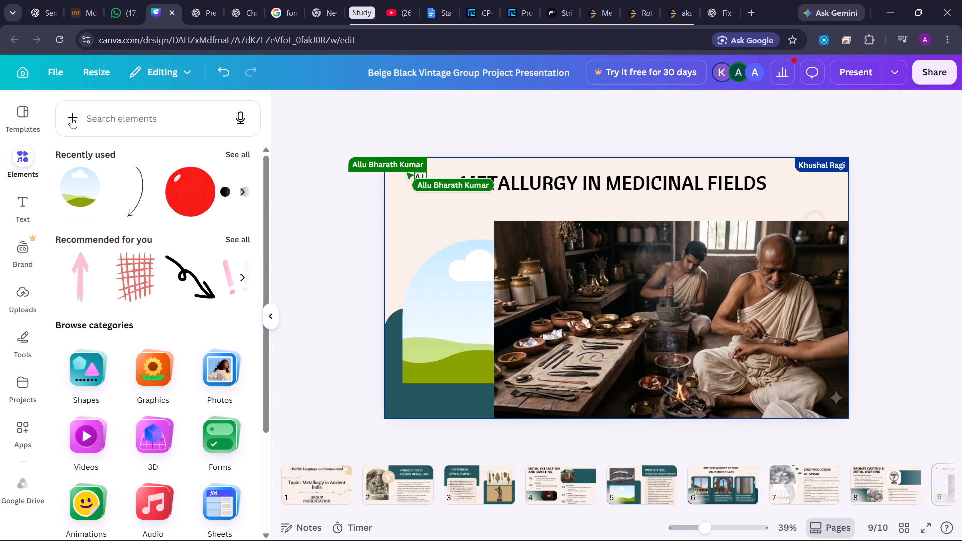
{"action": "left_click", "coordinate": [19, 162]}
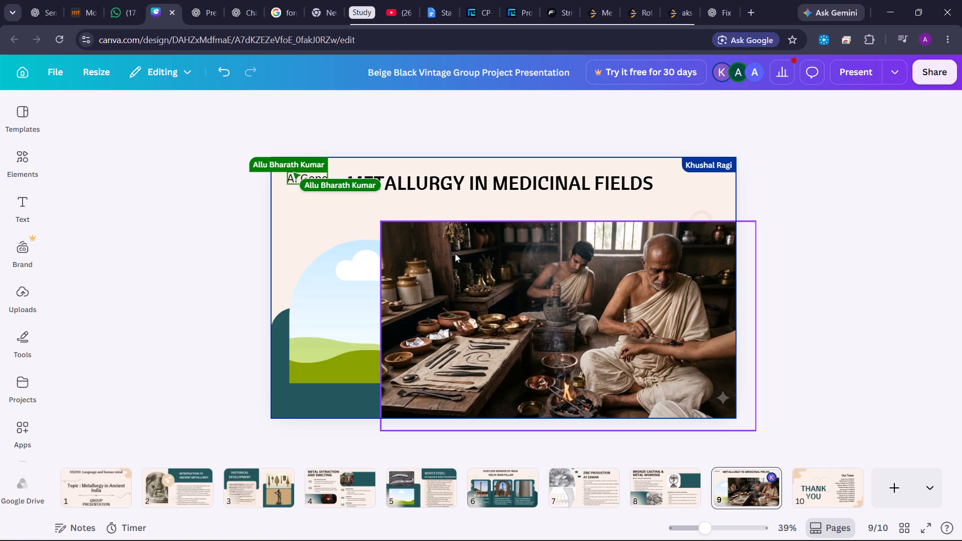
Crop the detached photo's left side to a width of about 999 and put it in the circular frame.
{"action": "left_click", "coordinate": [457, 263]}
{"action": "left_click_drag", "start_coordinate": [379, 319], "coordinate": [513, 316]}
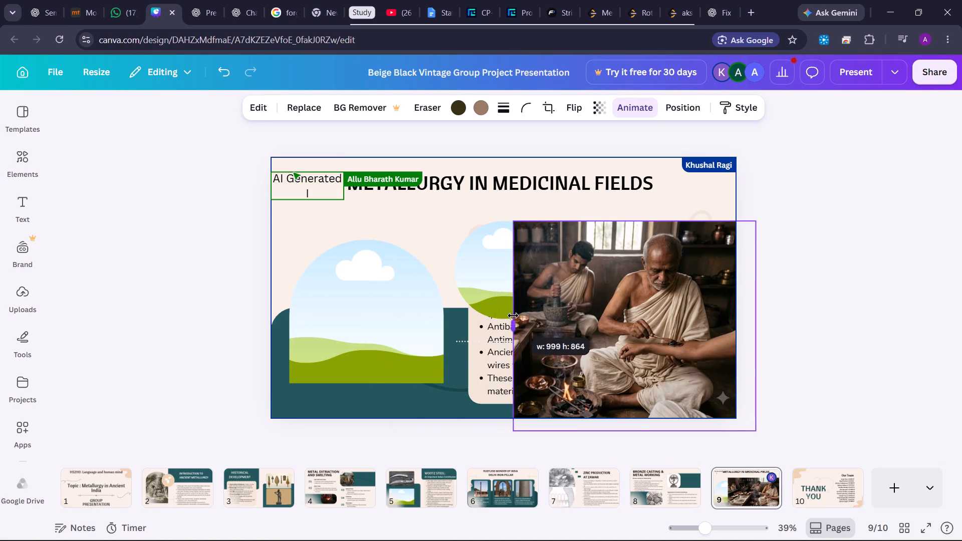
{"action": "left_click_drag", "start_coordinate": [513, 316], "coordinate": [514, 316]}
{"action": "left_click_drag", "start_coordinate": [641, 322], "coordinate": [500, 272]}
Enlarge the circular photo frame from its lower left corner.
{"action": "left_click", "coordinate": [502, 271]}
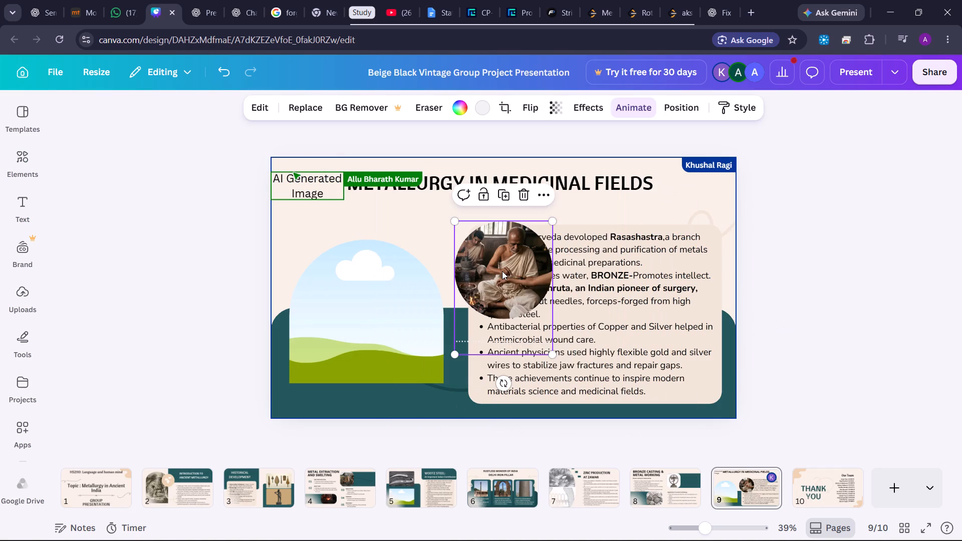
{"action": "left_click_drag", "start_coordinate": [453, 357], "coordinate": [410, 403]}
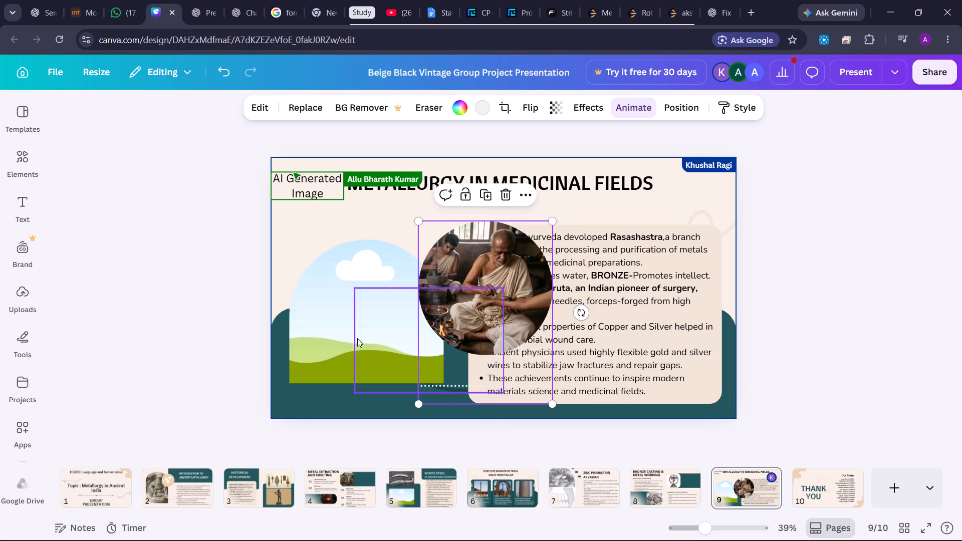
Delete the empty arched frame from slide 9.
{"action": "left_click", "coordinate": [354, 334]}
{"action": "key", "text": "BackSpace"}
Enlarge the circular photo frame to fill the space left of the text box, aligning its top with the box's top.
{"action": "left_click", "coordinate": [468, 260]}
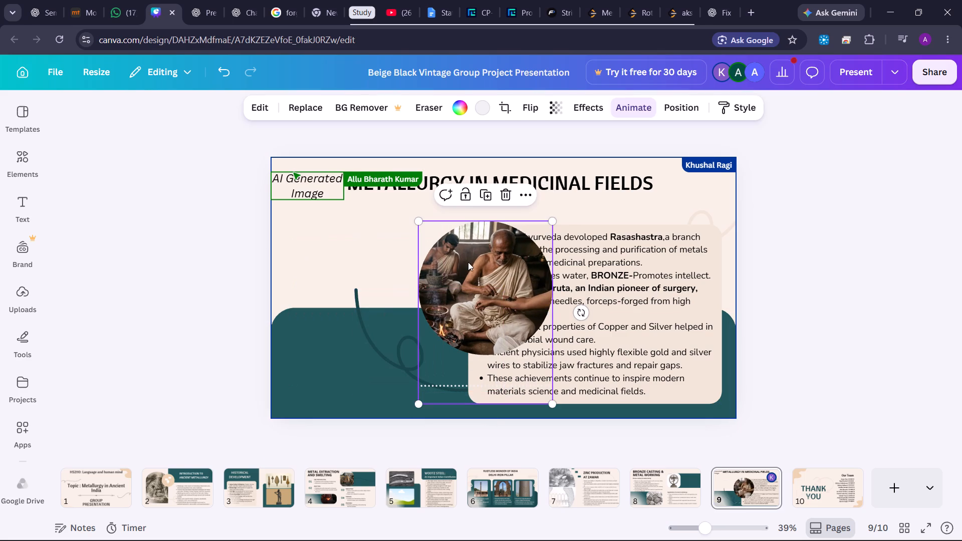
{"action": "left_click_drag", "start_coordinate": [415, 408], "coordinate": [254, 448]}
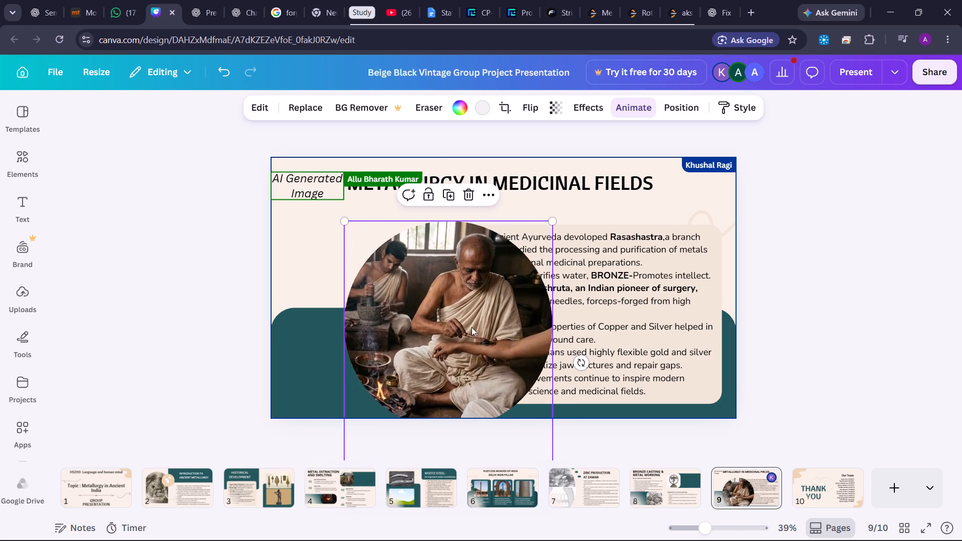
{"action": "left_click_drag", "start_coordinate": [464, 328], "coordinate": [389, 312]}
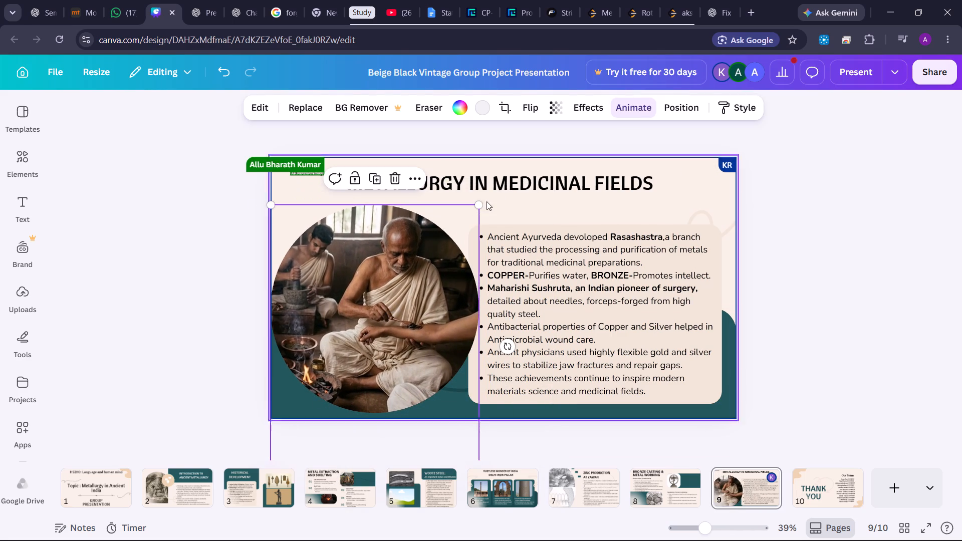
{"action": "left_click_drag", "start_coordinate": [479, 205], "coordinate": [452, 239]}
{"action": "left_click_drag", "start_coordinate": [384, 329], "coordinate": [395, 305]}
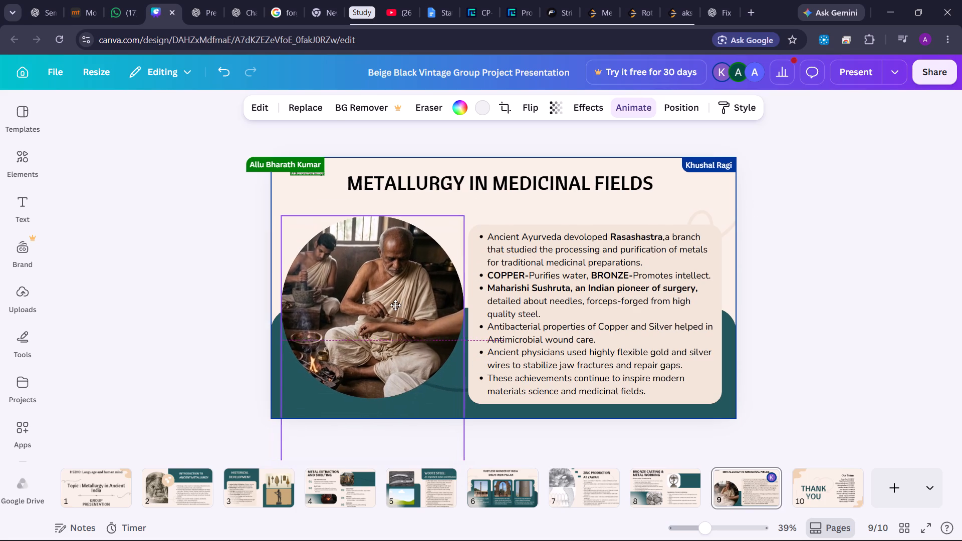
{"action": "left_click_drag", "start_coordinate": [395, 305], "coordinate": [392, 304]}
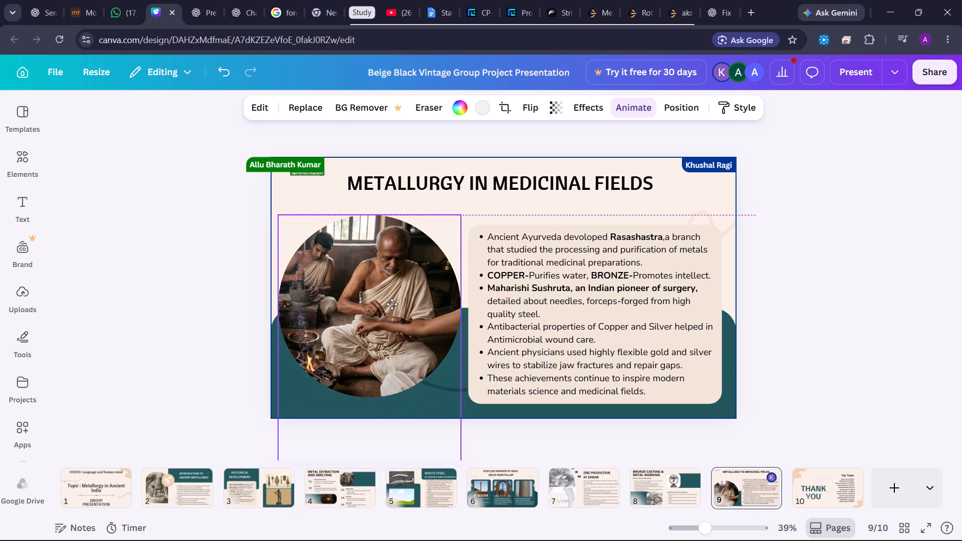
{"action": "left_click_drag", "start_coordinate": [392, 304], "coordinate": [392, 310]}
{"action": "left_click", "coordinate": [232, 309]}
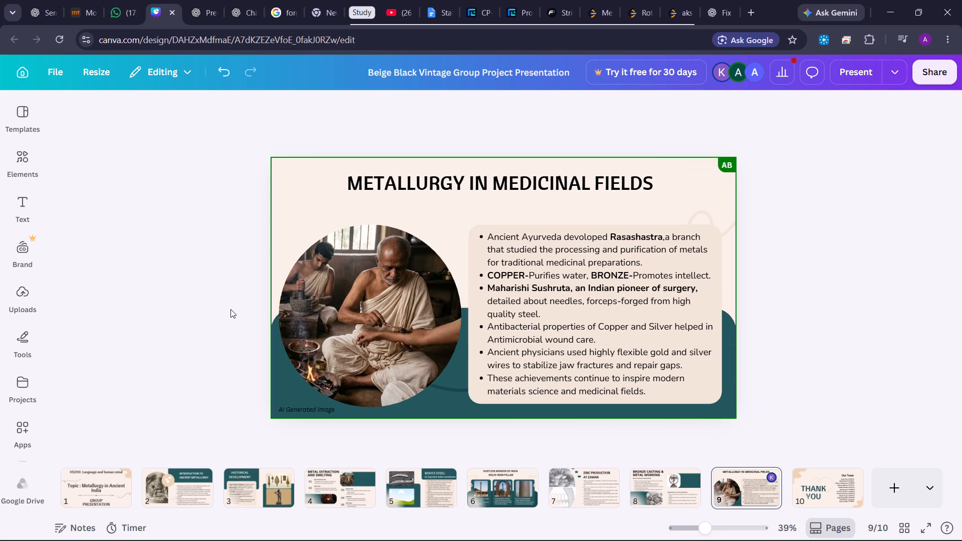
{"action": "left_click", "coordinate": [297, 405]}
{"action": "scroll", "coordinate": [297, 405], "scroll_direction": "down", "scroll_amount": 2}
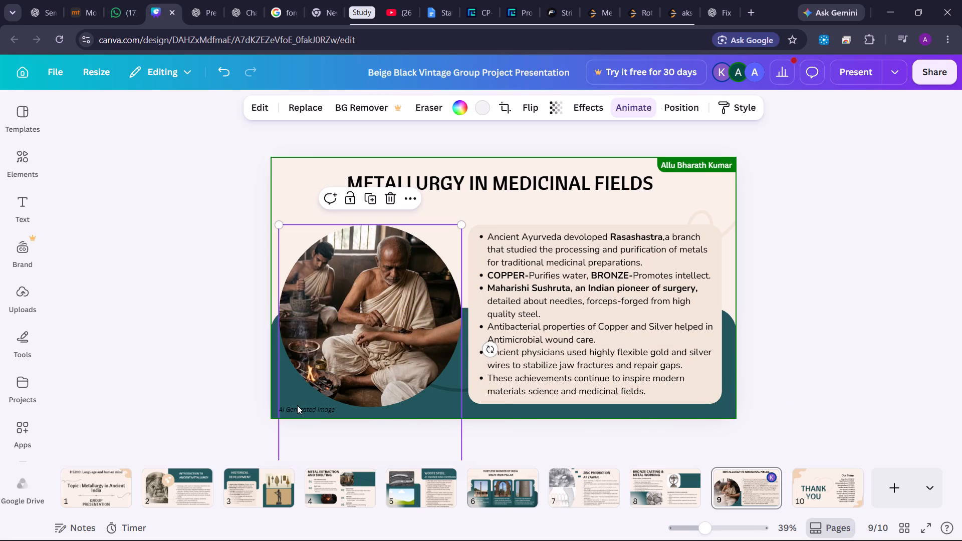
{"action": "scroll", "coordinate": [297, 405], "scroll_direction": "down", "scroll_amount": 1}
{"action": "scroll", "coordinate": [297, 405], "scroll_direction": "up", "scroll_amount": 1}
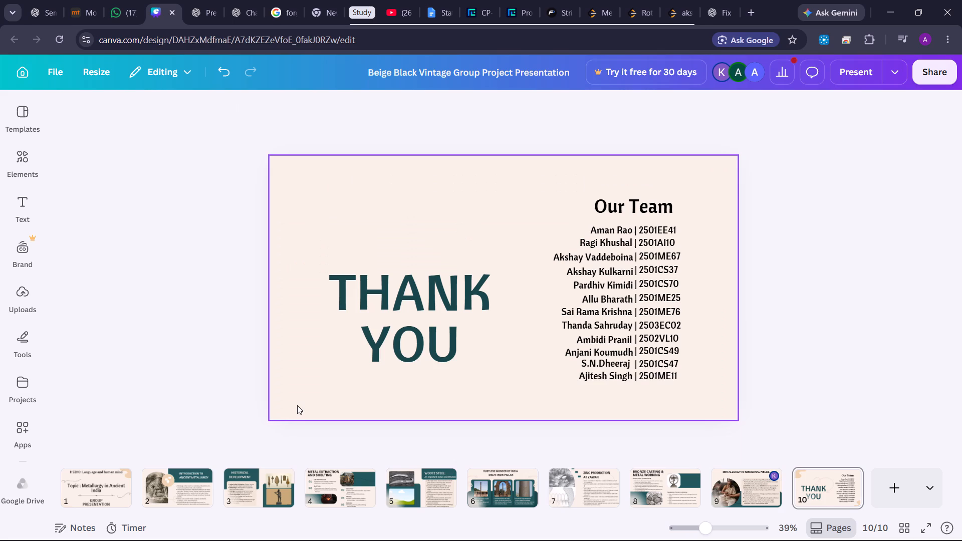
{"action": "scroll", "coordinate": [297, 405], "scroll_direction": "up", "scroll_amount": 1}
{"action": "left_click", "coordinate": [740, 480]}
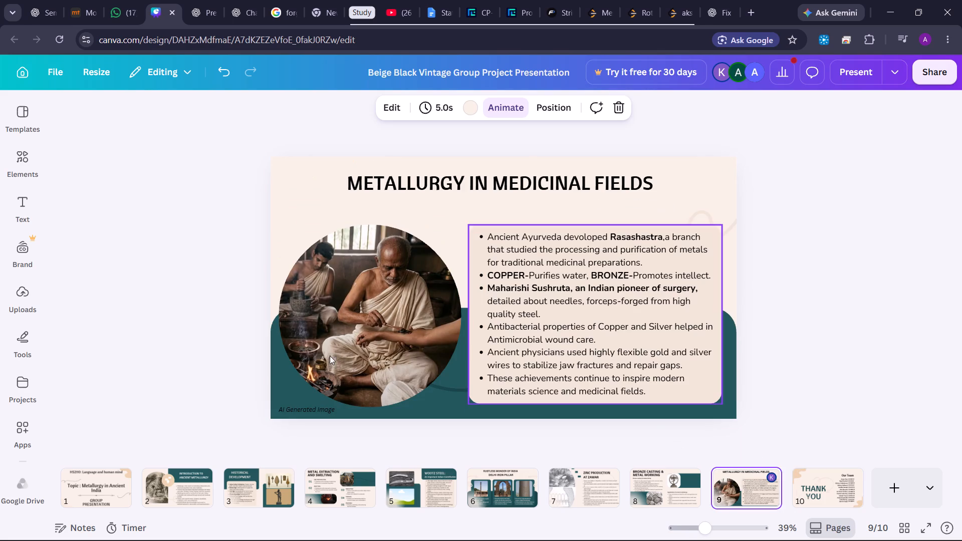
Move the circular photo frame up off the "AI Generated Image" caption at the slide's bottom and delete the caption.
{"action": "left_click", "coordinate": [351, 313]}
{"action": "left_click_drag", "start_coordinate": [355, 309], "coordinate": [358, 297]}
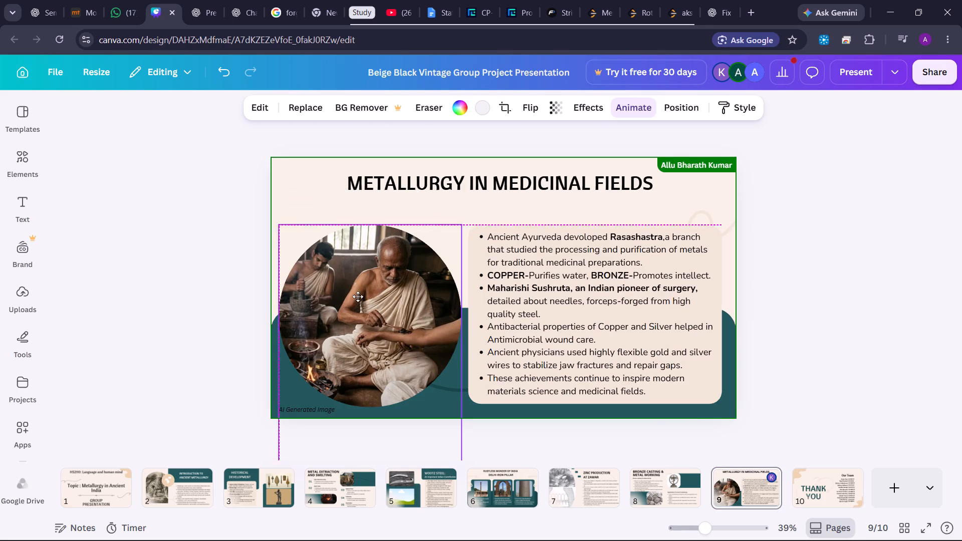
{"action": "left_click_drag", "start_coordinate": [358, 297], "coordinate": [359, 290]}
{"action": "left_click_drag", "start_coordinate": [324, 371], "coordinate": [325, 368]}
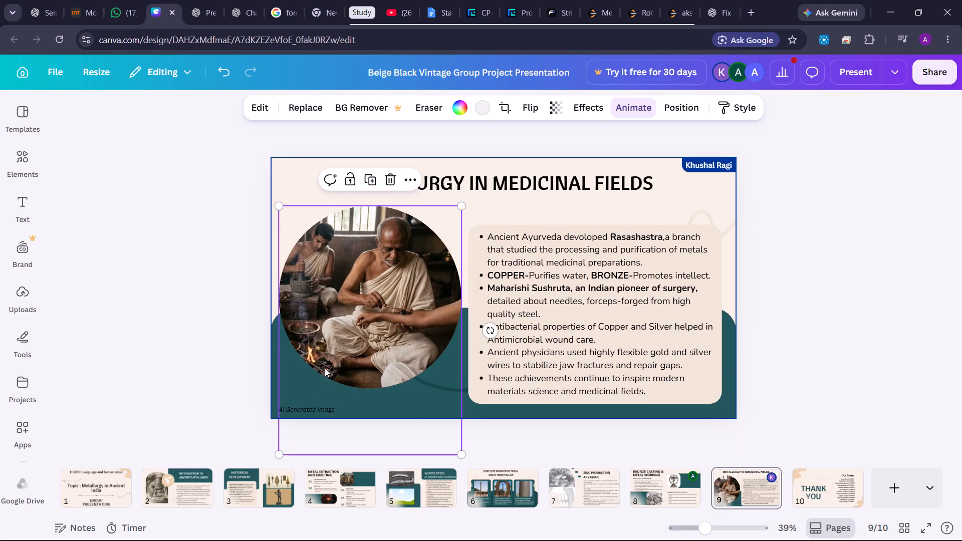
{"action": "left_click_drag", "start_coordinate": [325, 368], "coordinate": [361, 303]}
{"action": "left_click", "coordinate": [297, 411]}
{"action": "key", "text": "BackSpace"}
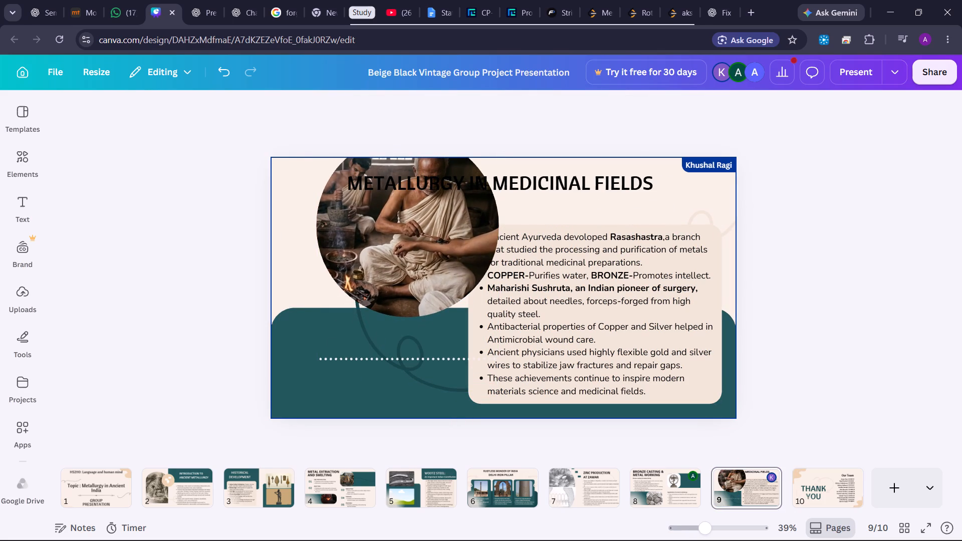
Move the circular photo frame back down and left so it sits beside the text box.
{"action": "left_click", "coordinate": [446, 263]}
{"action": "left_click_drag", "start_coordinate": [438, 266], "coordinate": [402, 307]}
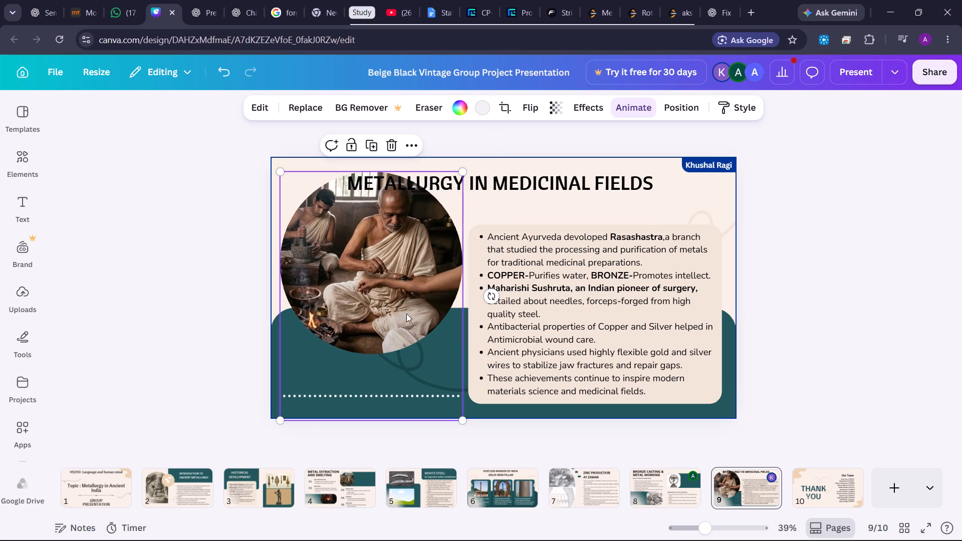
Detach the photo from its circular frame on slide 9 and crop away the photo's left part with the table of instruments.
{"action": "right_click", "coordinate": [367, 303]}
{"action": "left_click", "coordinate": [410, 455]}
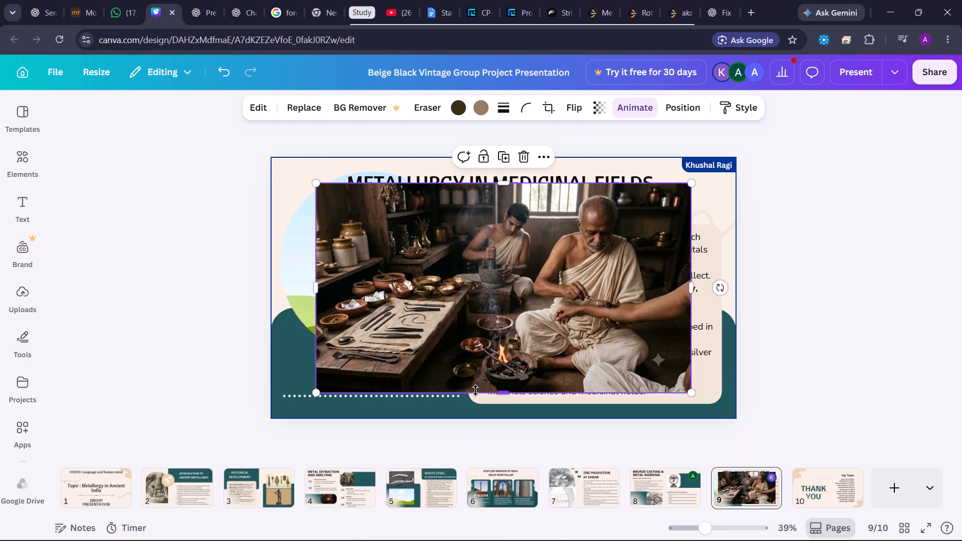
{"action": "left_click_drag", "start_coordinate": [475, 389], "coordinate": [478, 381]}
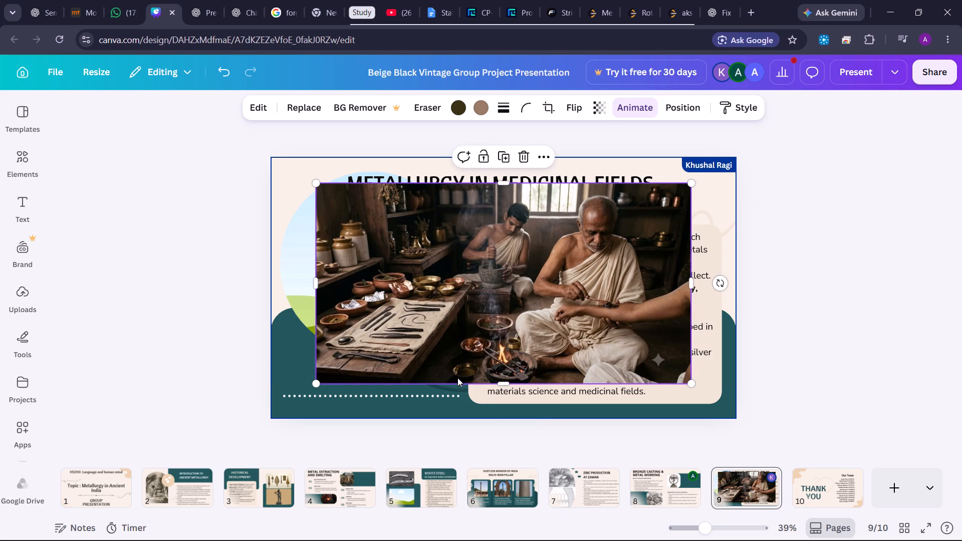
{"action": "left_click_drag", "start_coordinate": [457, 383], "coordinate": [456, 390]}
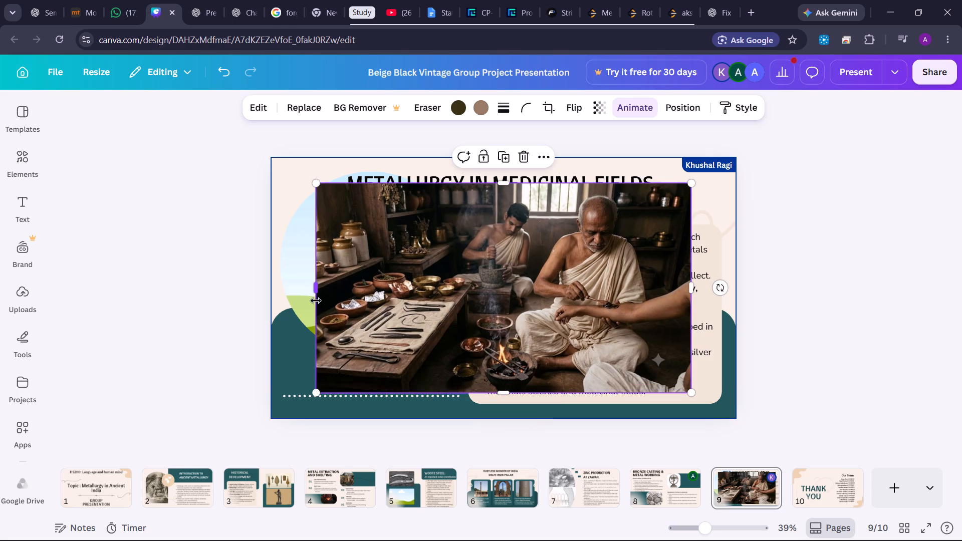
{"action": "left_click_drag", "start_coordinate": [317, 293], "coordinate": [446, 302]}
Place the cropped photo back into the circular frame.
{"action": "left_click_drag", "start_coordinate": [576, 298], "coordinate": [525, 286]}
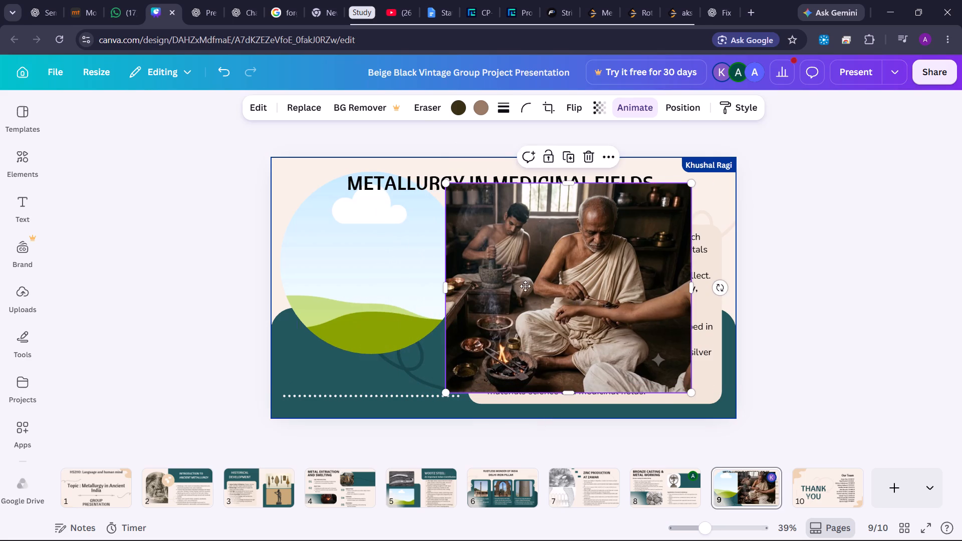
{"action": "left_click_drag", "start_coordinate": [525, 286], "coordinate": [411, 268]}
Move the circular photo frame down clear of the title so it sits beside the bulleted text box, nearly level with its top.
{"action": "left_click_drag", "start_coordinate": [397, 265], "coordinate": [396, 297]}
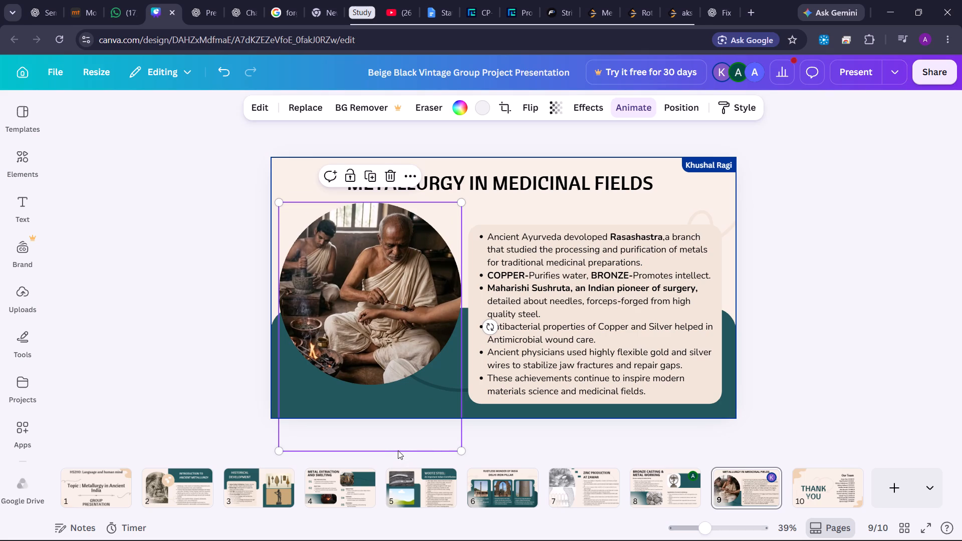
{"action": "left_click_drag", "start_coordinate": [411, 368], "coordinate": [415, 326]}
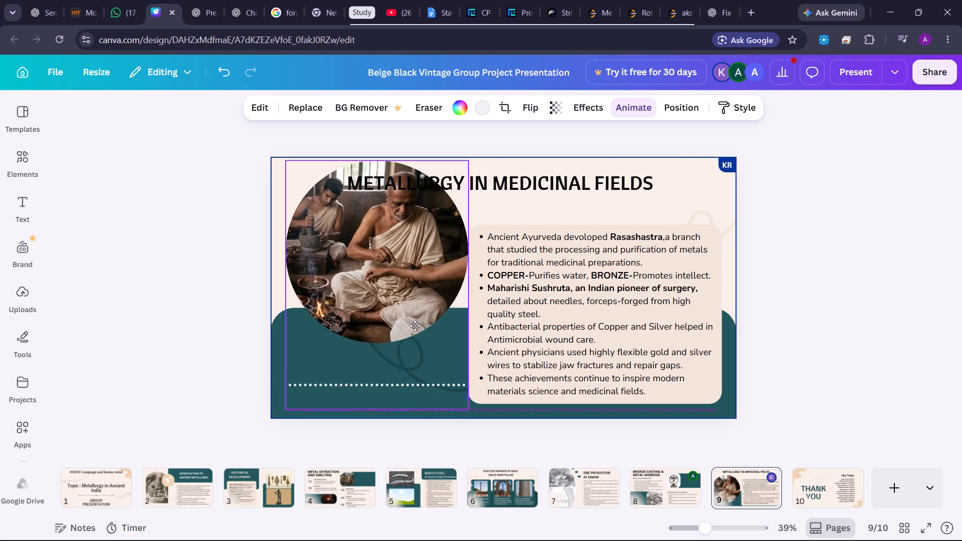
{"action": "left_click_drag", "start_coordinate": [415, 326], "coordinate": [415, 324]}
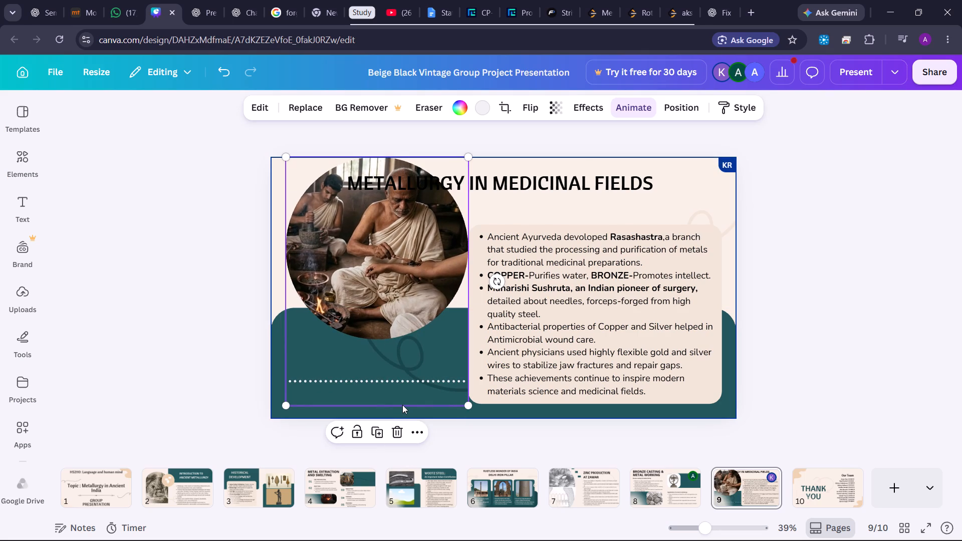
{"action": "left_click_drag", "start_coordinate": [394, 289], "coordinate": [386, 343]}
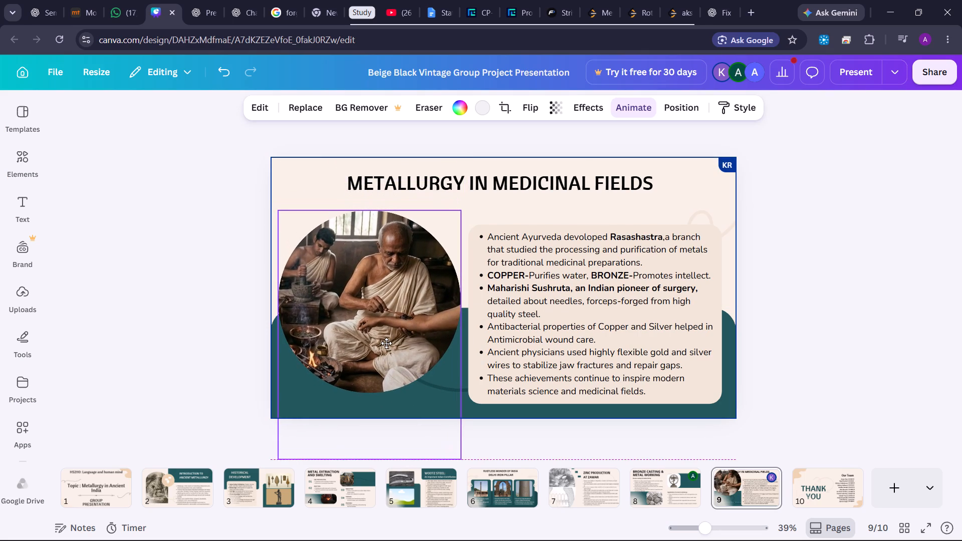
{"action": "left_click_drag", "start_coordinate": [386, 343], "coordinate": [385, 352]}
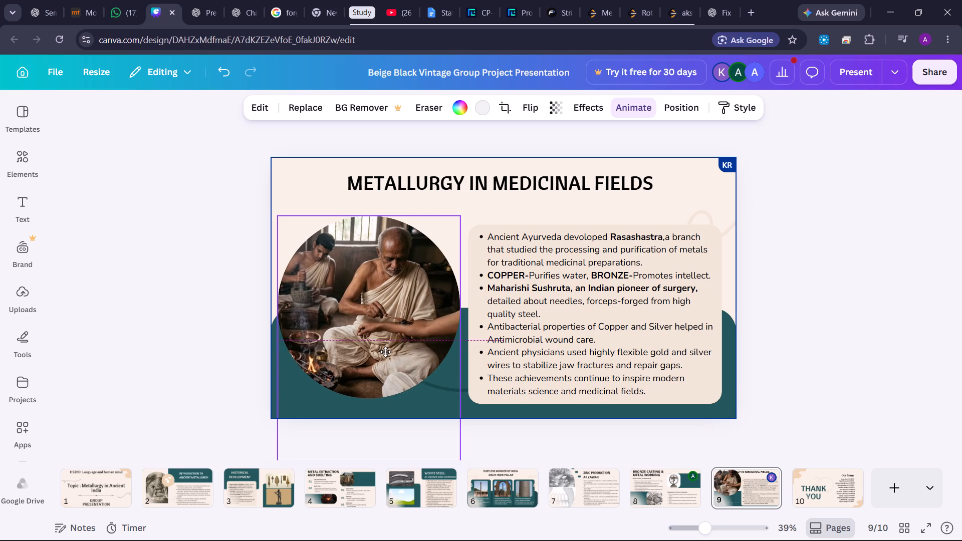
{"action": "left_click_drag", "start_coordinate": [385, 352], "coordinate": [385, 353]}
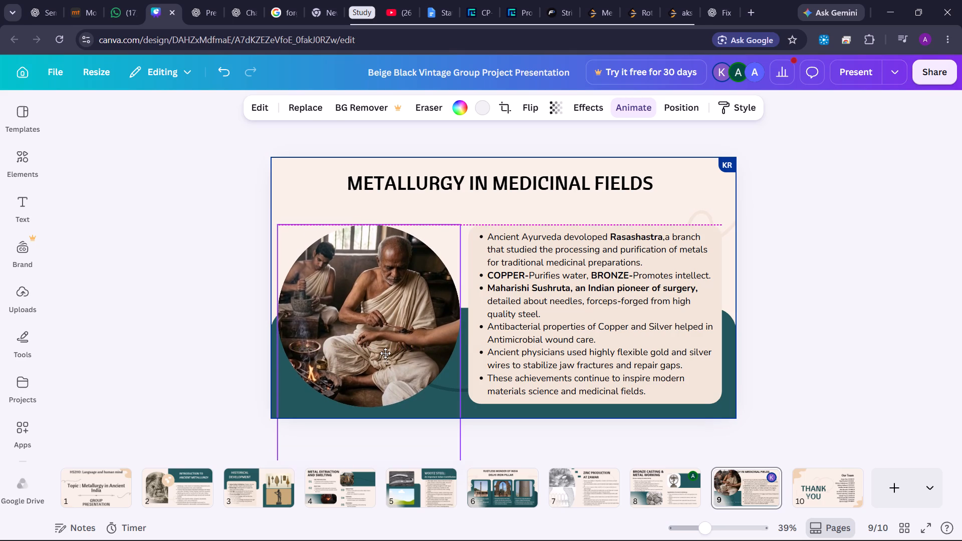
{"action": "left_click_drag", "start_coordinate": [385, 353], "coordinate": [385, 352]}
{"action": "left_click", "coordinate": [210, 324]}
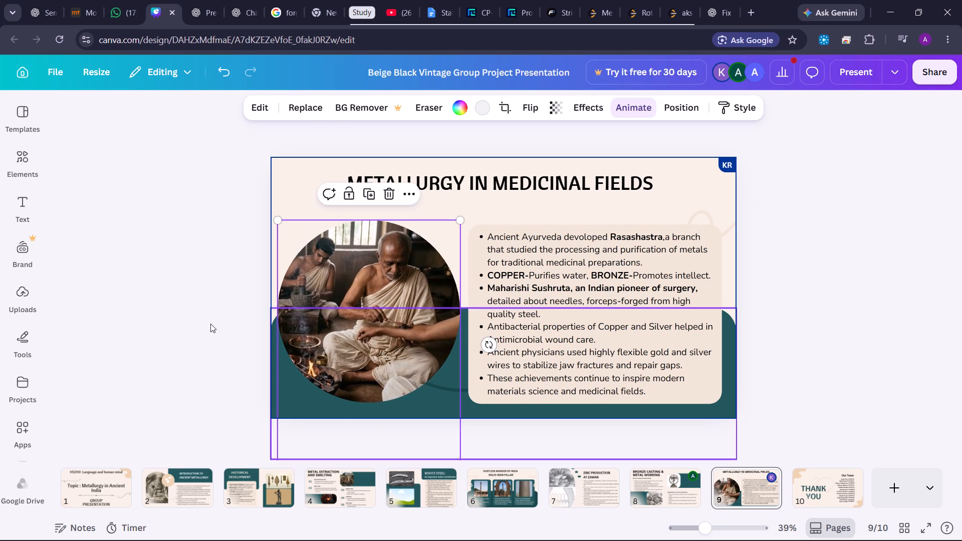
Set the circular frame's colour to the dark teal already used in the design.
{"action": "left_click", "coordinate": [335, 270]}
{"action": "left_click", "coordinate": [479, 102]}
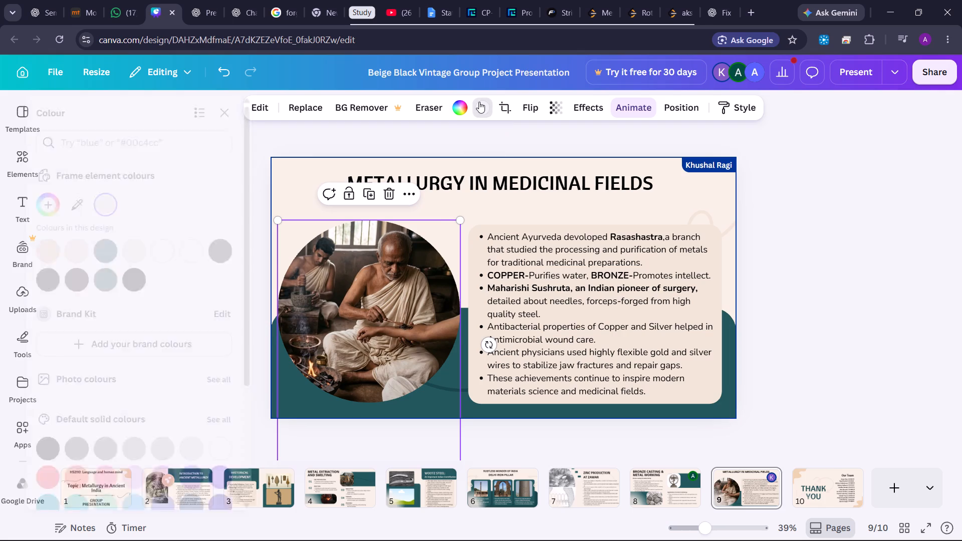
{"action": "left_click", "coordinate": [129, 279]}
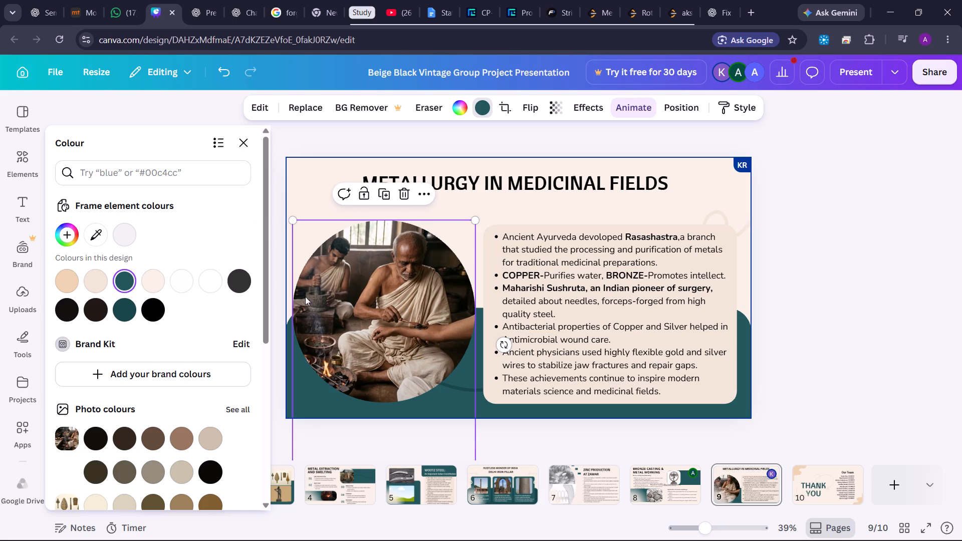
{"action": "scroll", "coordinate": [210, 316], "scroll_direction": "down", "scroll_amount": 1}
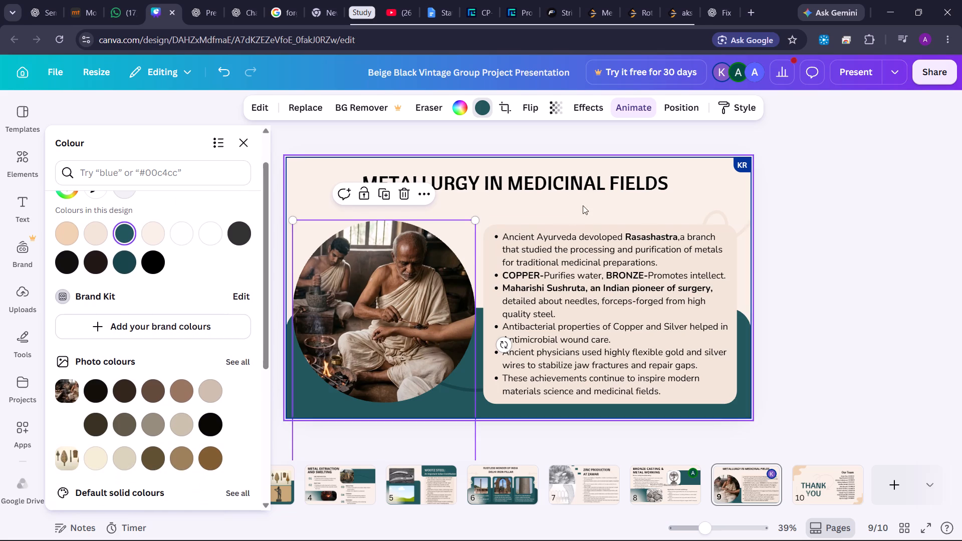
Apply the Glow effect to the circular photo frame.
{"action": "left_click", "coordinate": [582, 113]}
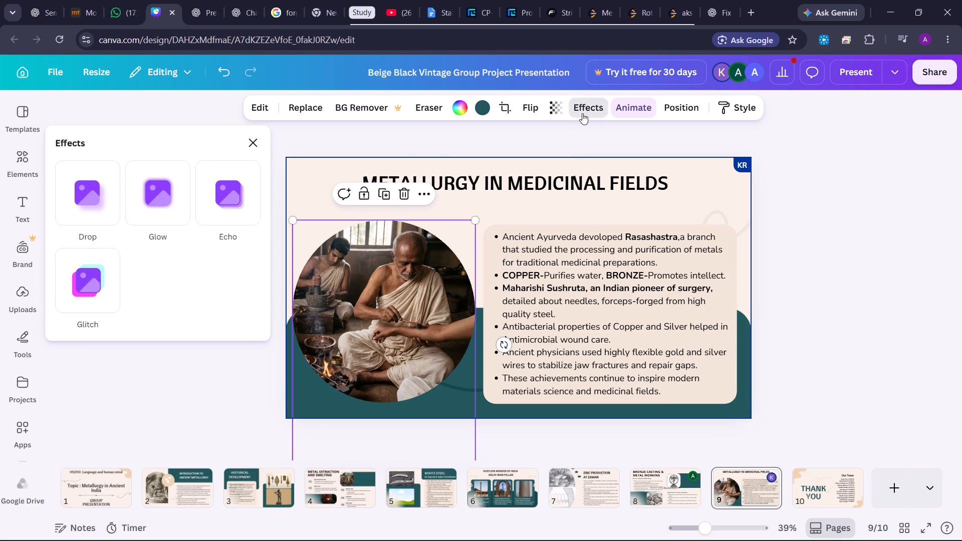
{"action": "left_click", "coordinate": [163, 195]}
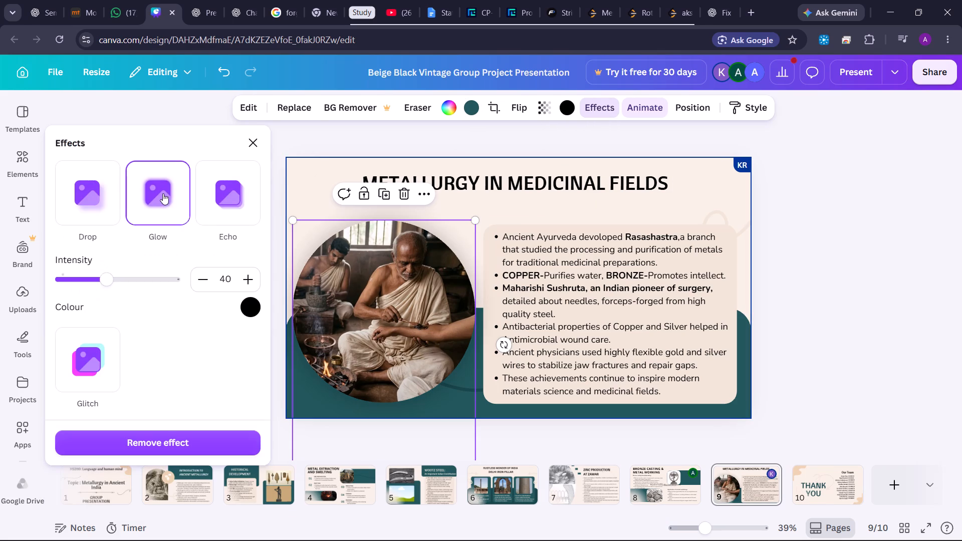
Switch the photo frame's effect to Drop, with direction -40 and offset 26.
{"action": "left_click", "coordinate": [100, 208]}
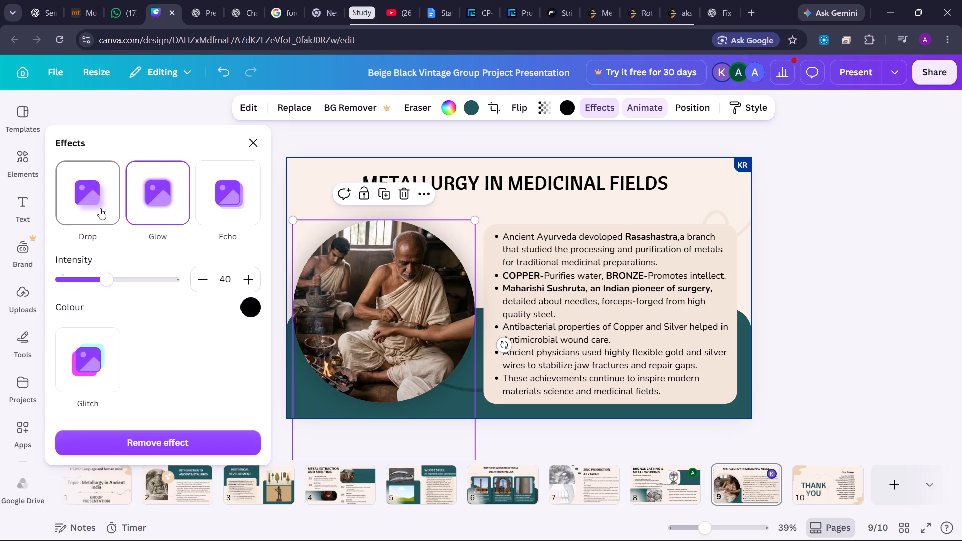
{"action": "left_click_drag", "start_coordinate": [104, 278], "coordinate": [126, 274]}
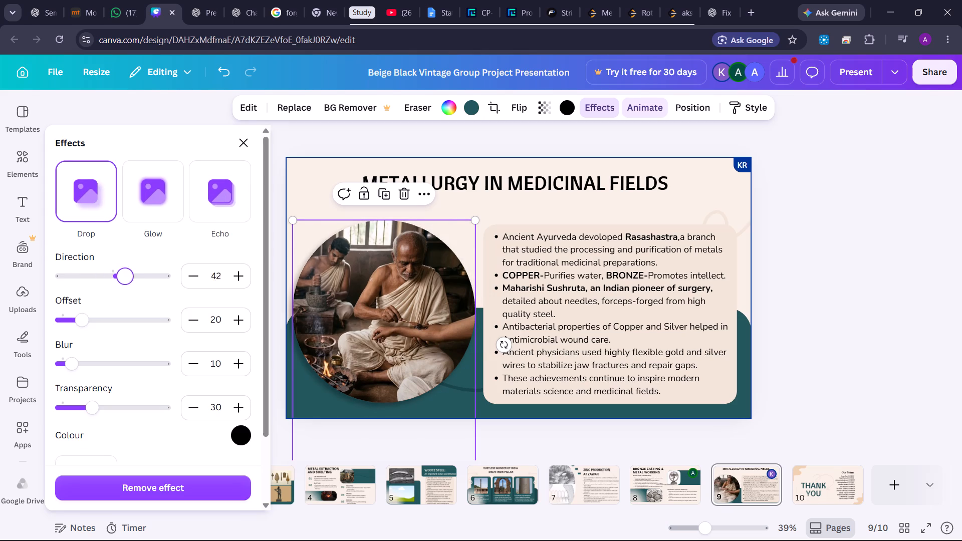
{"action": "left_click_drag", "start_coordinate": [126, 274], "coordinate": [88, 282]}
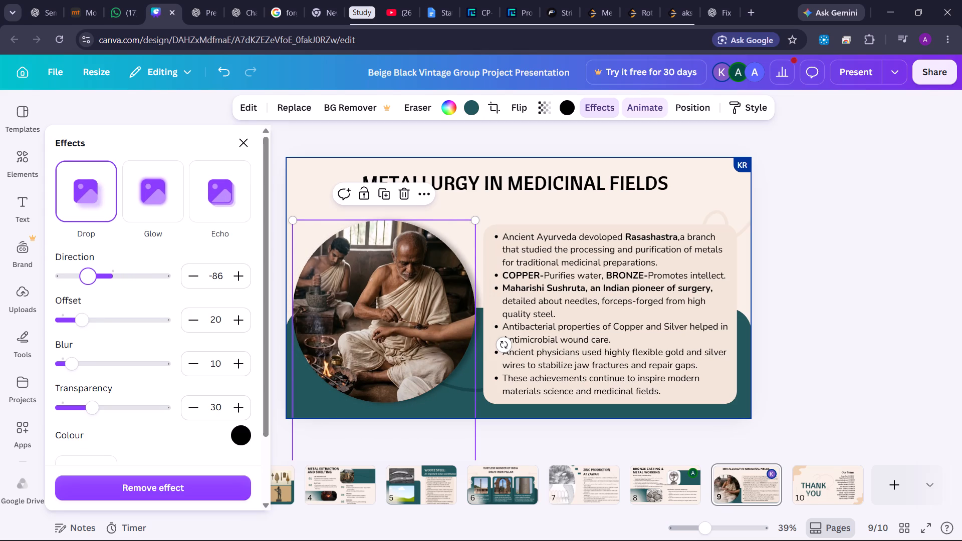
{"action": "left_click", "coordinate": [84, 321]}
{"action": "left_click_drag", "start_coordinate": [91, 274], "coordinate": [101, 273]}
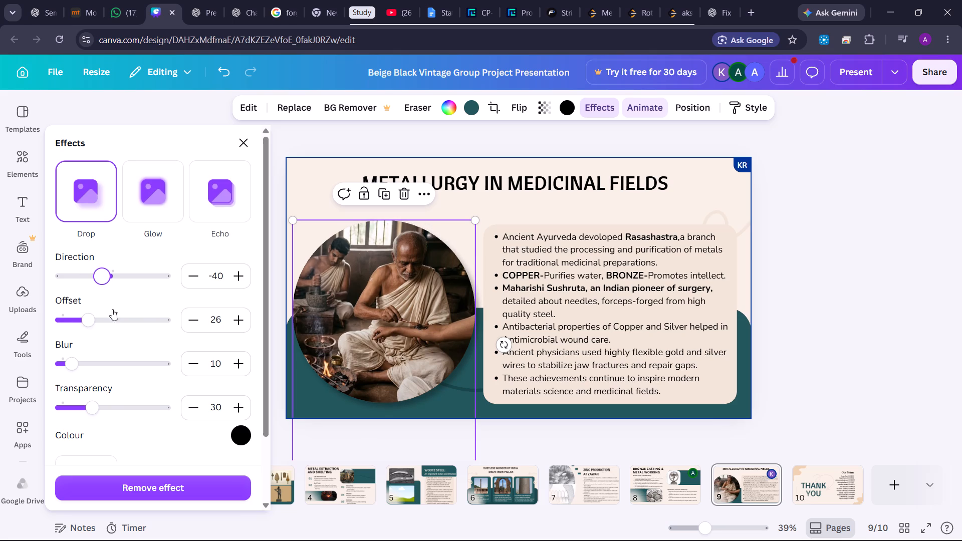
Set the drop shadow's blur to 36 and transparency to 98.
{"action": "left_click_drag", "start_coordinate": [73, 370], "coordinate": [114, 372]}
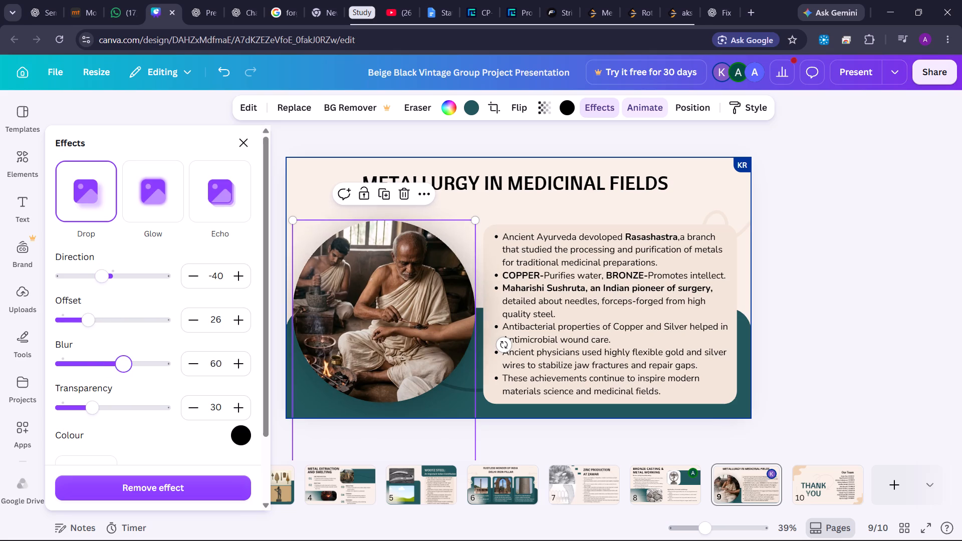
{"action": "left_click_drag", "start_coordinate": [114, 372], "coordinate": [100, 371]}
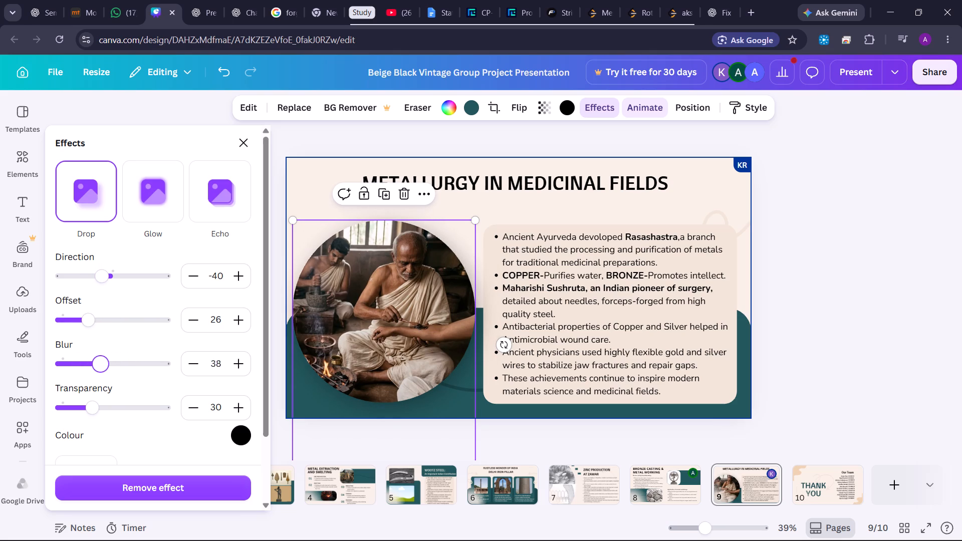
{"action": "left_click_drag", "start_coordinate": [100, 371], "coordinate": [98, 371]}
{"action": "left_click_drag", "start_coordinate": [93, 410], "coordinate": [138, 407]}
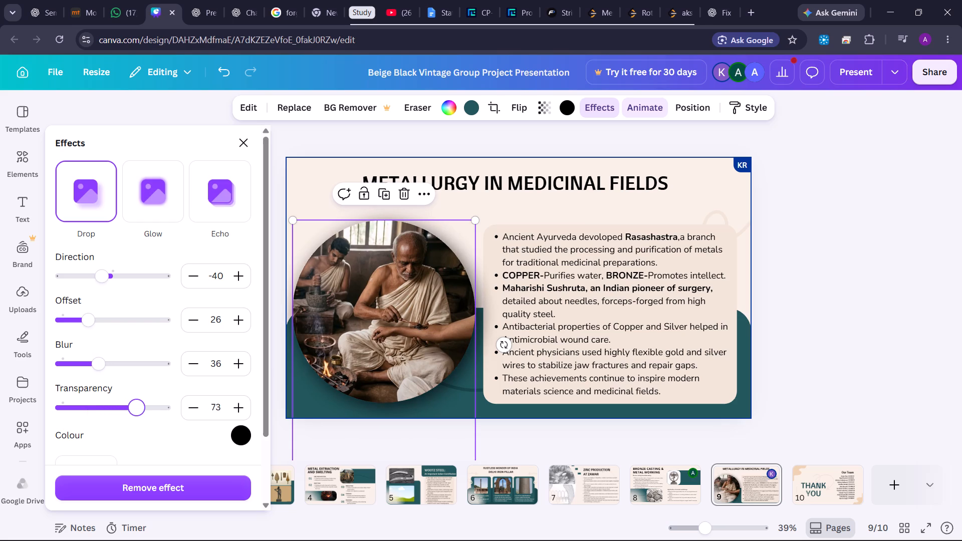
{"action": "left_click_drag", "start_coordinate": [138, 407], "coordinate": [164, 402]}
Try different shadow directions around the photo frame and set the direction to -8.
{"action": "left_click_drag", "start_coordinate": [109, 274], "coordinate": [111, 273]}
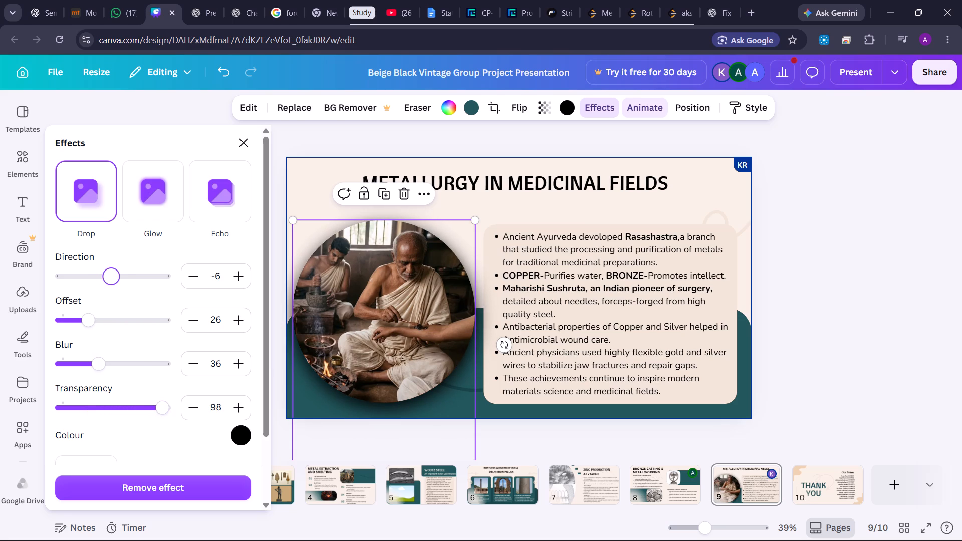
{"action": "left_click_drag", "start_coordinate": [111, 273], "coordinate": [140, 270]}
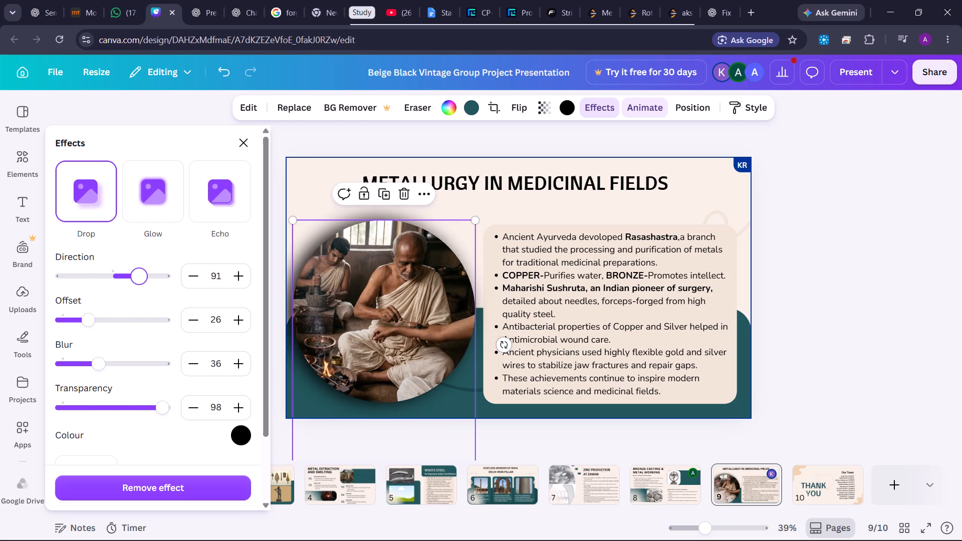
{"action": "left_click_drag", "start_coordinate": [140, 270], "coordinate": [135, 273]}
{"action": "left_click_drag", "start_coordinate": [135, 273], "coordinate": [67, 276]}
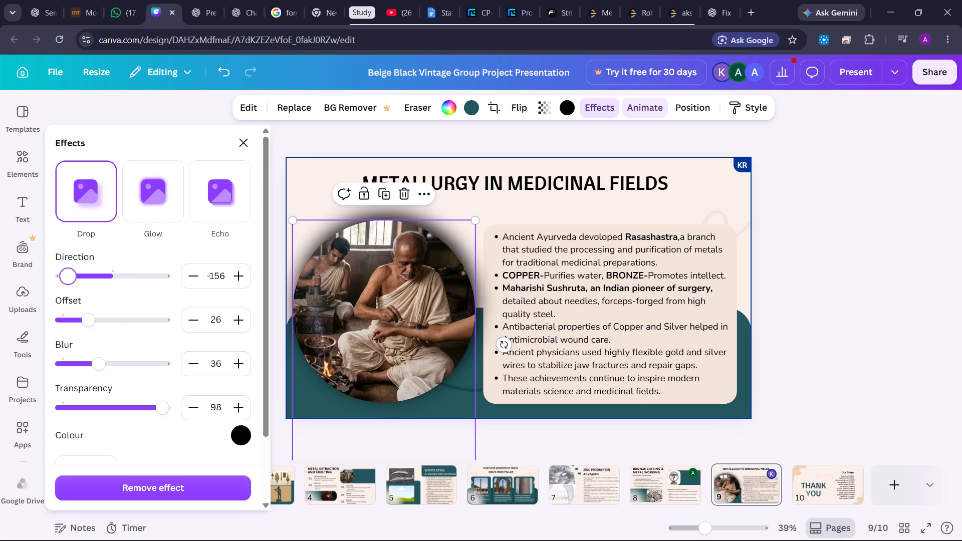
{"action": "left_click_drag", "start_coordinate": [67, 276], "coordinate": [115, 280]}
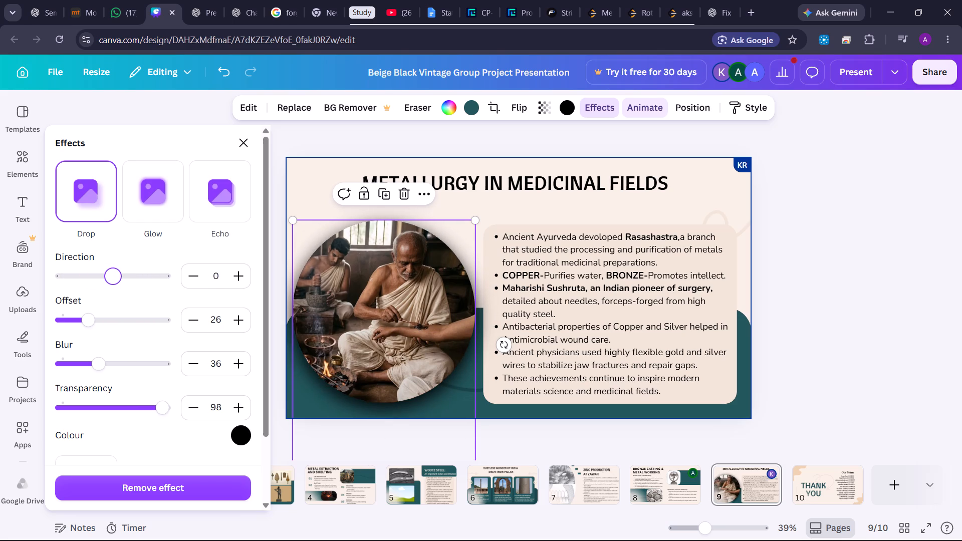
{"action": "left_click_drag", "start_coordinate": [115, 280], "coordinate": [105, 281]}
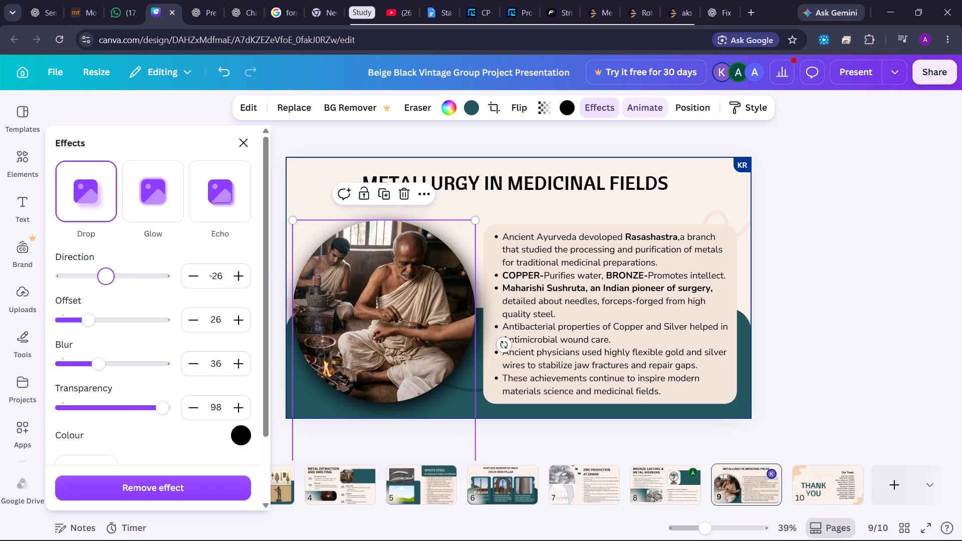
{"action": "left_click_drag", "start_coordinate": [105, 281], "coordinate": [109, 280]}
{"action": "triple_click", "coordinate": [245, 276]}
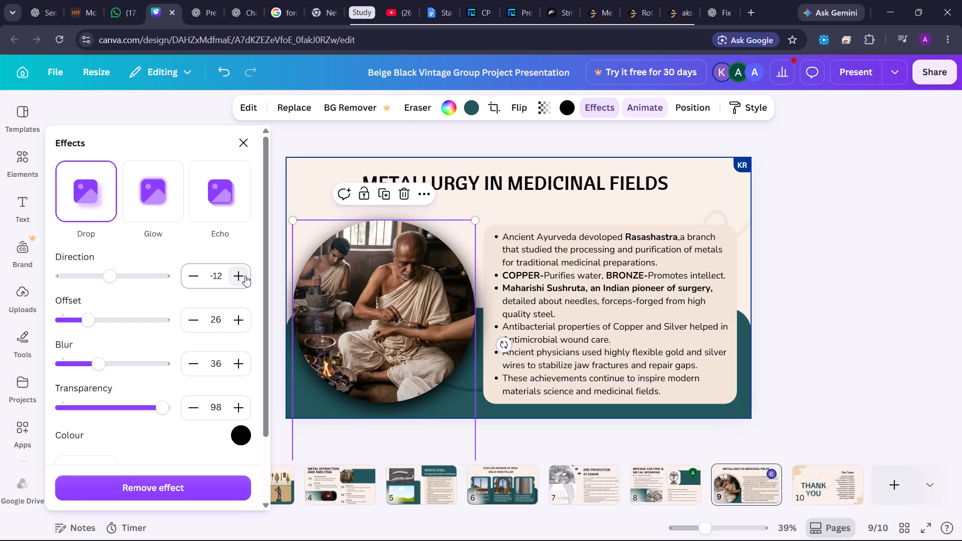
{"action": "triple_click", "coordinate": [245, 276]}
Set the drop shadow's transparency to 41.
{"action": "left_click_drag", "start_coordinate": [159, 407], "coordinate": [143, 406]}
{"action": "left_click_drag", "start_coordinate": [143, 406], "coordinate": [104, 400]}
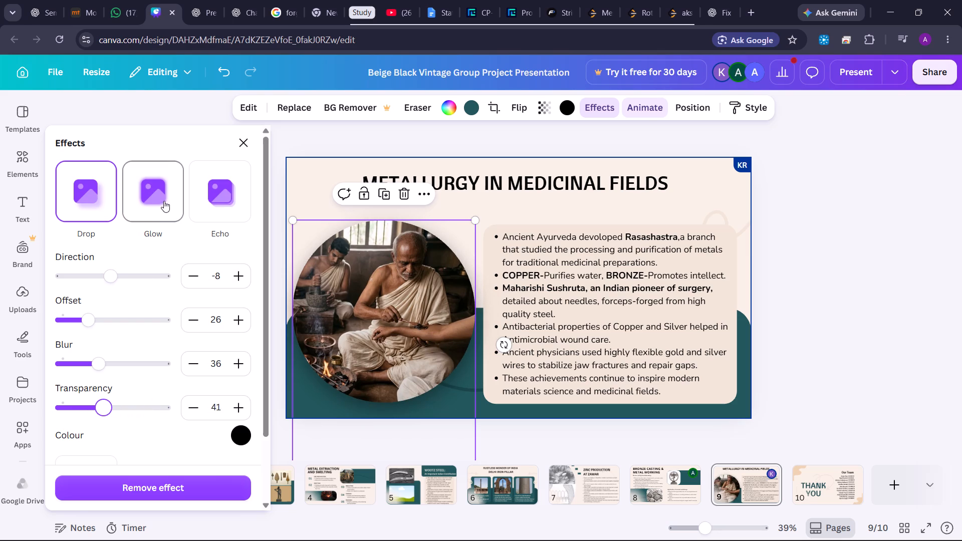
Replace the photo frame's Drop effect with Glow.
{"action": "left_click", "coordinate": [164, 201]}
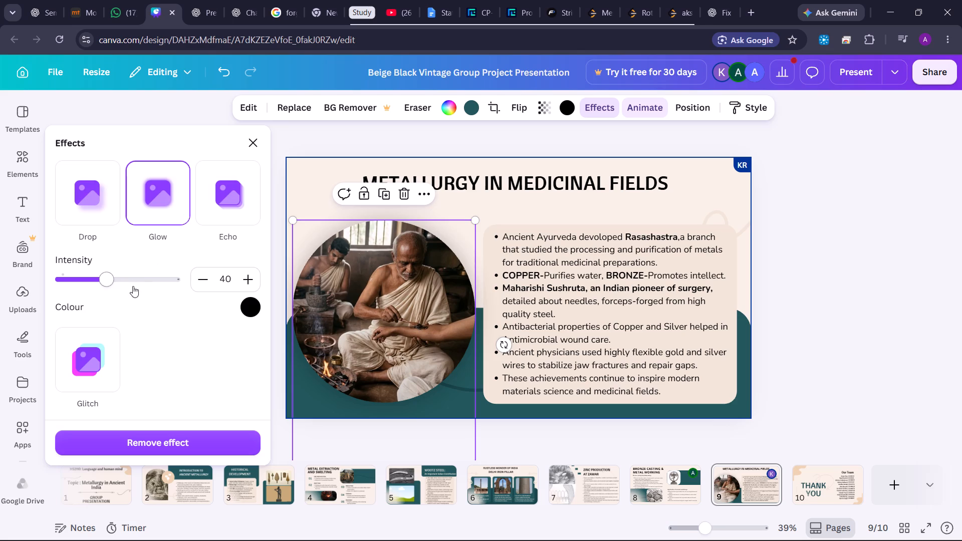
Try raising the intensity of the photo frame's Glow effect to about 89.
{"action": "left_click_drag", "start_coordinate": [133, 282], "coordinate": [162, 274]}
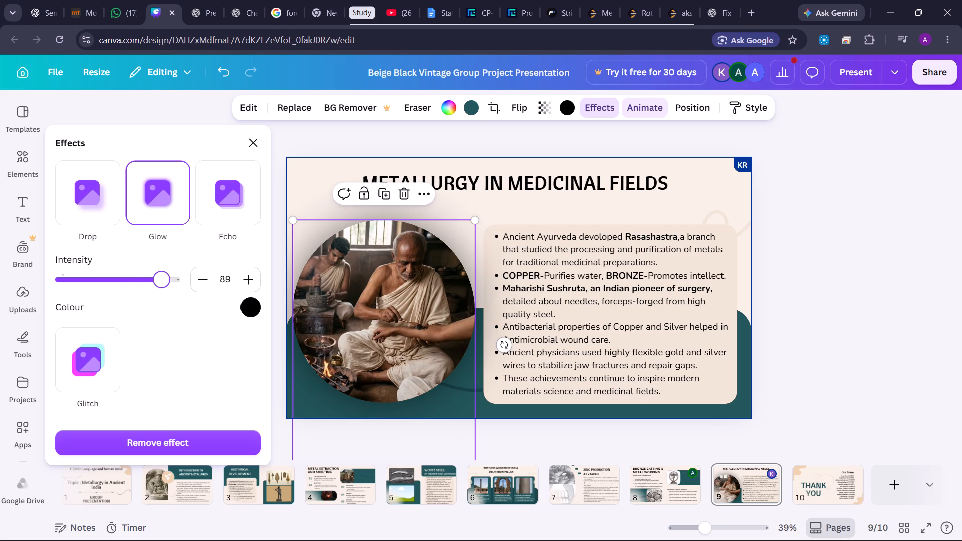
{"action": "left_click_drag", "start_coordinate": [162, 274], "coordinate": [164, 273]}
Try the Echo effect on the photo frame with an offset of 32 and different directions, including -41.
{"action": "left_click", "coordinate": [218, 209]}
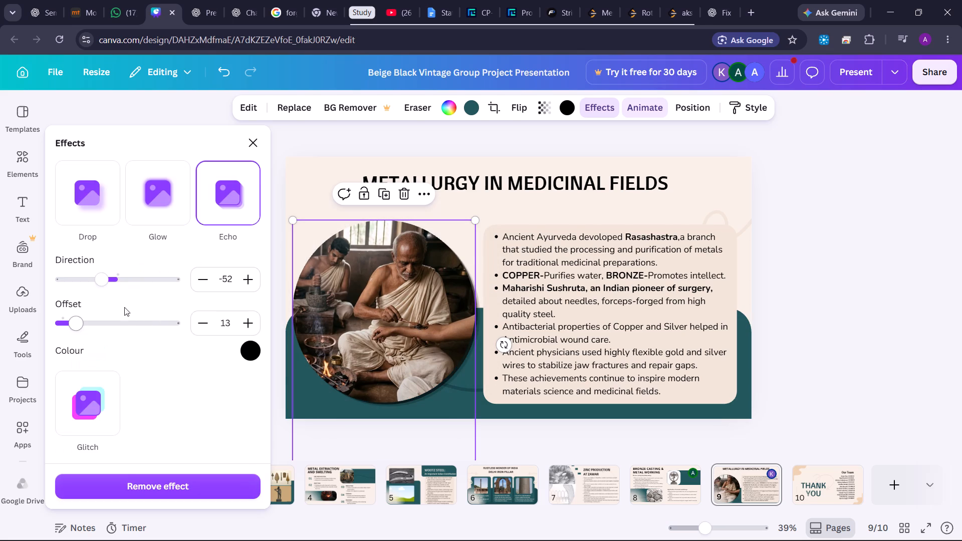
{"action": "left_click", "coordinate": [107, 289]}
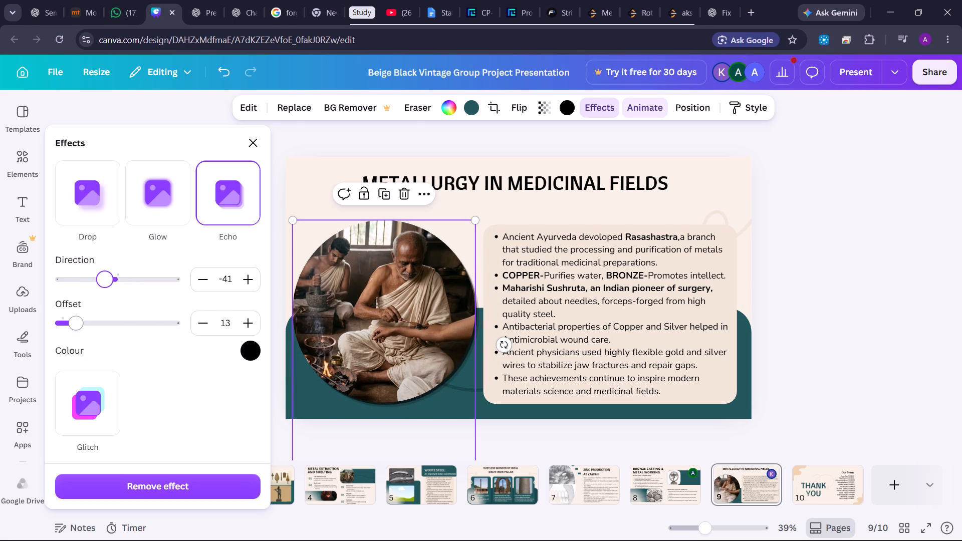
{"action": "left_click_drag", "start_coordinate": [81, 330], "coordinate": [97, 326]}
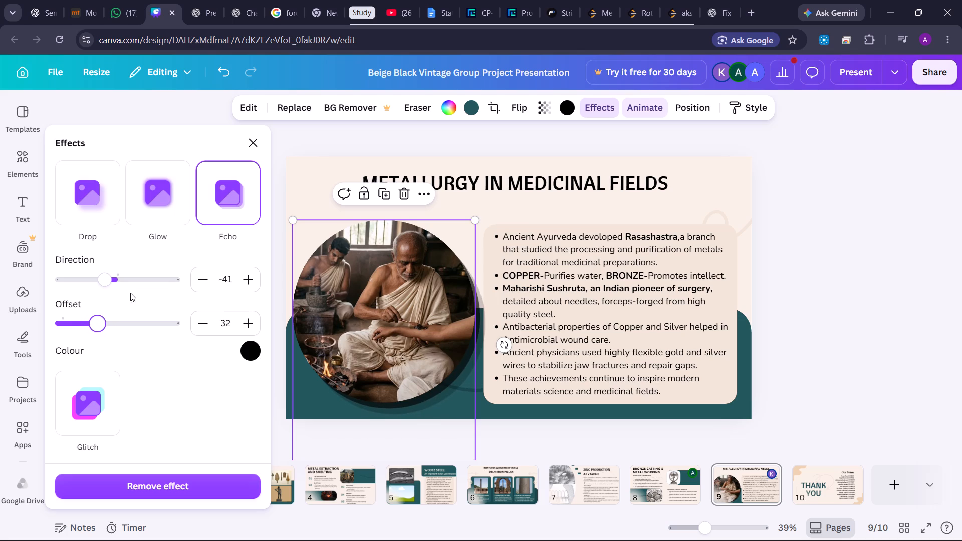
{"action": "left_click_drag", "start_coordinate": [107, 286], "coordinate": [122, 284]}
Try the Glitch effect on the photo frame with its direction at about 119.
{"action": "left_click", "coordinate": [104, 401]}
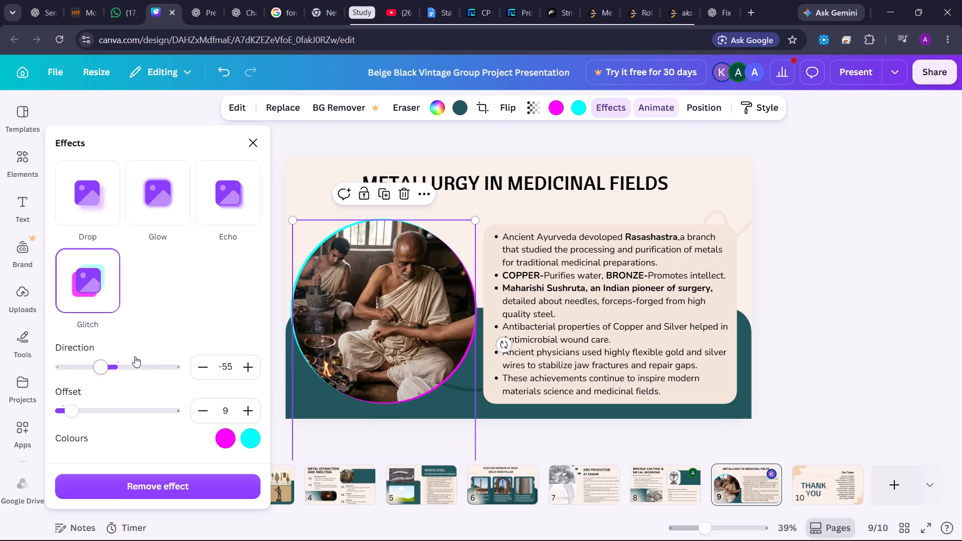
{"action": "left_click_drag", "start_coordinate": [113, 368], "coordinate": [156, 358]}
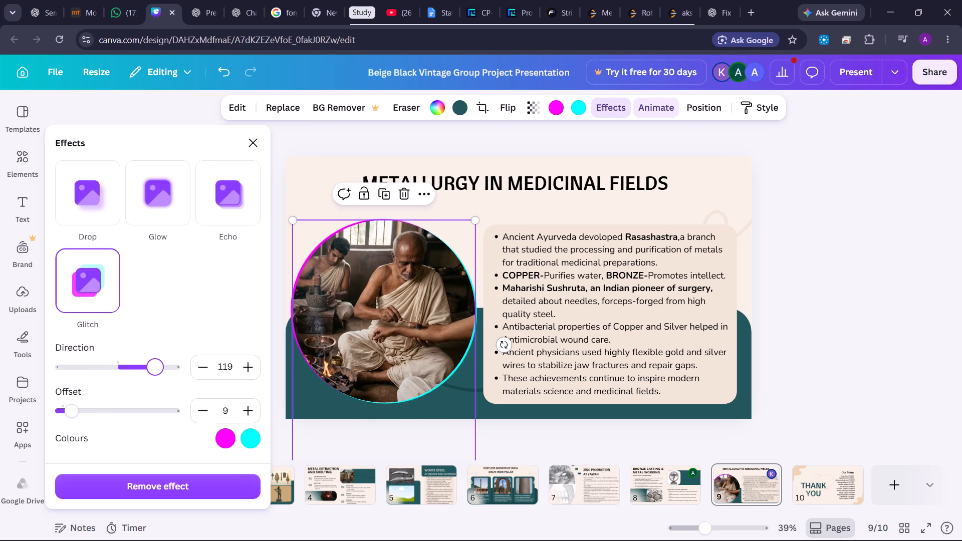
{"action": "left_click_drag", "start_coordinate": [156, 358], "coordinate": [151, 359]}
Apply the Glow effect to the photo frame again and set its intensity to 60.
{"action": "left_click", "coordinate": [150, 226]}
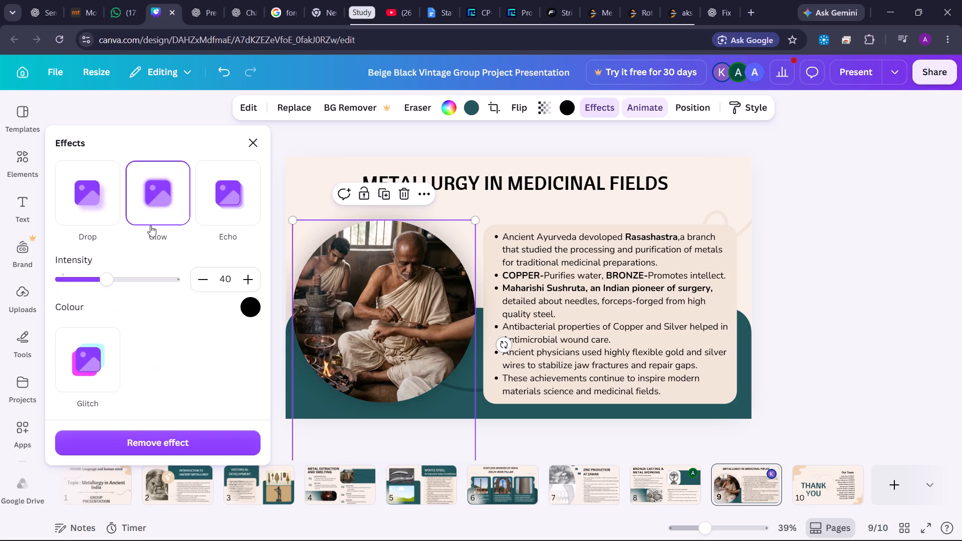
{"action": "left_click", "coordinate": [103, 207]}
{"action": "left_click", "coordinate": [128, 202]}
{"action": "left_click_drag", "start_coordinate": [108, 276], "coordinate": [126, 270]}
{"action": "left_click_drag", "start_coordinate": [126, 270], "coordinate": [129, 274]}
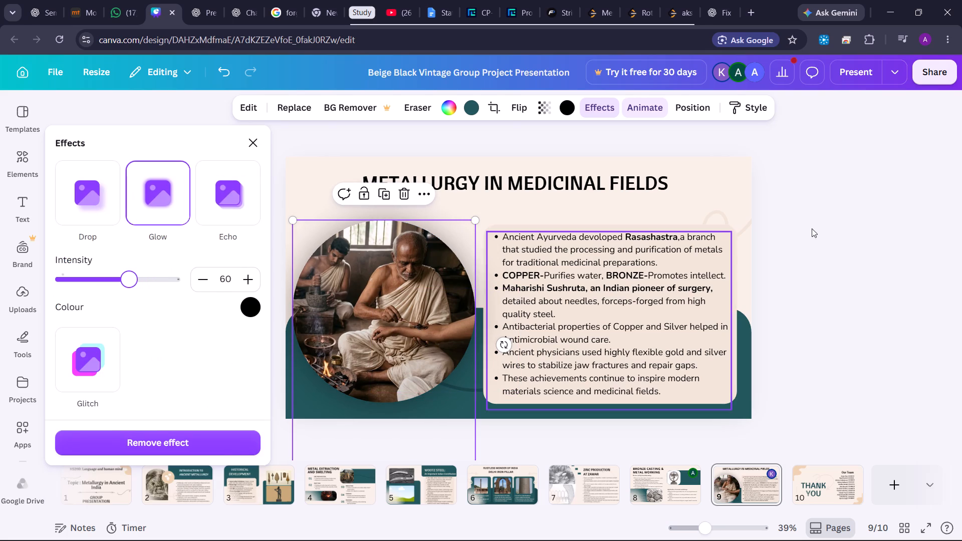
{"action": "left_click_drag", "start_coordinate": [807, 232], "coordinate": [803, 234]}
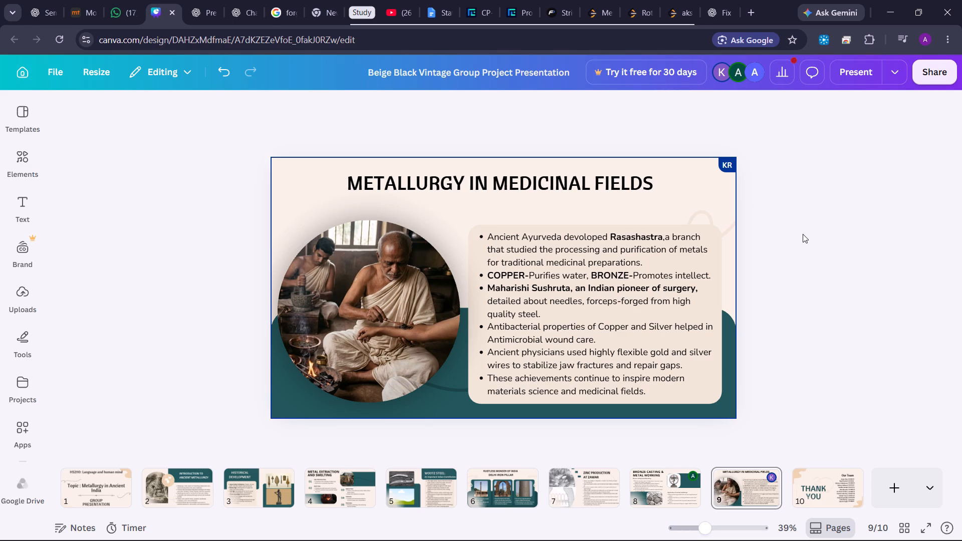
Try light orange #f8f0e6, teal and dark brown for the photo frame's glow, and set it to the near-black design colour.
{"action": "left_click", "coordinate": [349, 299]}
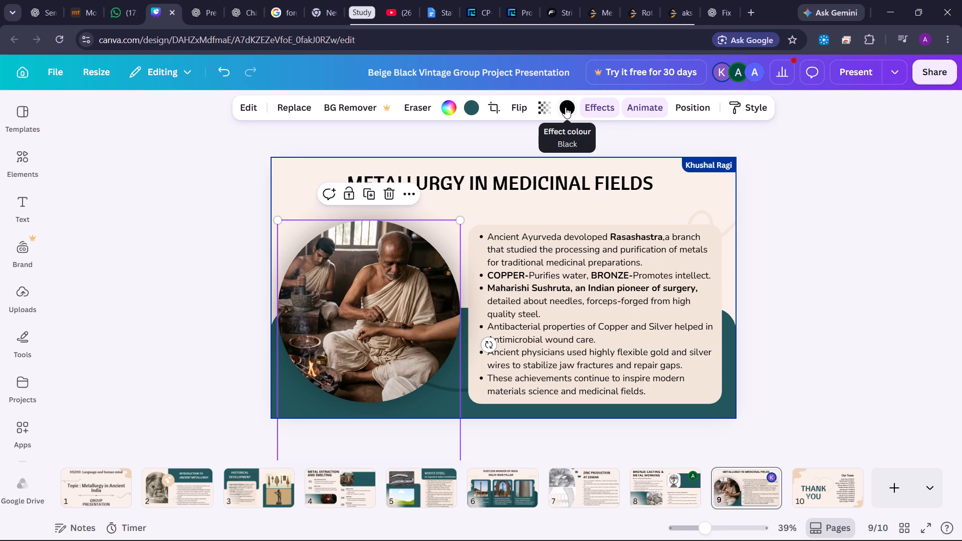
{"action": "left_click", "coordinate": [565, 107]}
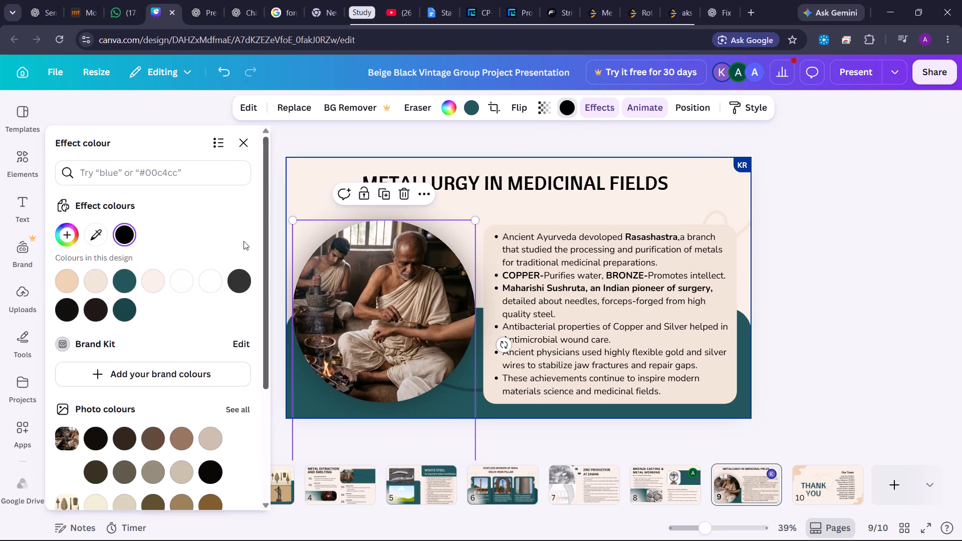
{"action": "left_click", "coordinate": [150, 279]}
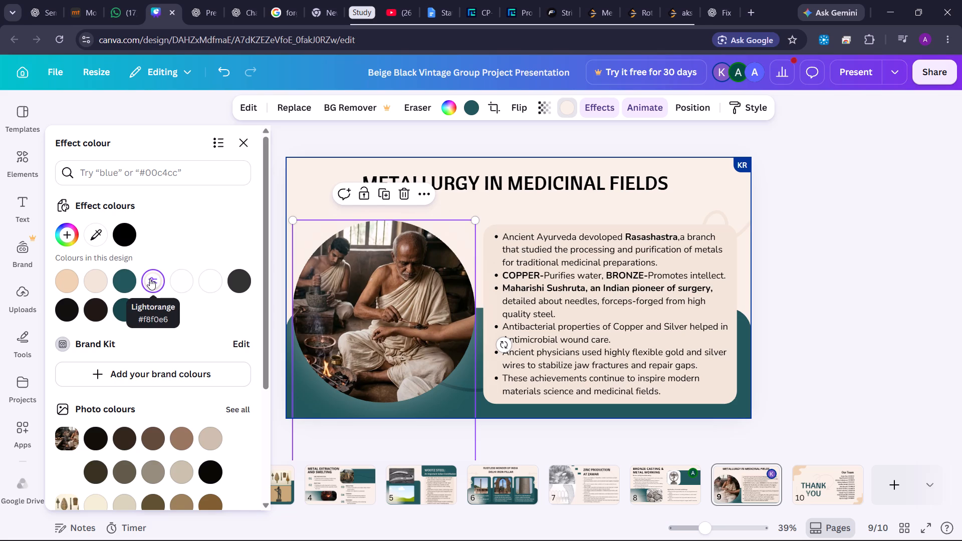
{"action": "left_click", "coordinate": [120, 286]}
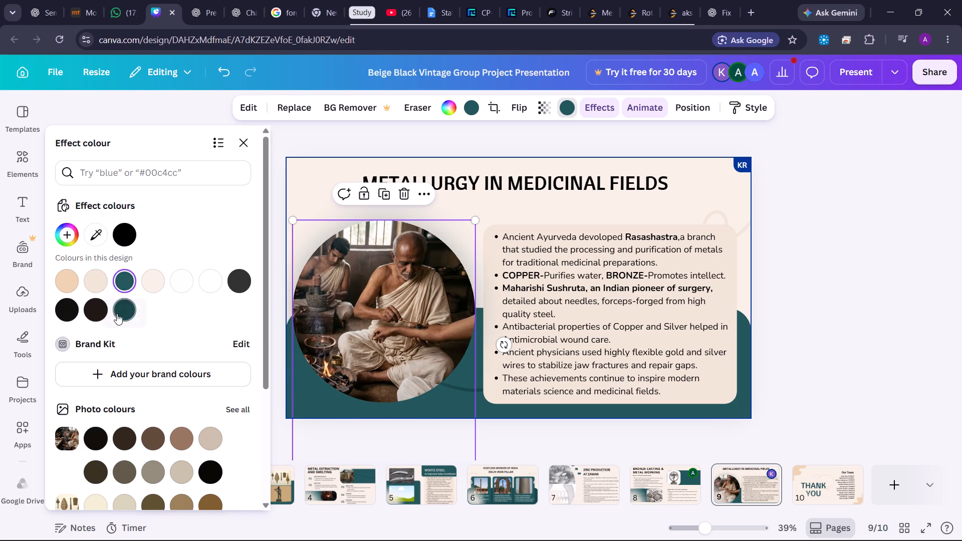
{"action": "left_click", "coordinate": [93, 317]}
{"action": "left_click", "coordinate": [66, 310]}
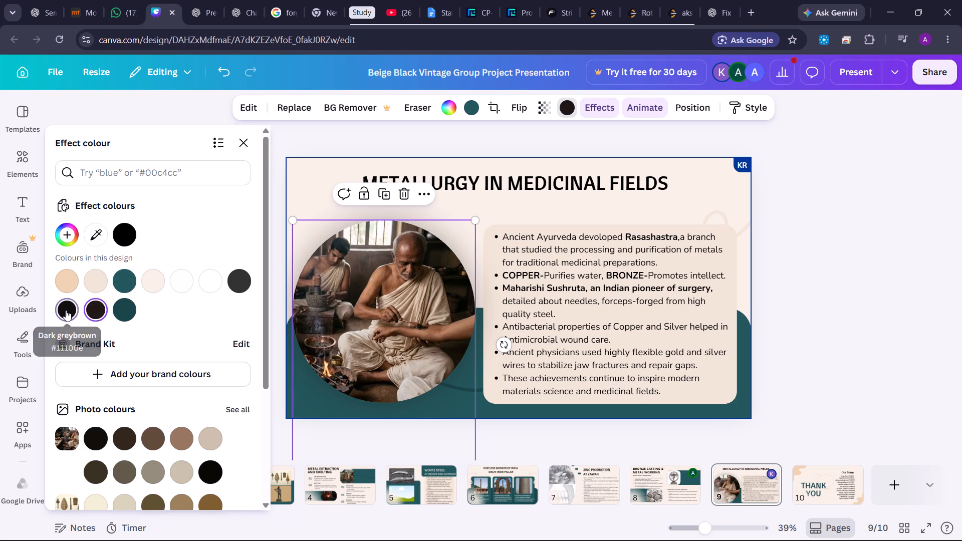
{"action": "left_click", "coordinate": [523, 438]}
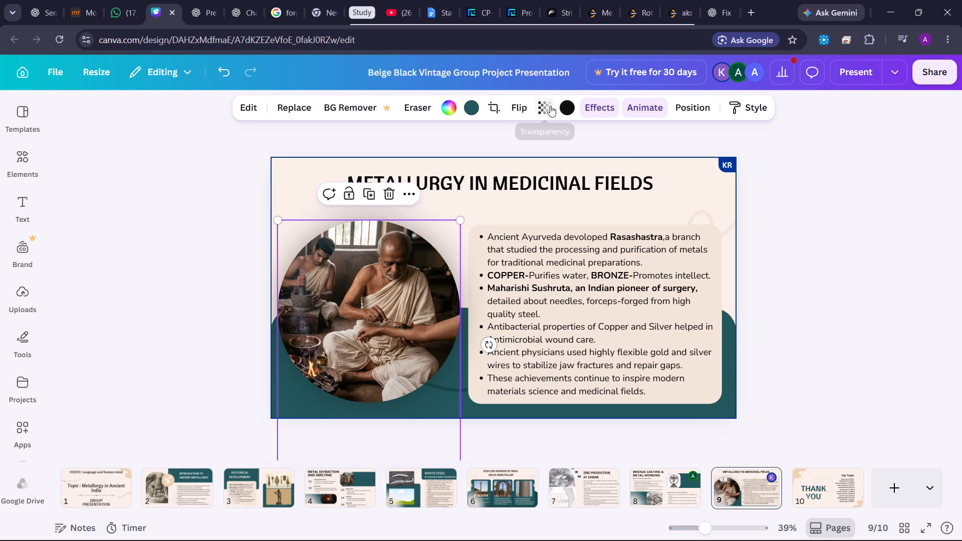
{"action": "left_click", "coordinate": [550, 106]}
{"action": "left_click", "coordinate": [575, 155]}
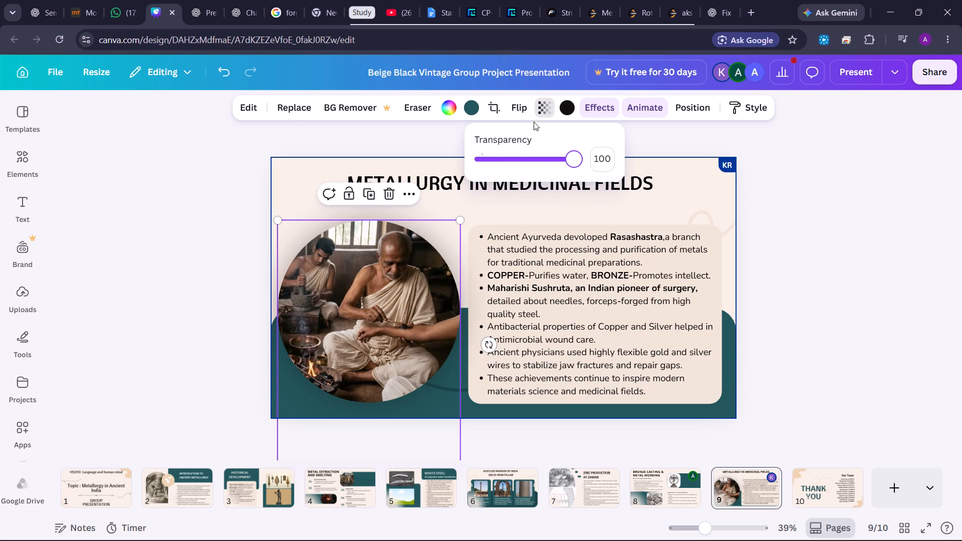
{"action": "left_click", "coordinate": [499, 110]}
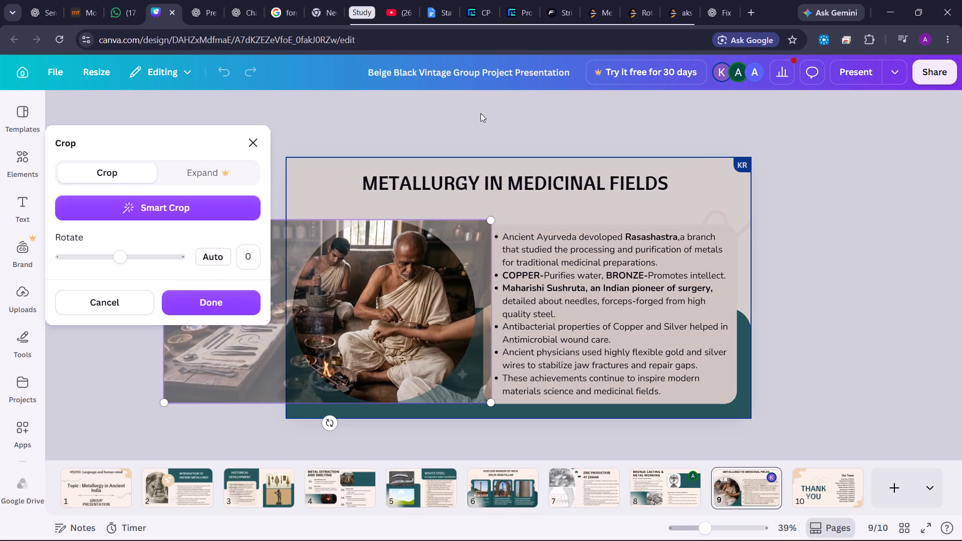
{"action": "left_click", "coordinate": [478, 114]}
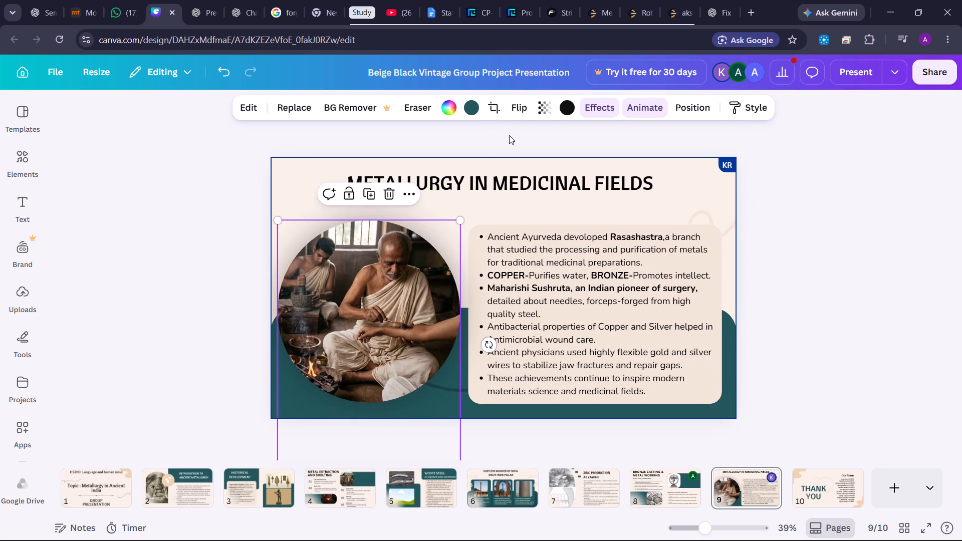
On slide 7, shift the bullet text box towards the pictures and widen it to about 1,180.
{"action": "left_click", "coordinate": [595, 481]}
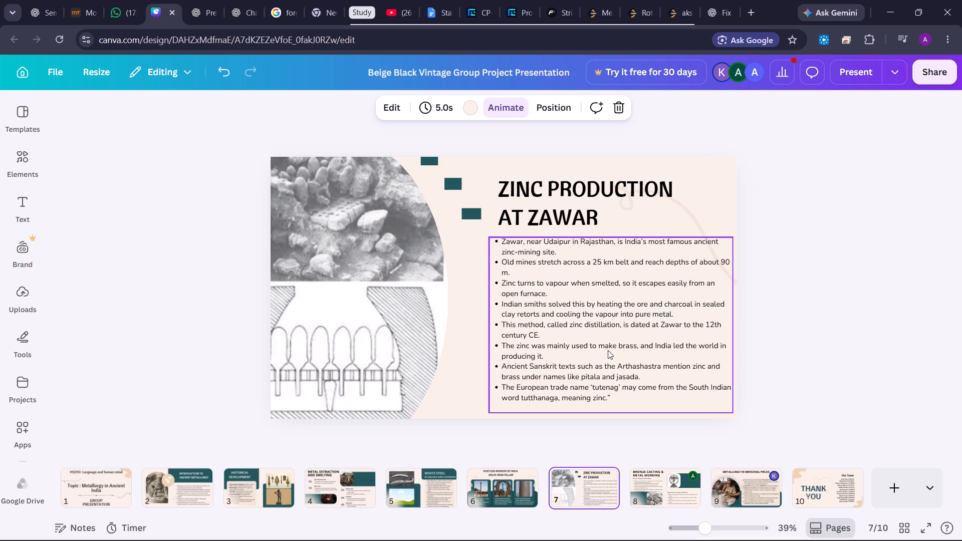
{"action": "left_click", "coordinate": [608, 350]}
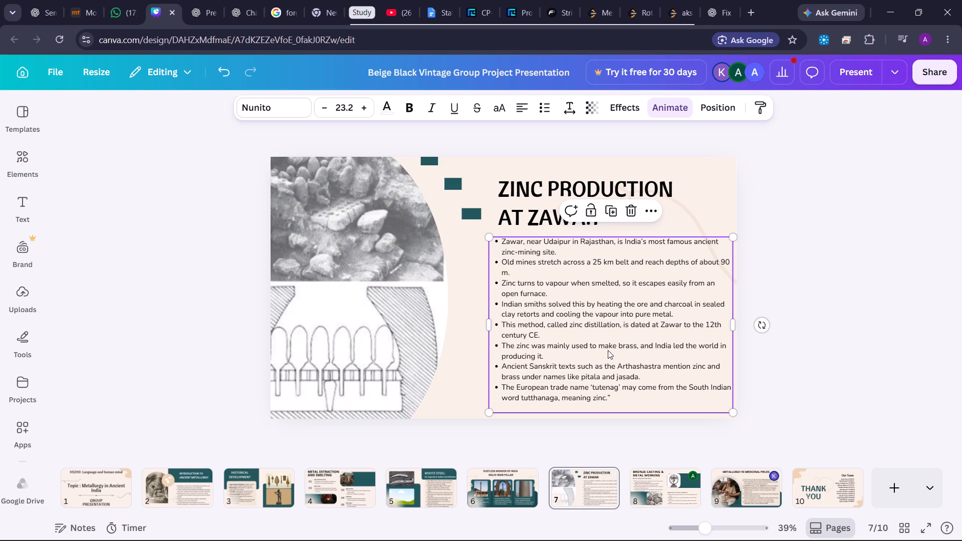
{"action": "left_click_drag", "start_coordinate": [608, 350], "coordinate": [579, 351]}
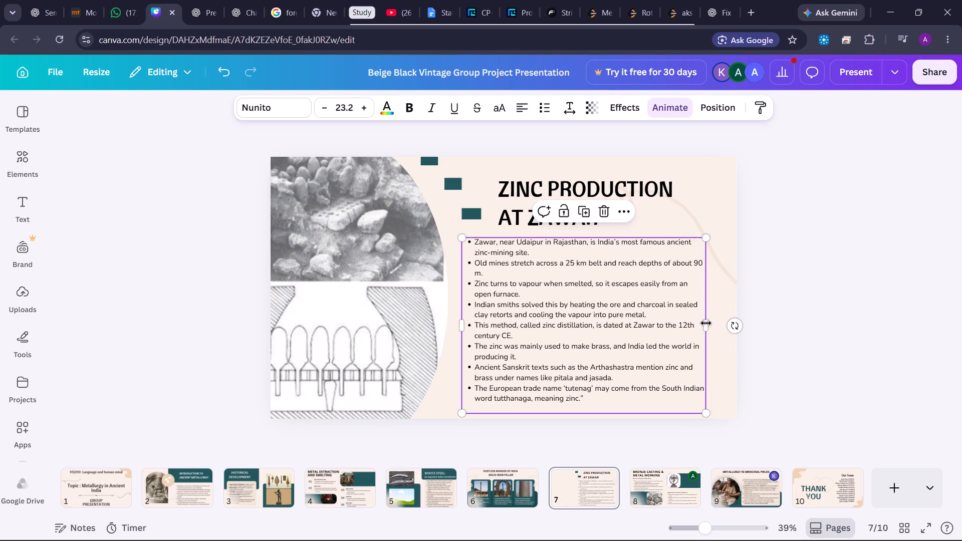
{"action": "left_click_drag", "start_coordinate": [707, 323], "coordinate": [750, 314]}
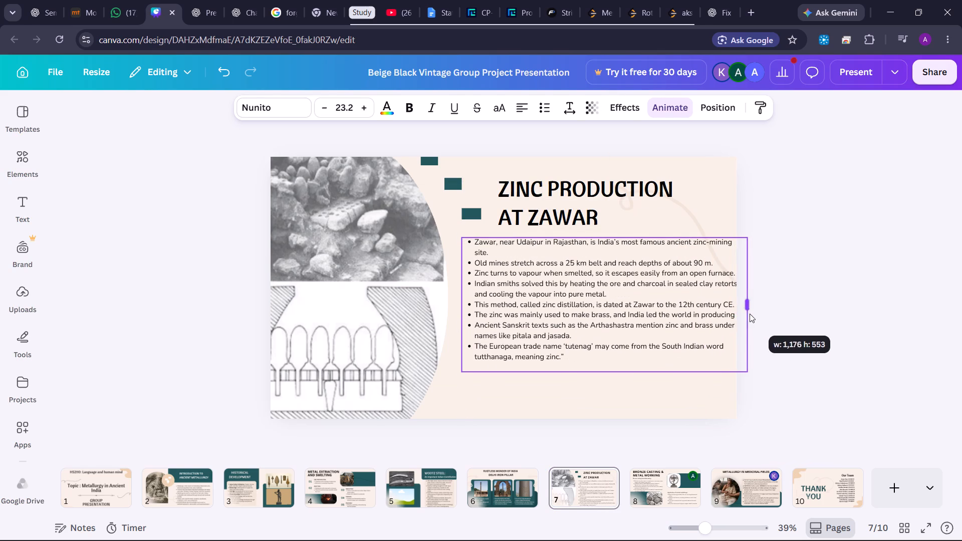
{"action": "left_click_drag", "start_coordinate": [750, 314], "coordinate": [751, 313]}
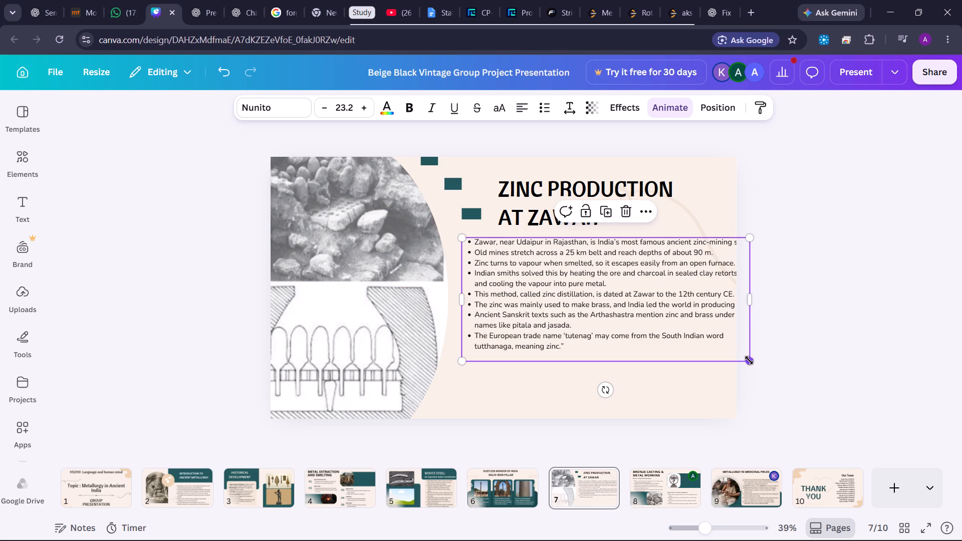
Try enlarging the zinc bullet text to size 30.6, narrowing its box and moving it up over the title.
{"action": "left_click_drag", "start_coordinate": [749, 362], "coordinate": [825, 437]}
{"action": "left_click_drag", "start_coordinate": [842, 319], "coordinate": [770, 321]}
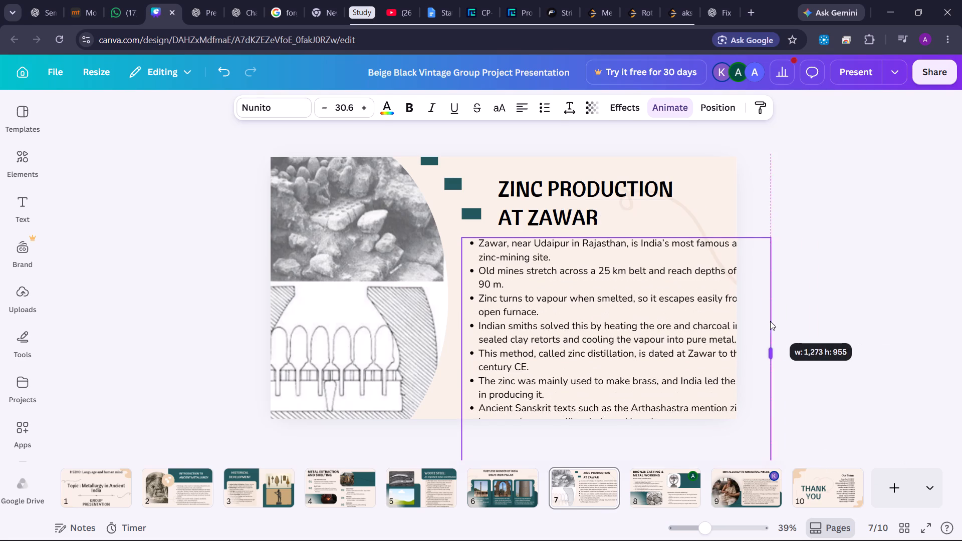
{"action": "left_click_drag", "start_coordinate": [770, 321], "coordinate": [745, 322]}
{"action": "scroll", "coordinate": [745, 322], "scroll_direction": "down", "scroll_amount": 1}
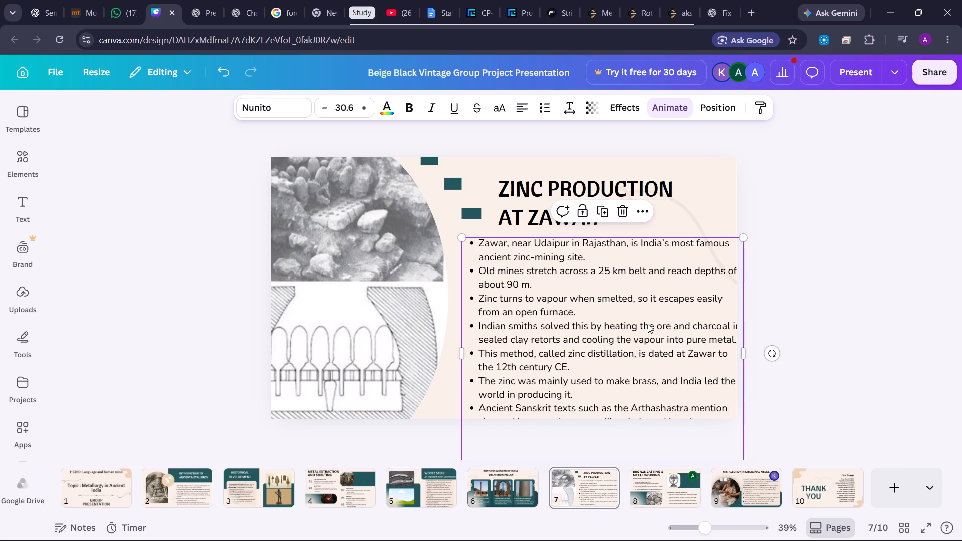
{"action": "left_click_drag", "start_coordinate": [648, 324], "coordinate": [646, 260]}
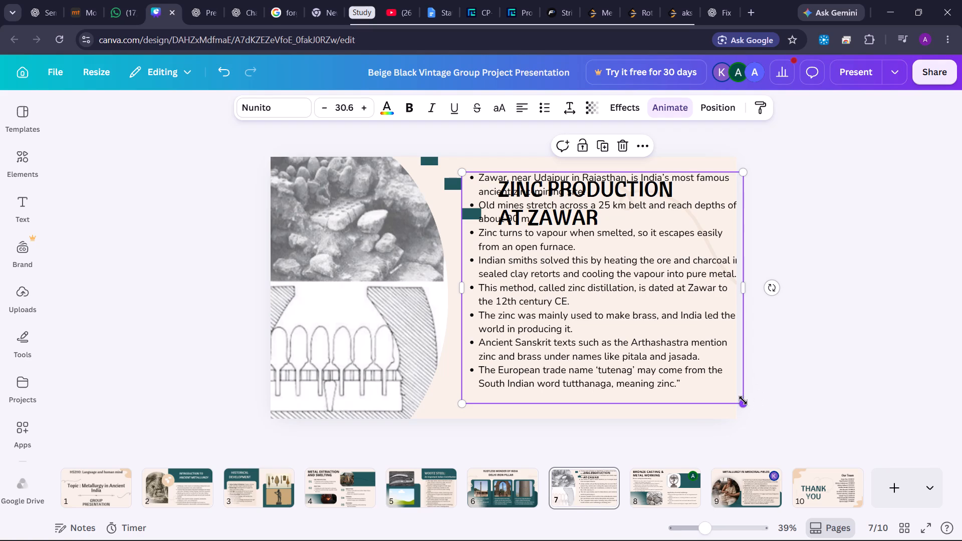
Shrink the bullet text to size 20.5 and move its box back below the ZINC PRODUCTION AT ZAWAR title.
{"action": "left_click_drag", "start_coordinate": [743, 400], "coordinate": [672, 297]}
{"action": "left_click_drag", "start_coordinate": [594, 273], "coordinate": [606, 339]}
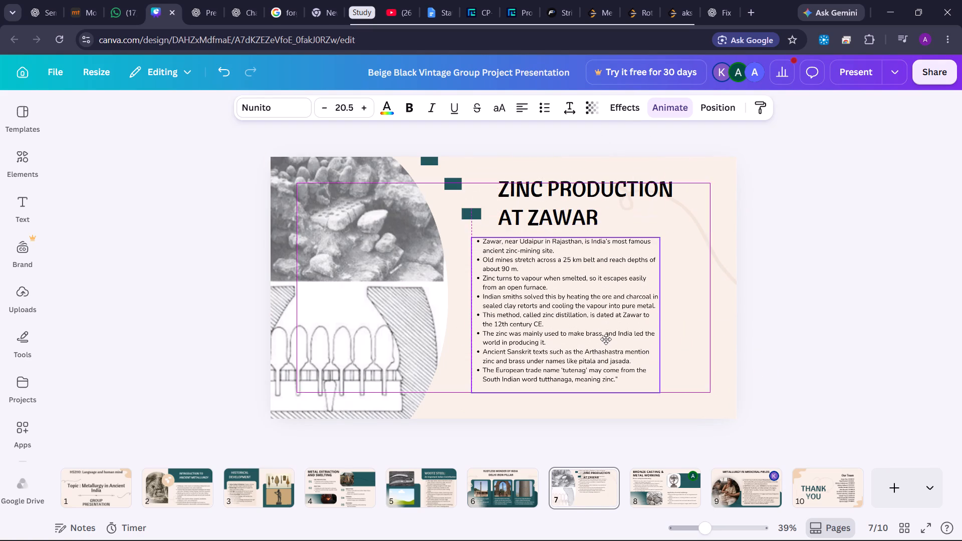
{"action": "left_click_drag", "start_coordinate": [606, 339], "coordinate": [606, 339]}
Widen the bullet text box to about 1,000 so the lines wrap less.
{"action": "left_click_drag", "start_coordinate": [664, 312], "coordinate": [720, 305]}
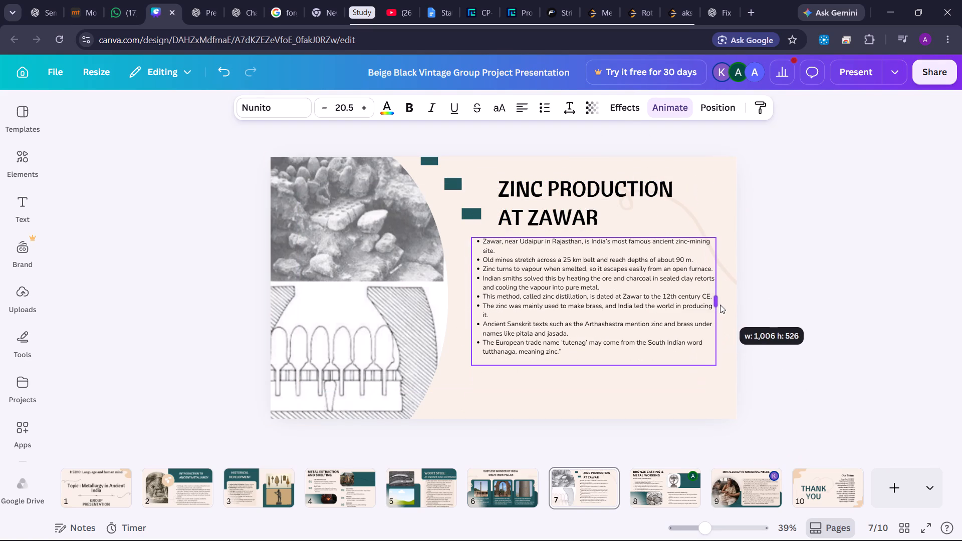
{"action": "left_click_drag", "start_coordinate": [720, 305], "coordinate": [713, 305]}
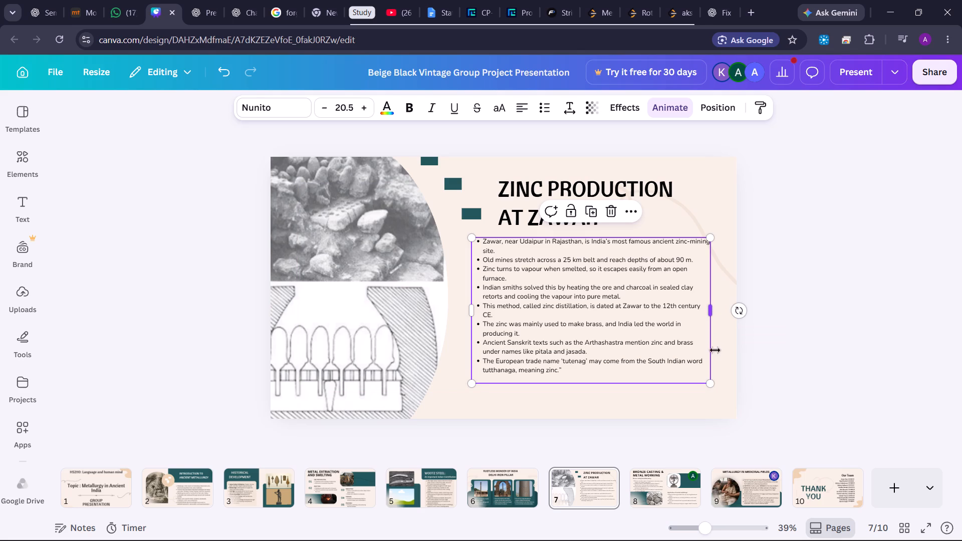
{"action": "left_click_drag", "start_coordinate": [715, 318], "coordinate": [719, 318]}
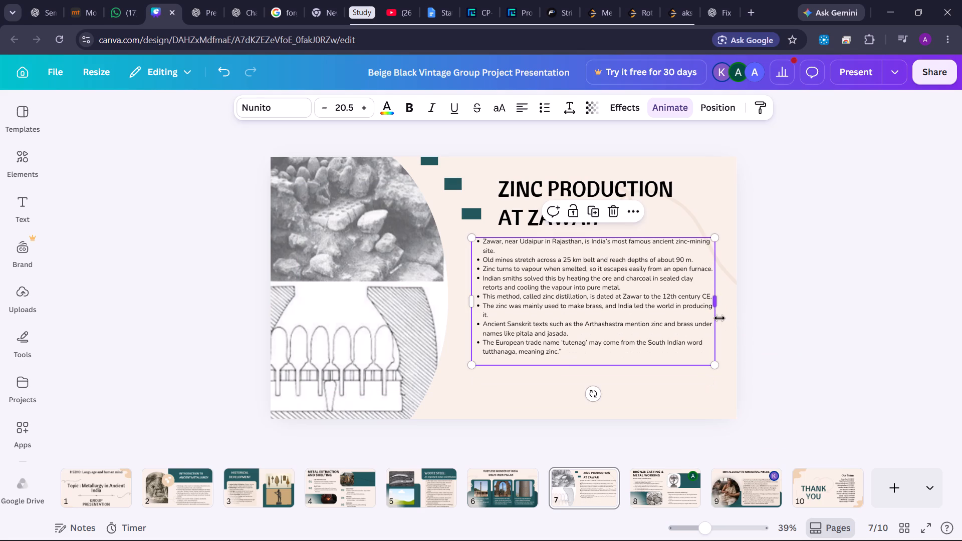
Enlarge the bullet text to size 25.2 and place its box lower beneath the title, beside the furnace diagram.
{"action": "left_click_drag", "start_coordinate": [715, 365], "coordinate": [726, 379]}
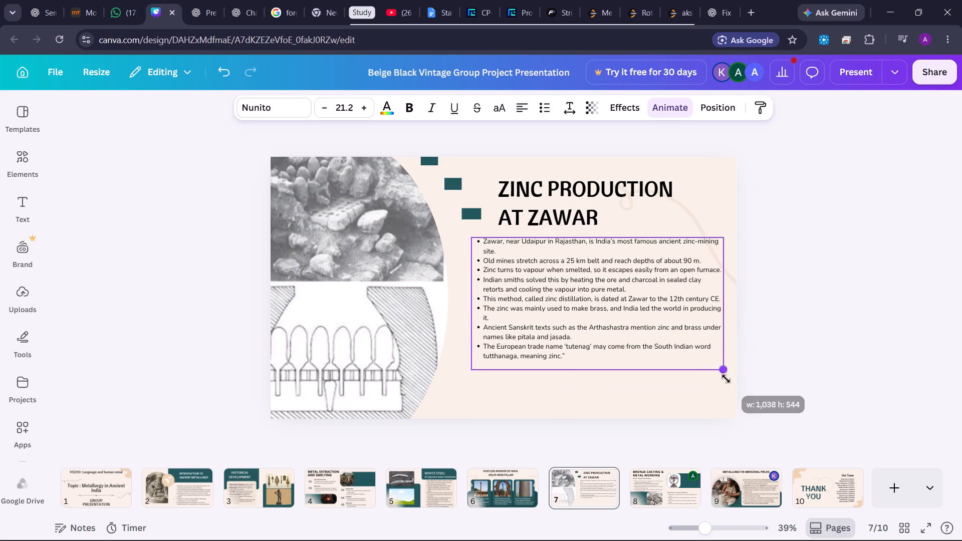
{"action": "left_click_drag", "start_coordinate": [726, 379], "coordinate": [765, 412]}
{"action": "left_click_drag", "start_coordinate": [695, 343], "coordinate": [681, 354]}
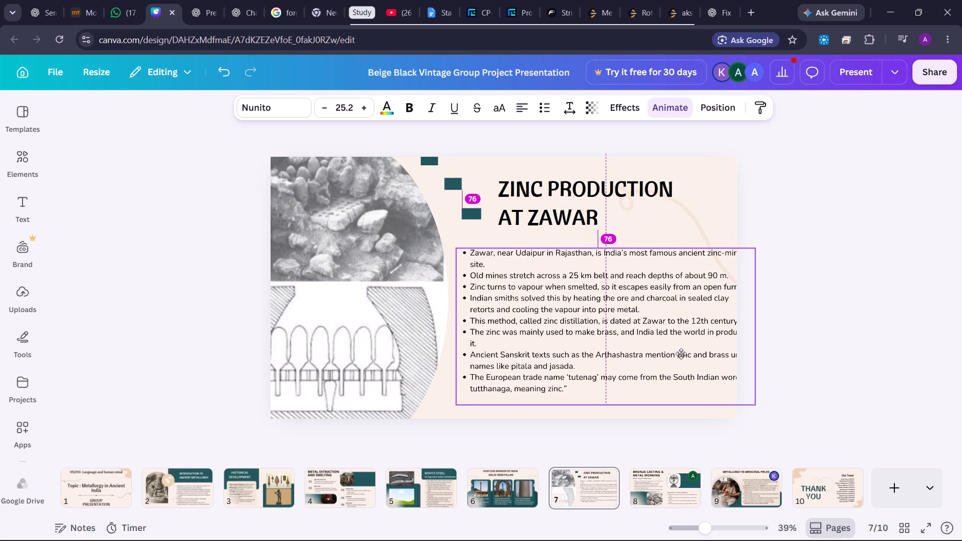
{"action": "left_click_drag", "start_coordinate": [681, 354], "coordinate": [688, 354]}
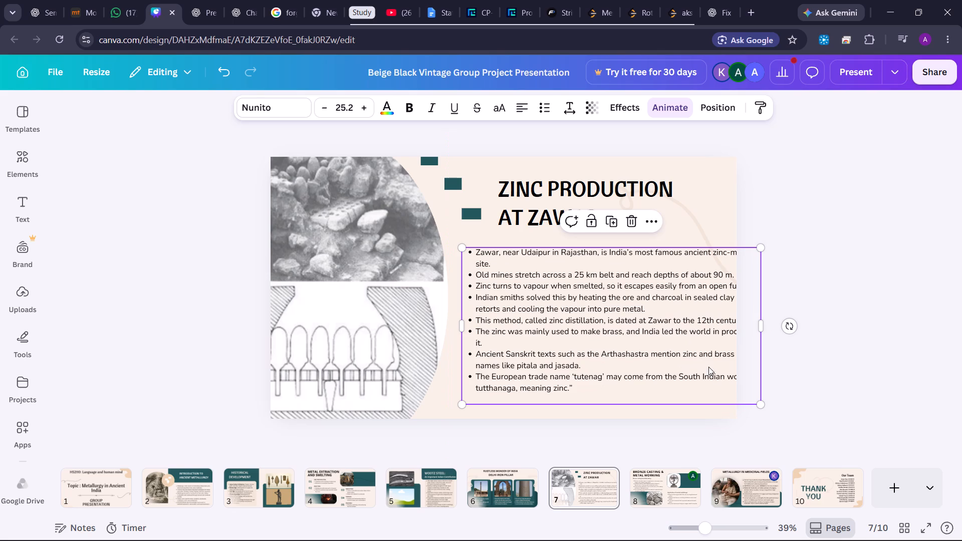
Move the curved mine-and-furnace picture inward on slide 7 so its curved edge meets the lowest teal rectangle.
{"action": "left_click", "coordinate": [408, 295]}
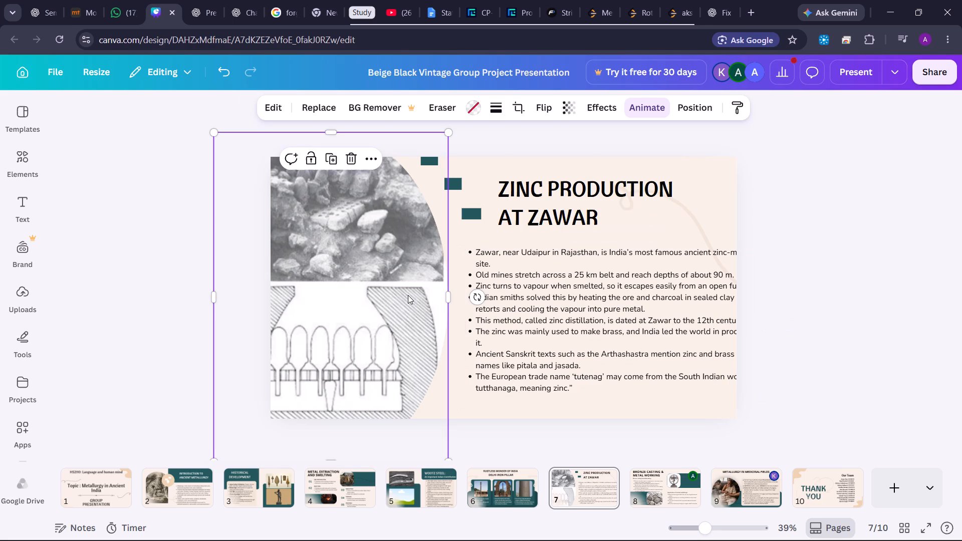
{"action": "left_click_drag", "start_coordinate": [388, 294], "coordinate": [481, 290]}
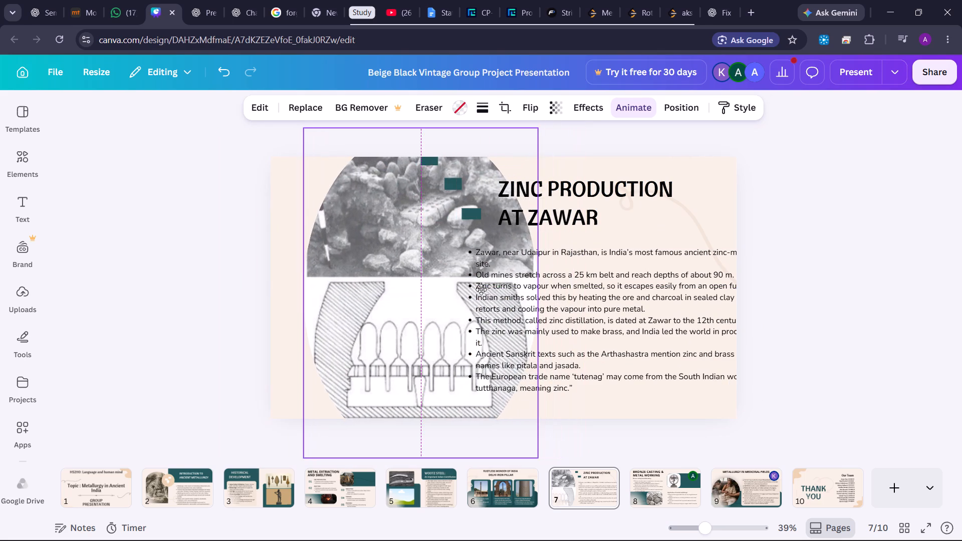
{"action": "left_click_drag", "start_coordinate": [481, 290], "coordinate": [439, 298]}
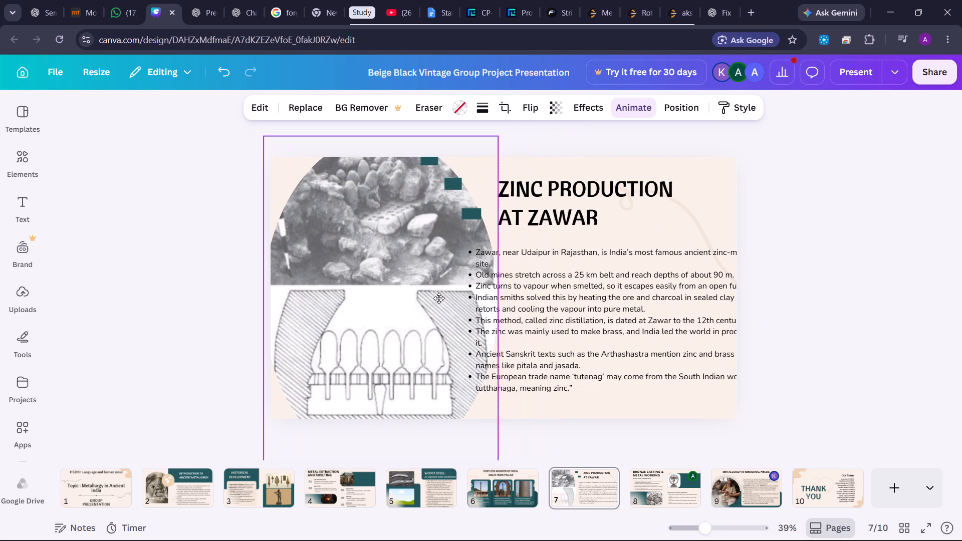
{"action": "left_click_drag", "start_coordinate": [439, 298], "coordinate": [438, 296]}
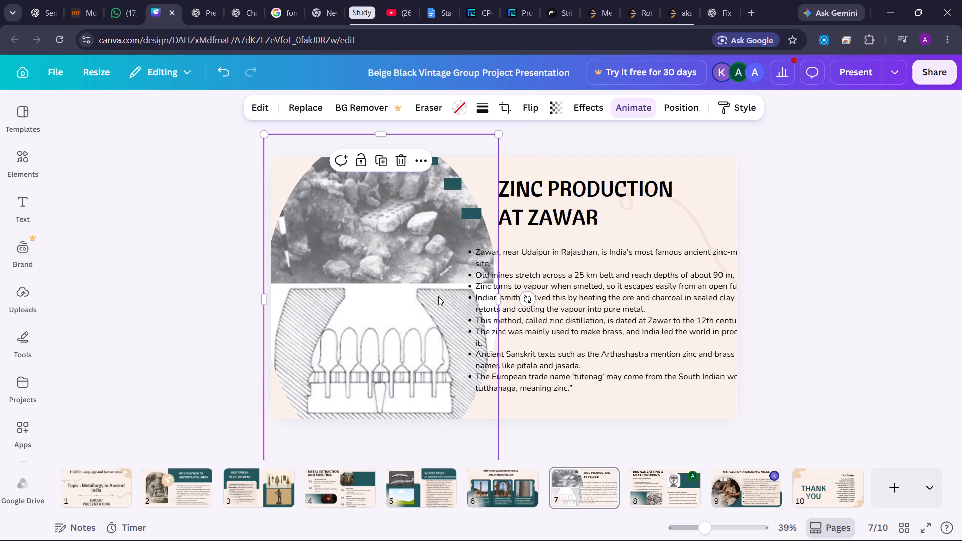
{"action": "left_click_drag", "start_coordinate": [438, 296], "coordinate": [432, 255]}
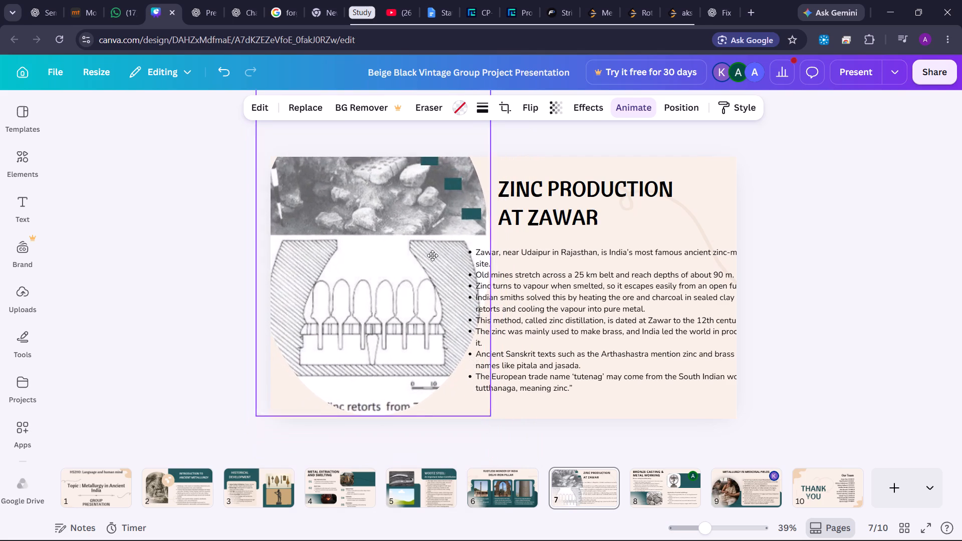
{"action": "left_click_drag", "start_coordinate": [432, 255], "coordinate": [424, 290]}
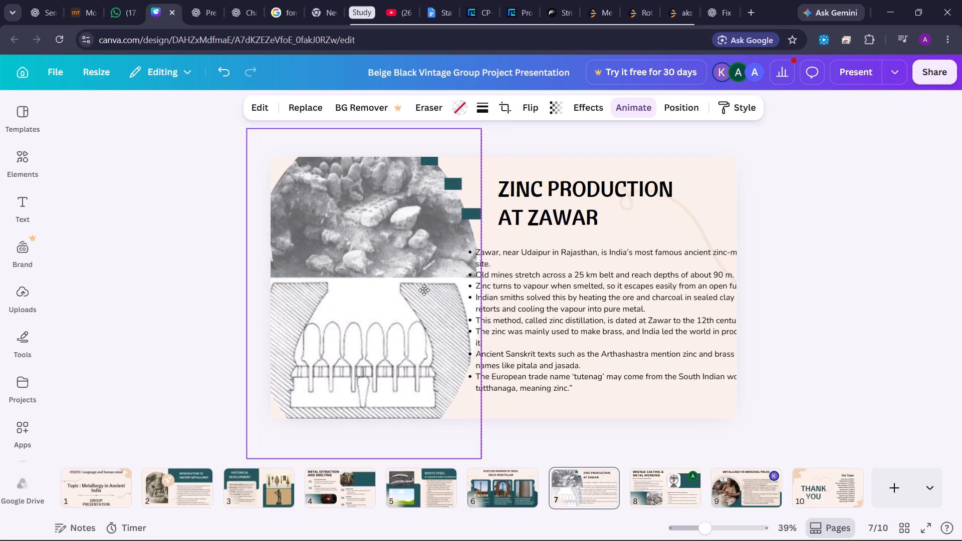
{"action": "left_click_drag", "start_coordinate": [424, 290], "coordinate": [426, 292]}
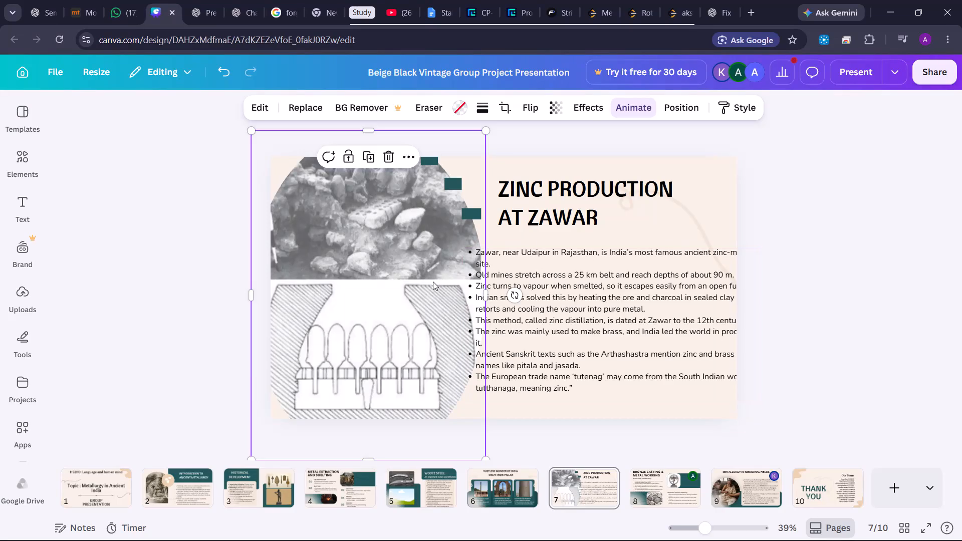
{"action": "left_click", "coordinate": [433, 281]}
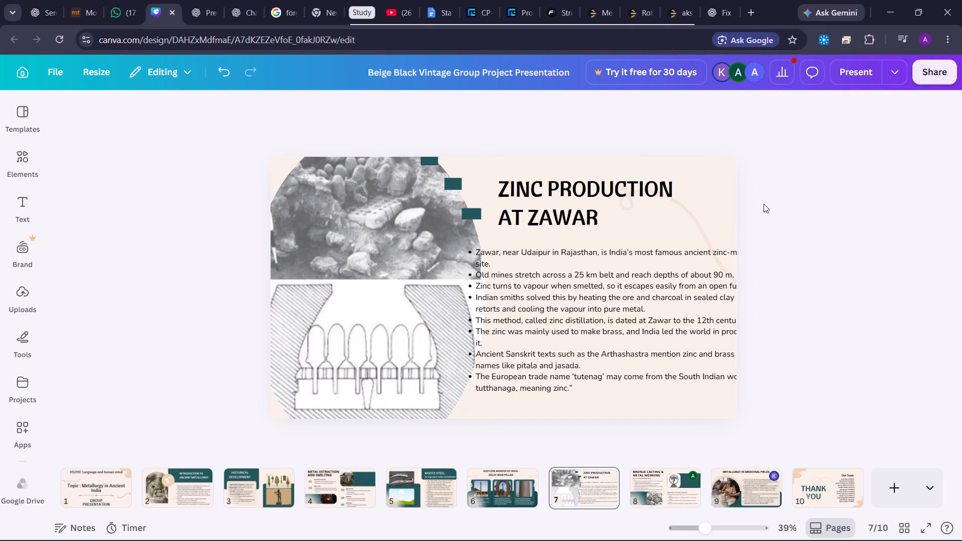
{"action": "left_click", "coordinate": [763, 204]}
Narrow the zinc bullet text box to fit within the slide and place it directly under the title, clear of the picture.
{"action": "left_click", "coordinate": [637, 294]}
{"action": "left_click_drag", "start_coordinate": [764, 328], "coordinate": [748, 328]}
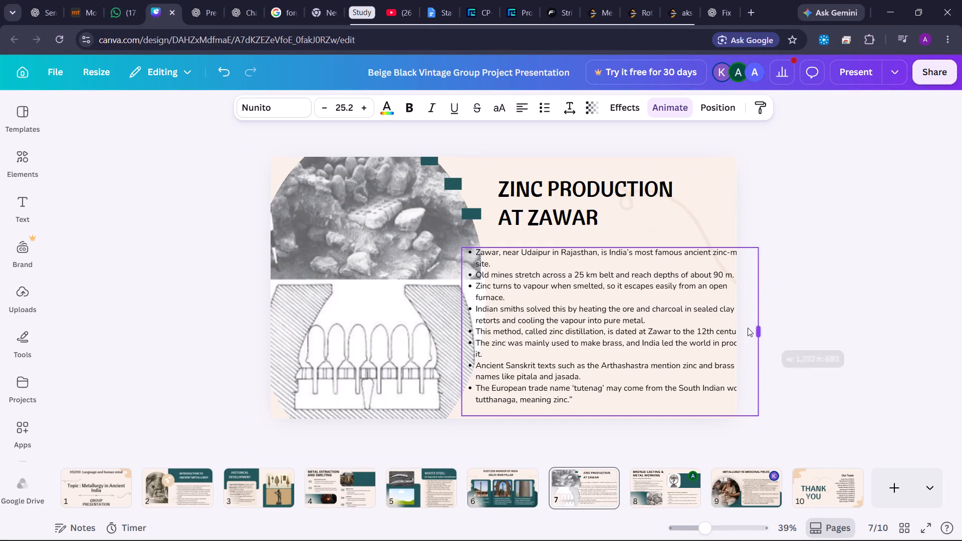
{"action": "left_click_drag", "start_coordinate": [748, 328], "coordinate": [686, 314]}
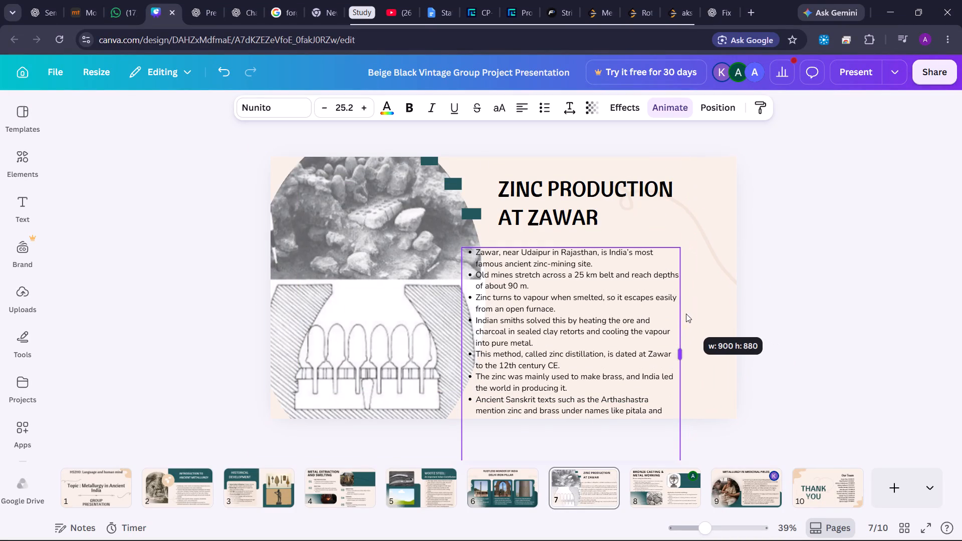
{"action": "left_click_drag", "start_coordinate": [686, 314], "coordinate": [719, 305]}
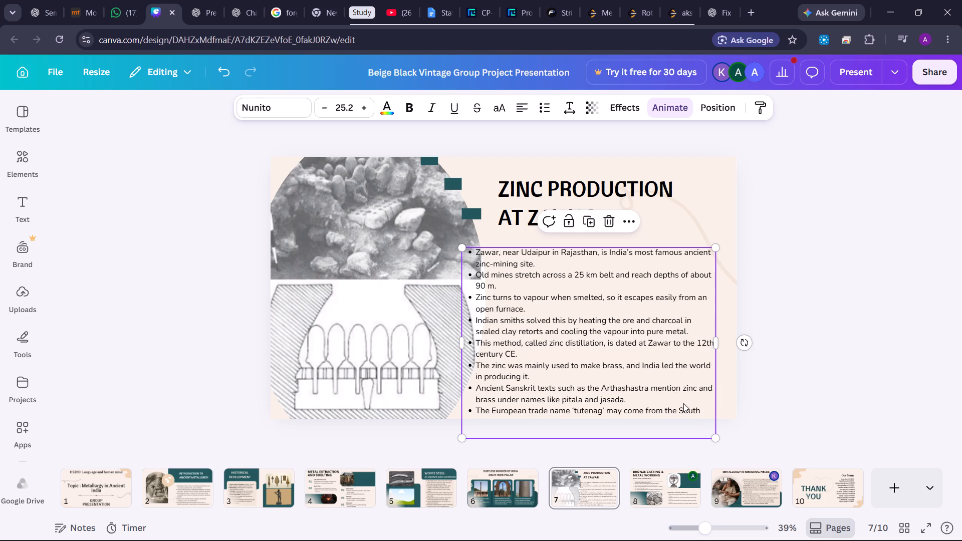
{"action": "left_click_drag", "start_coordinate": [666, 388], "coordinate": [688, 375]}
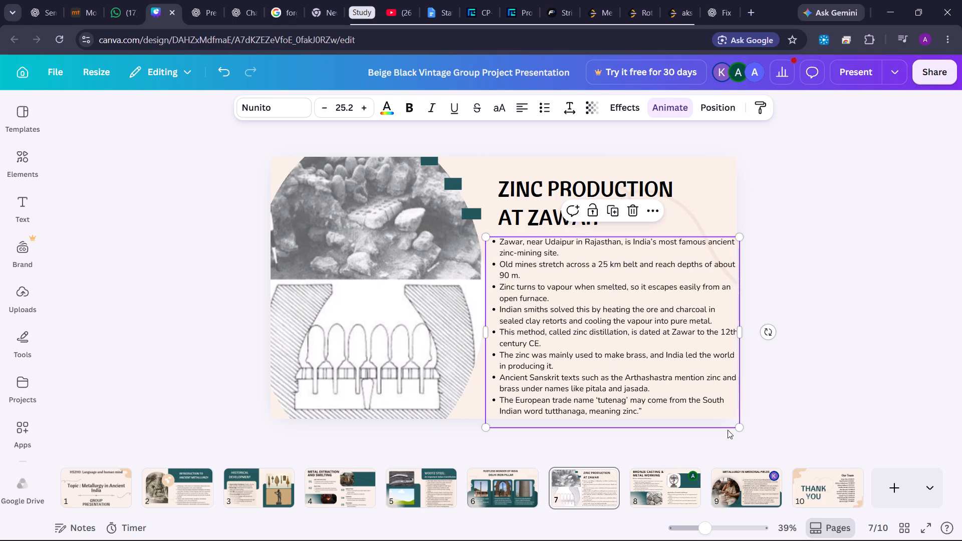
Shrink the bullet text to size 23.6 and nudge its box between the picture and the slide edge.
{"action": "left_click_drag", "start_coordinate": [739, 427], "coordinate": [729, 419]}
{"action": "left_click_drag", "start_coordinate": [688, 379], "coordinate": [693, 379]}
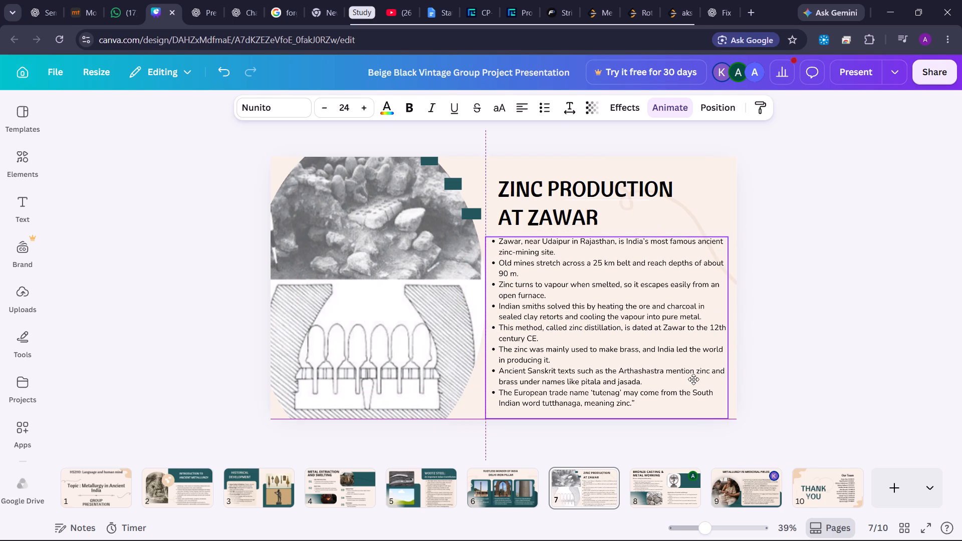
{"action": "left_click_drag", "start_coordinate": [693, 379], "coordinate": [693, 380]}
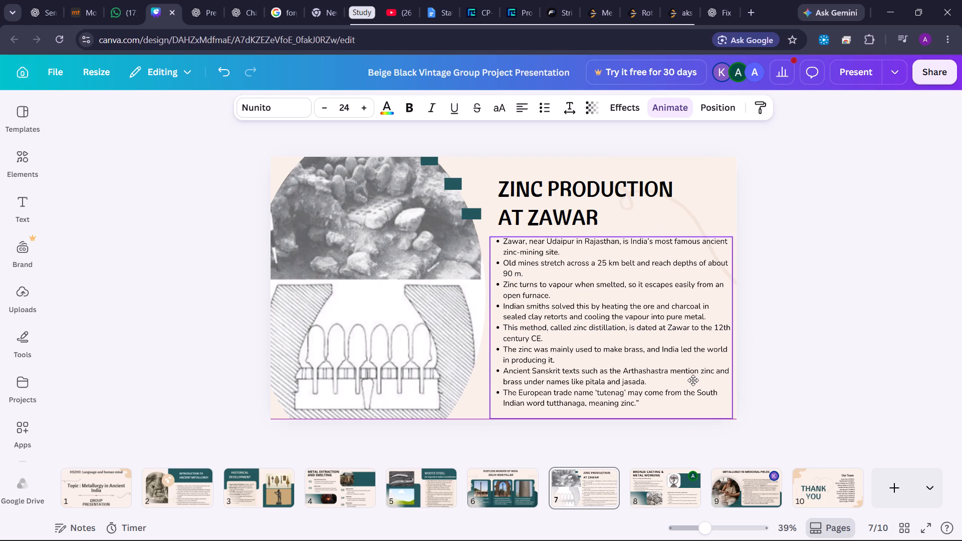
{"action": "left_click_drag", "start_coordinate": [693, 380], "coordinate": [692, 380]}
{"action": "left_click_drag", "start_coordinate": [732, 417], "coordinate": [728, 415]}
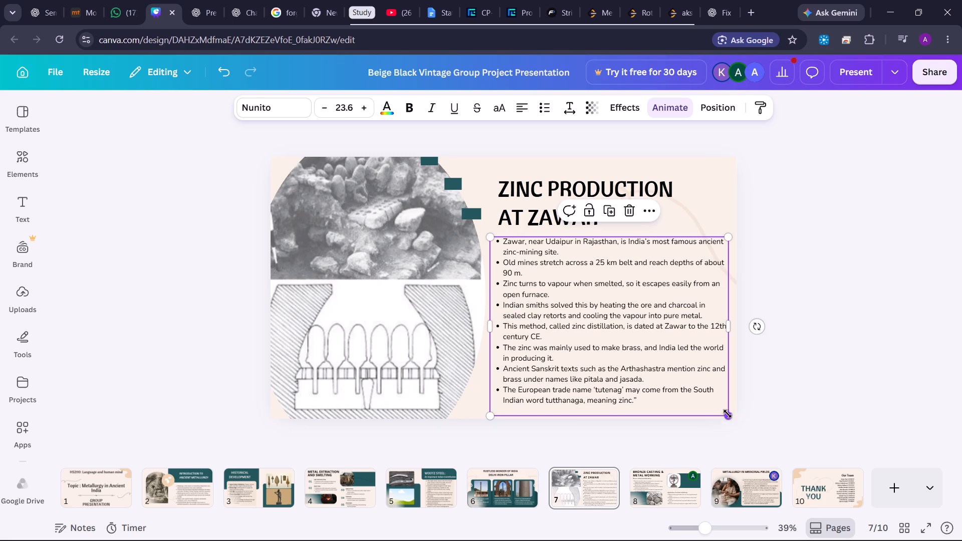
{"action": "left_click", "coordinate": [760, 392]}
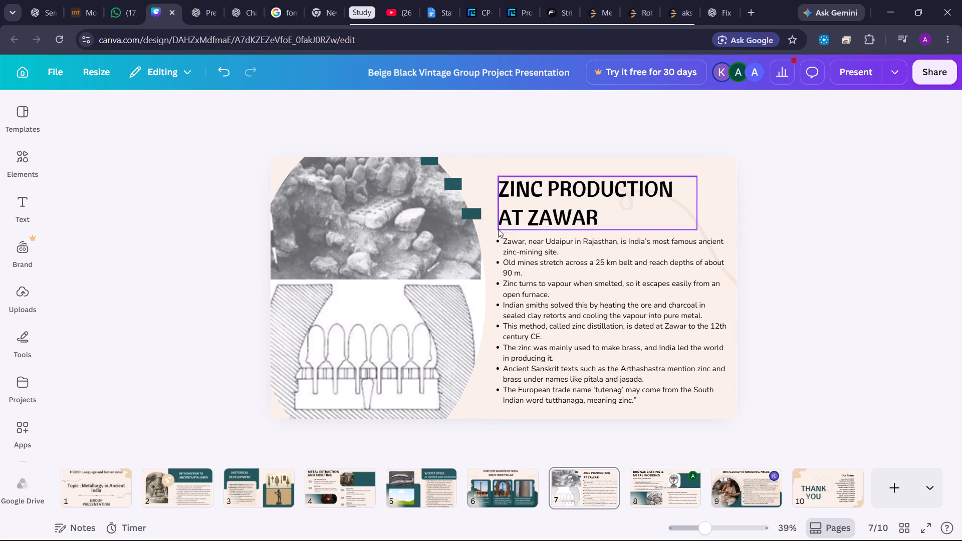
Group the three teal rectangles along the picture's curved edge, joining the upper two first and adding the lowest one.
{"action": "left_click", "coordinate": [458, 186]}
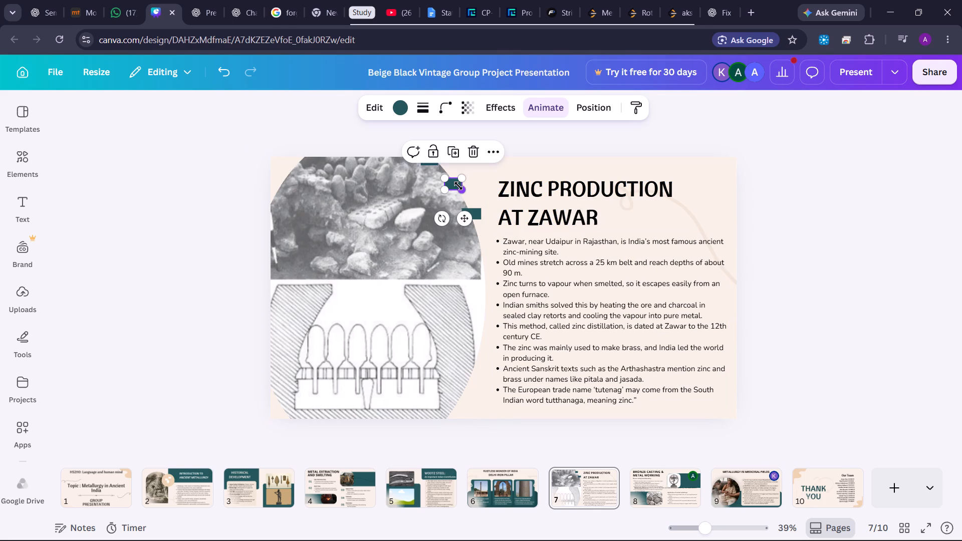
{"action": "left_click", "coordinate": [533, 146]}
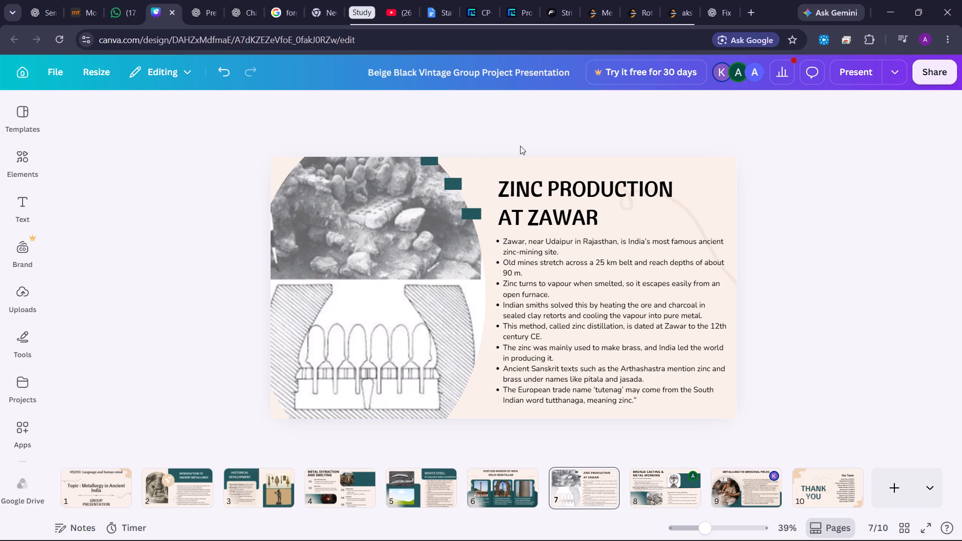
{"action": "left_click", "coordinate": [432, 161], "text": "ctrl"}
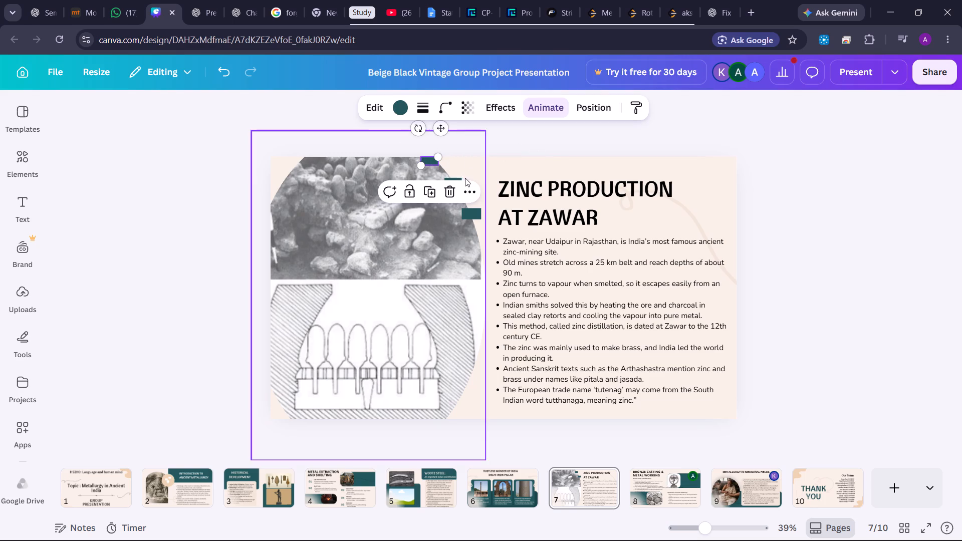
{"action": "left_click", "coordinate": [457, 179], "text": "ctrl"}
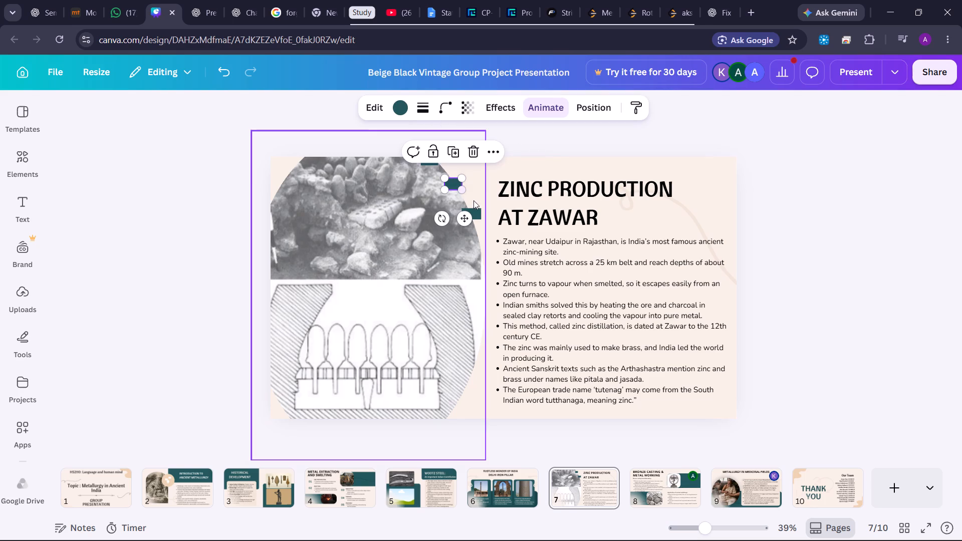
{"action": "left_click", "coordinate": [434, 163], "text": "shift"}
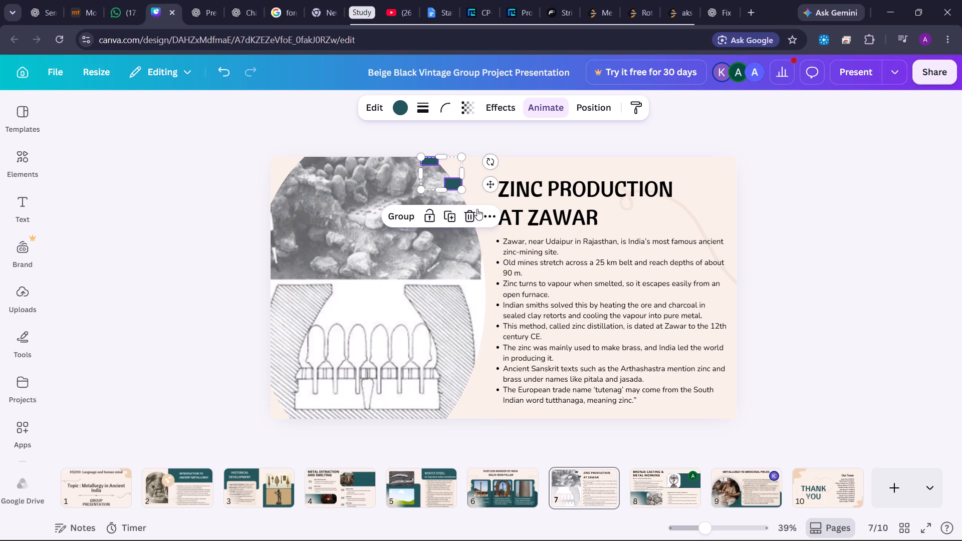
{"action": "left_click", "coordinate": [411, 212]}
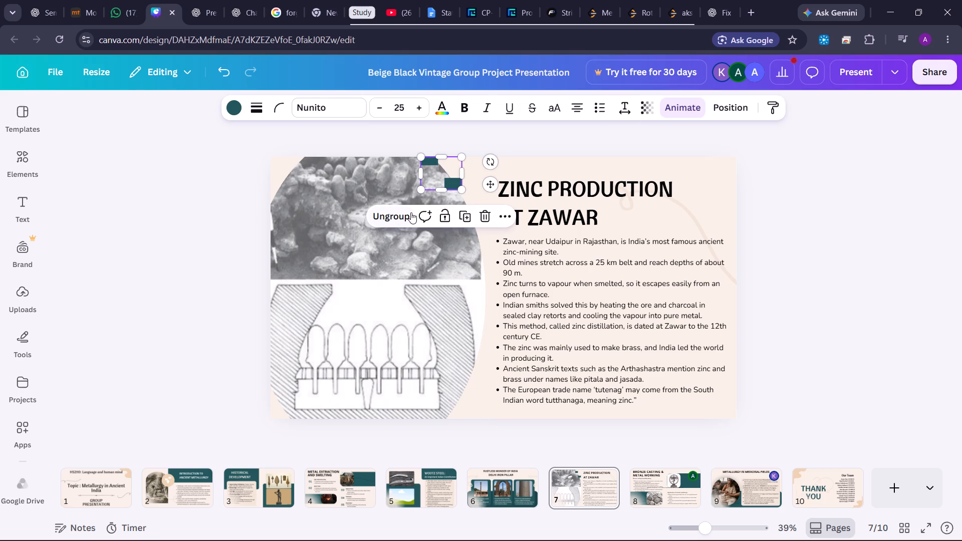
{"action": "left_click", "coordinate": [451, 139]}
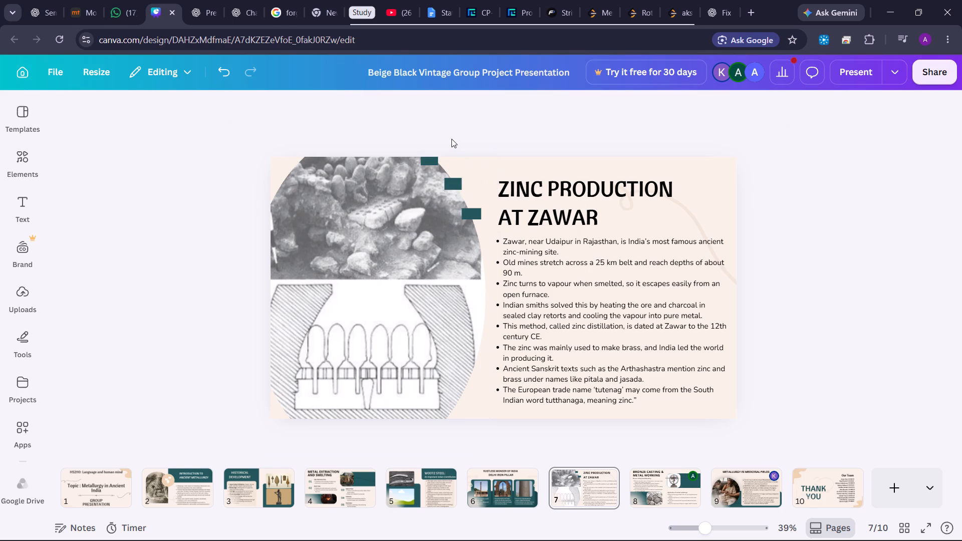
{"action": "left_click", "coordinate": [443, 163], "text": "shift"}
{"action": "left_click", "coordinate": [443, 163]}
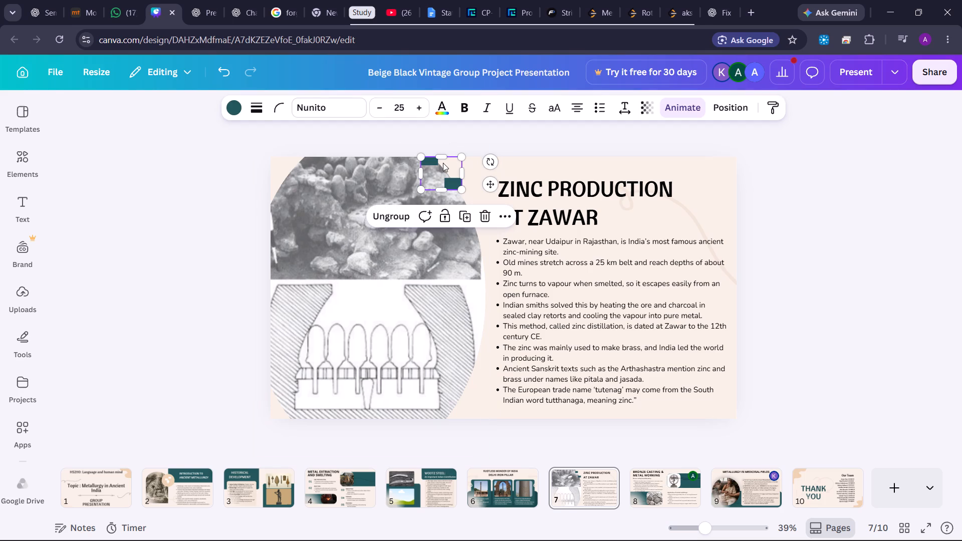
{"action": "left_click", "coordinate": [459, 124]}
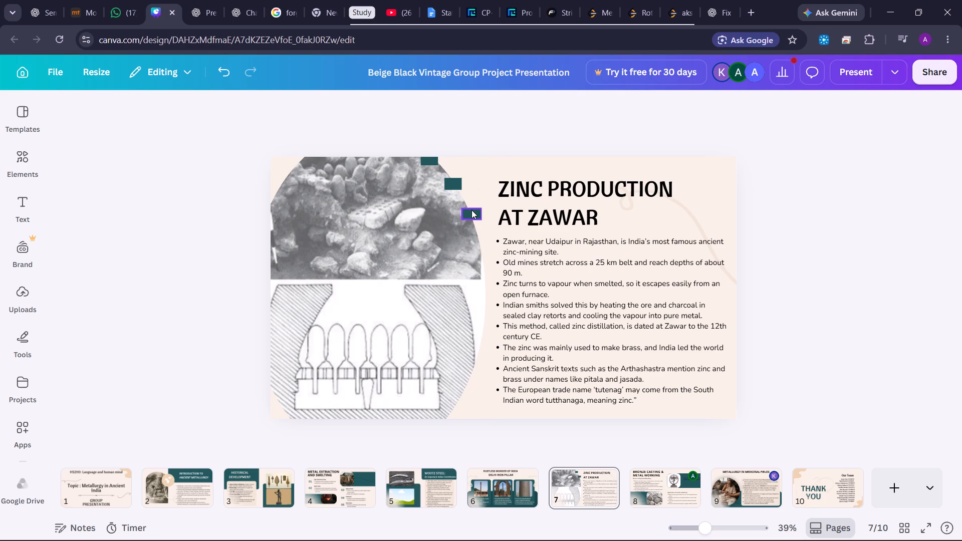
{"action": "left_click", "coordinate": [471, 210]}
{"action": "left_click", "coordinate": [435, 166], "text": "shift"}
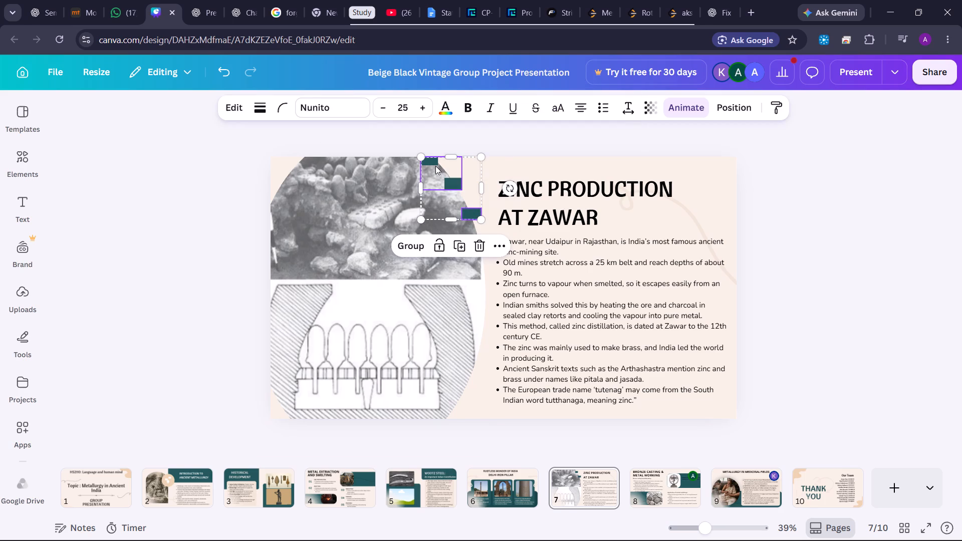
{"action": "left_click", "coordinate": [417, 243]}
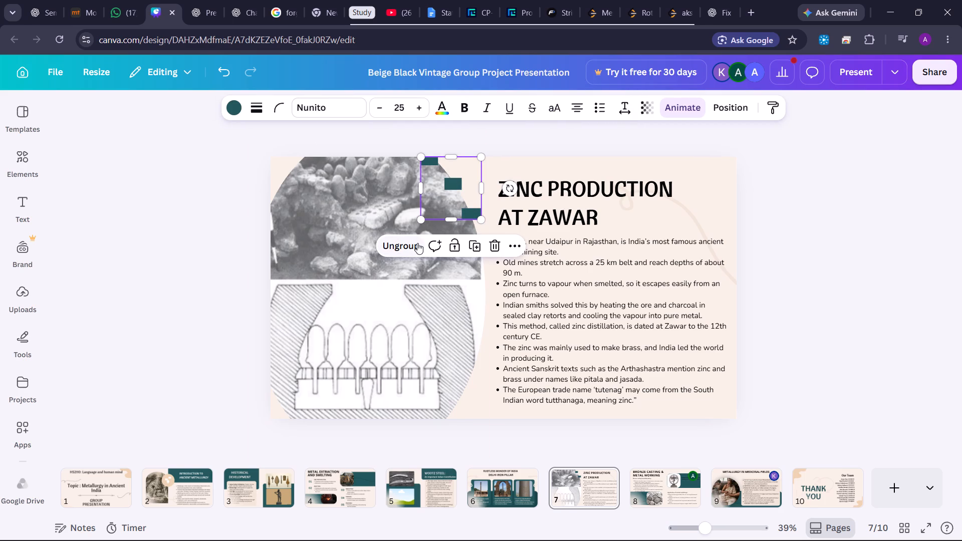
Duplicate the teal rectangle group and move the copy down to the furnace diagram's outer edge.
{"action": "key", "text": "ctrl+d"}
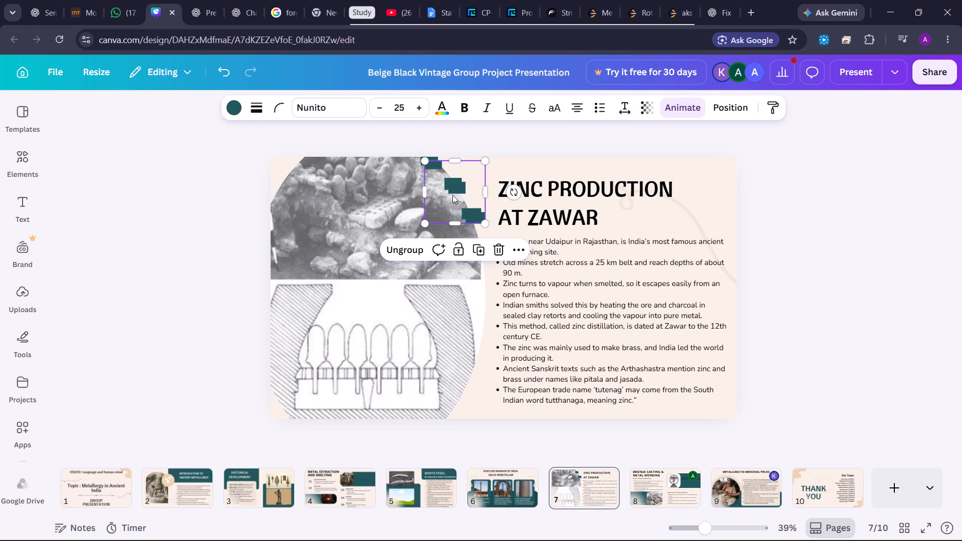
{"action": "left_click_drag", "start_coordinate": [455, 195], "coordinate": [473, 318]}
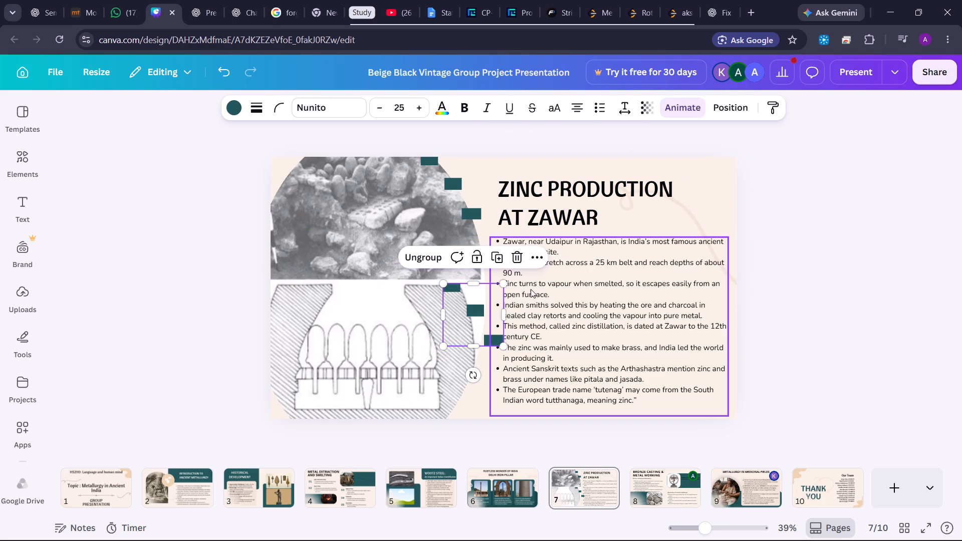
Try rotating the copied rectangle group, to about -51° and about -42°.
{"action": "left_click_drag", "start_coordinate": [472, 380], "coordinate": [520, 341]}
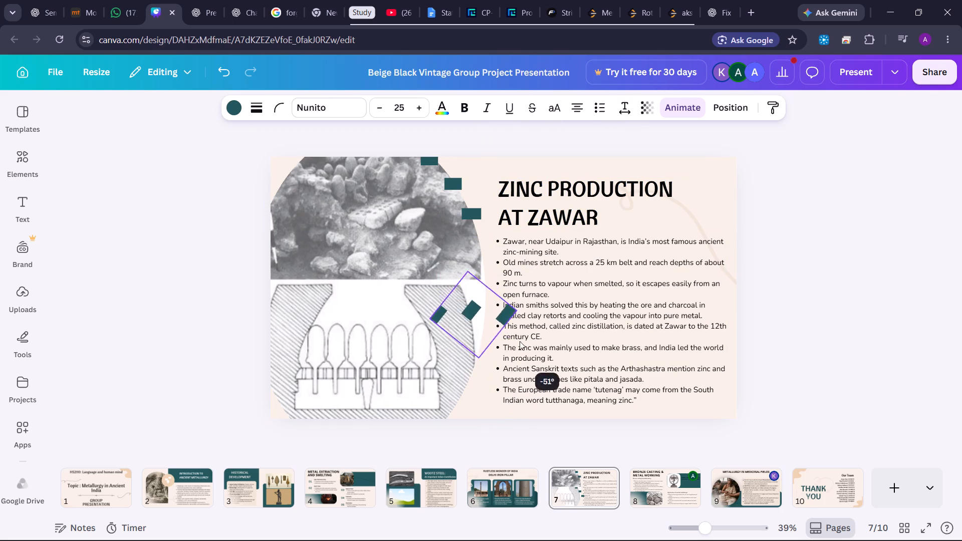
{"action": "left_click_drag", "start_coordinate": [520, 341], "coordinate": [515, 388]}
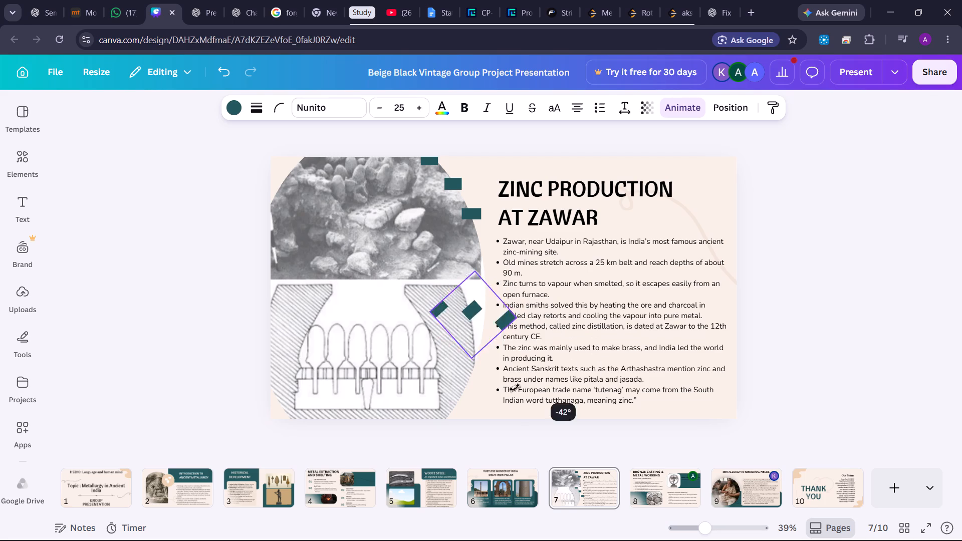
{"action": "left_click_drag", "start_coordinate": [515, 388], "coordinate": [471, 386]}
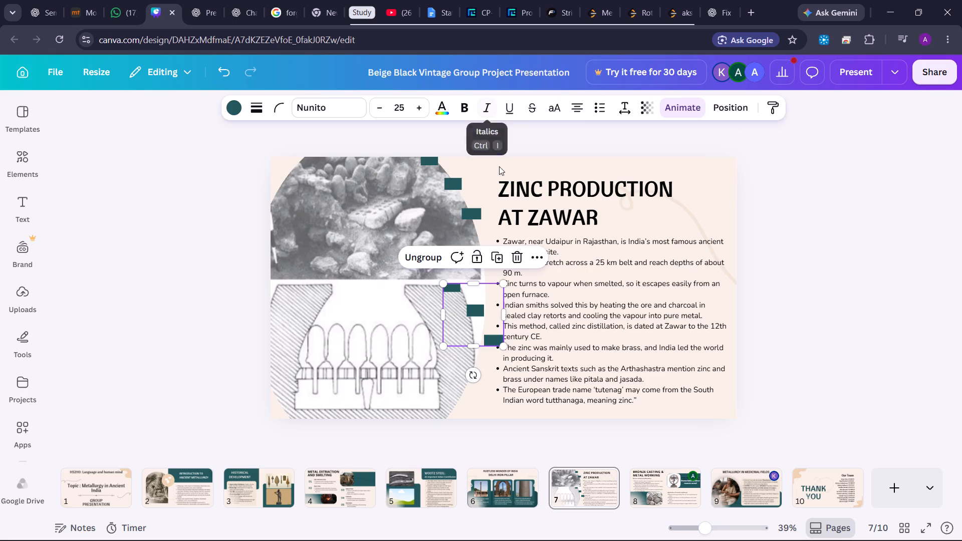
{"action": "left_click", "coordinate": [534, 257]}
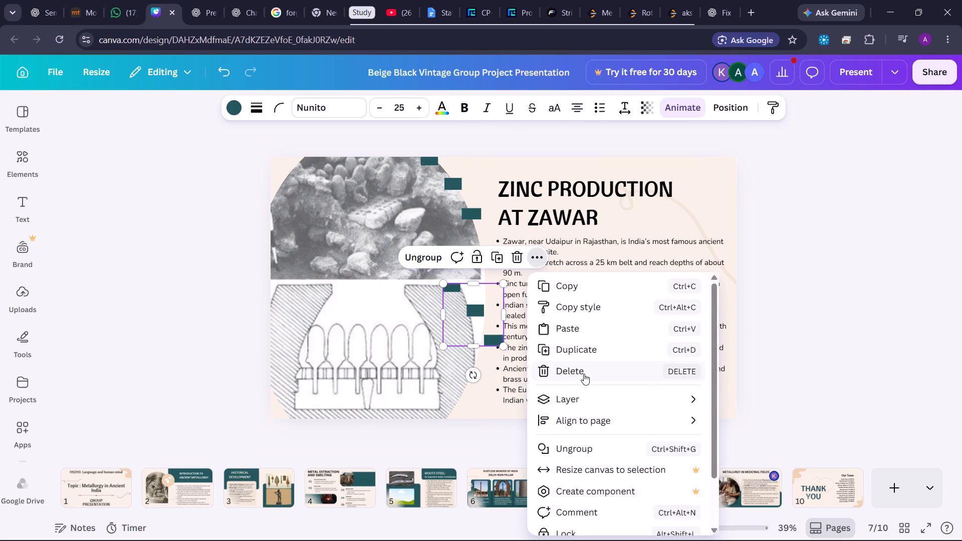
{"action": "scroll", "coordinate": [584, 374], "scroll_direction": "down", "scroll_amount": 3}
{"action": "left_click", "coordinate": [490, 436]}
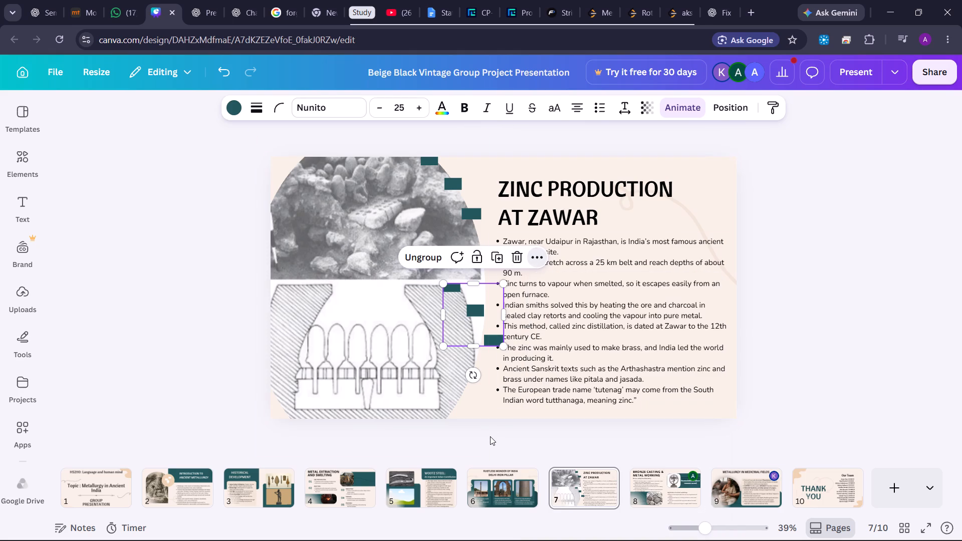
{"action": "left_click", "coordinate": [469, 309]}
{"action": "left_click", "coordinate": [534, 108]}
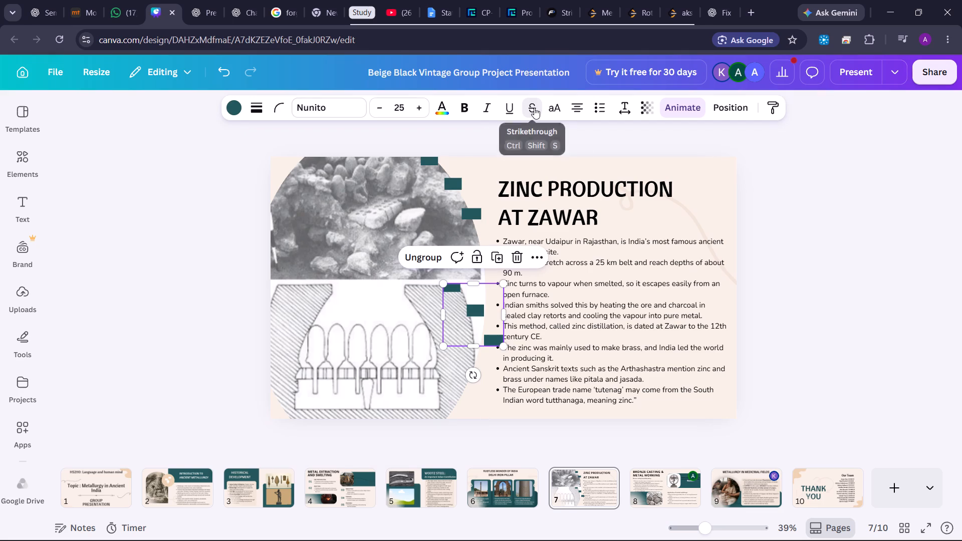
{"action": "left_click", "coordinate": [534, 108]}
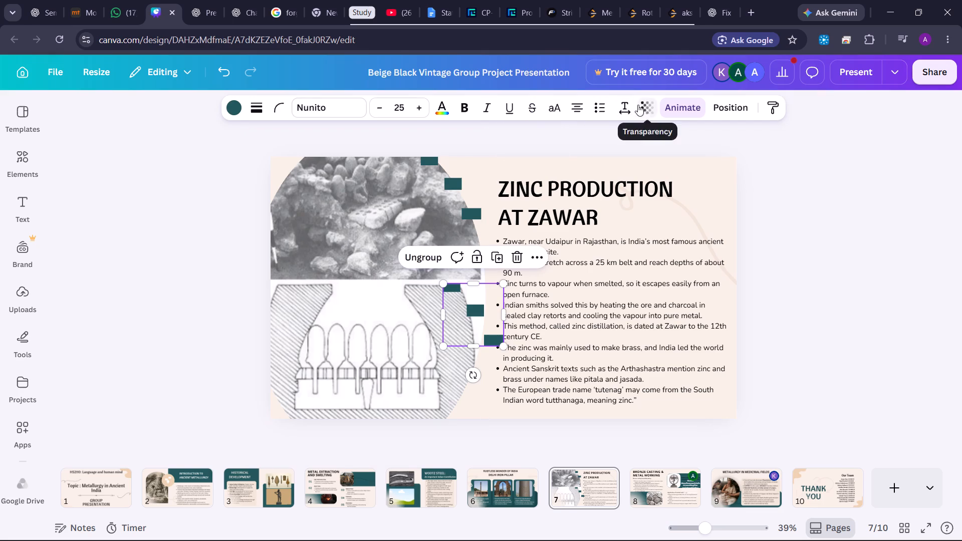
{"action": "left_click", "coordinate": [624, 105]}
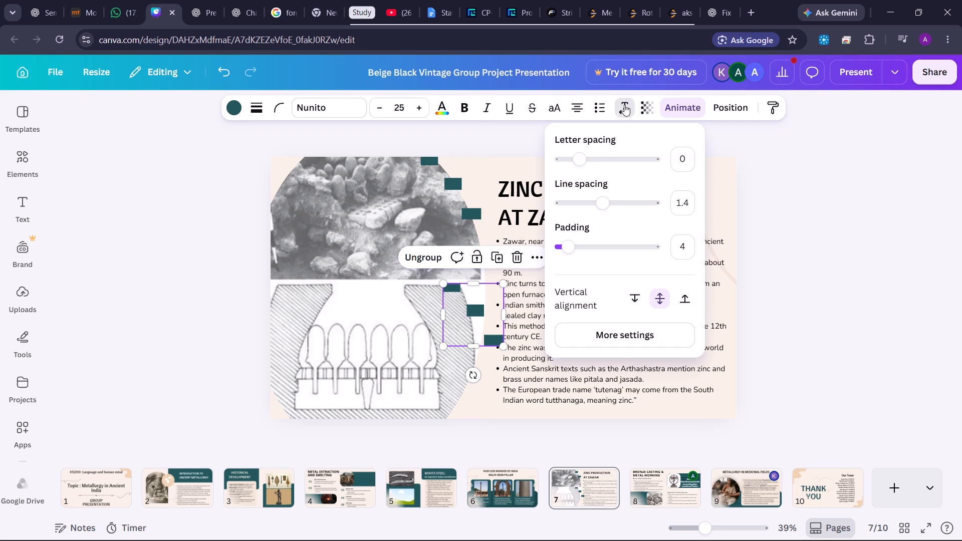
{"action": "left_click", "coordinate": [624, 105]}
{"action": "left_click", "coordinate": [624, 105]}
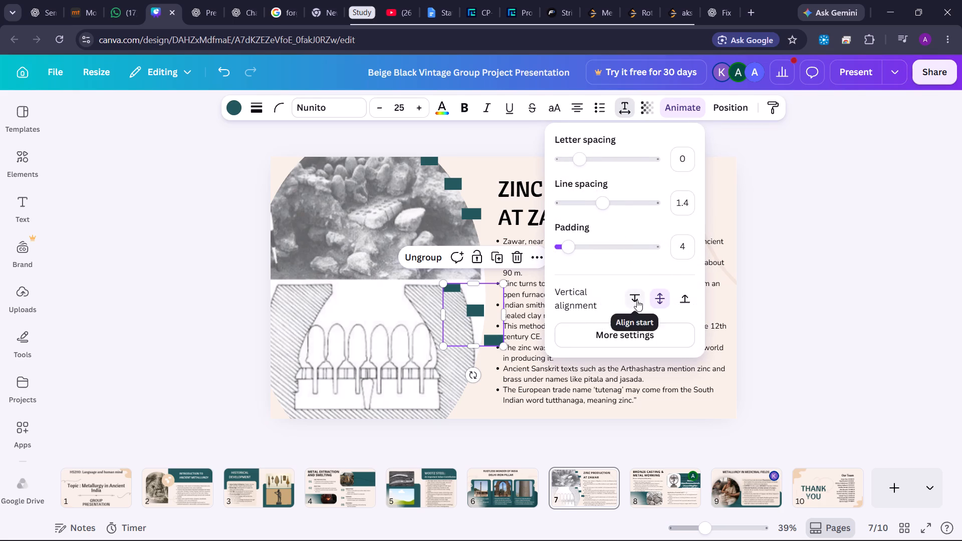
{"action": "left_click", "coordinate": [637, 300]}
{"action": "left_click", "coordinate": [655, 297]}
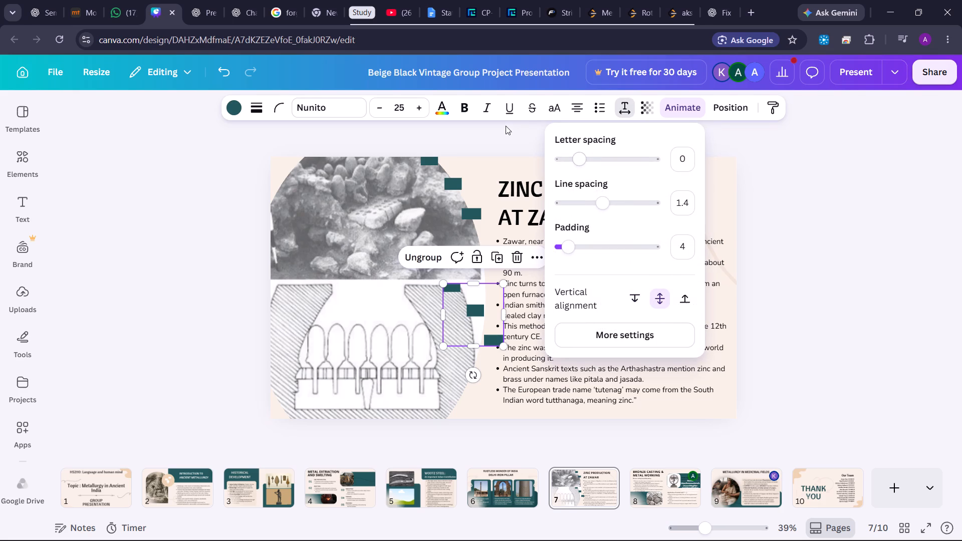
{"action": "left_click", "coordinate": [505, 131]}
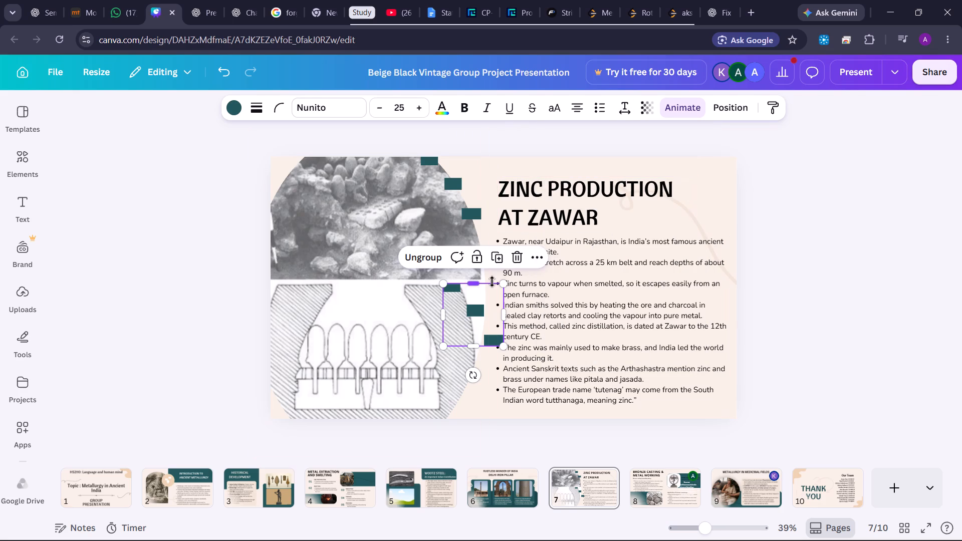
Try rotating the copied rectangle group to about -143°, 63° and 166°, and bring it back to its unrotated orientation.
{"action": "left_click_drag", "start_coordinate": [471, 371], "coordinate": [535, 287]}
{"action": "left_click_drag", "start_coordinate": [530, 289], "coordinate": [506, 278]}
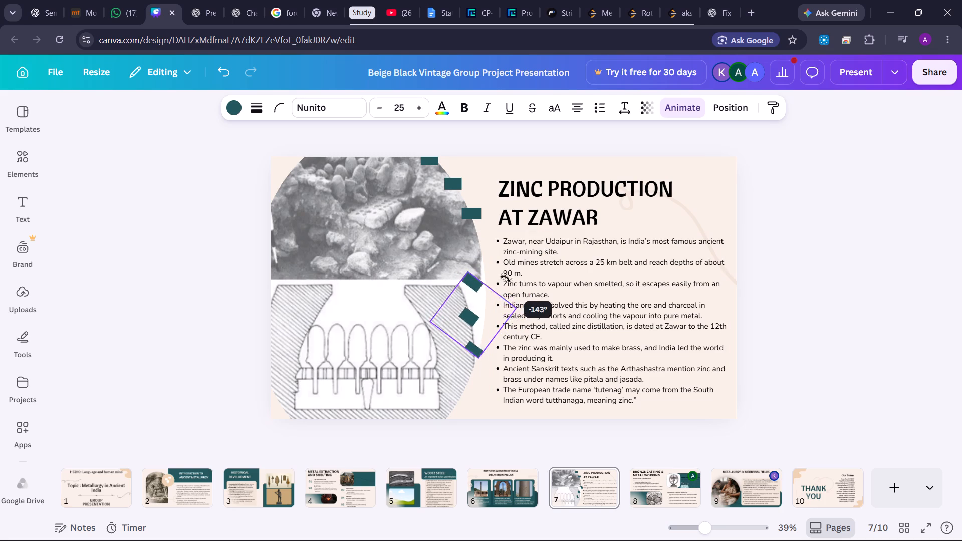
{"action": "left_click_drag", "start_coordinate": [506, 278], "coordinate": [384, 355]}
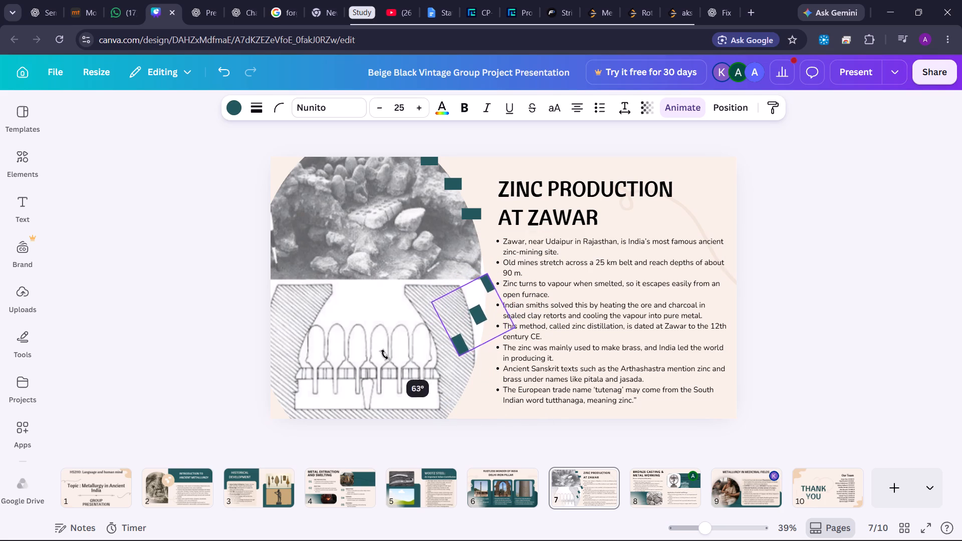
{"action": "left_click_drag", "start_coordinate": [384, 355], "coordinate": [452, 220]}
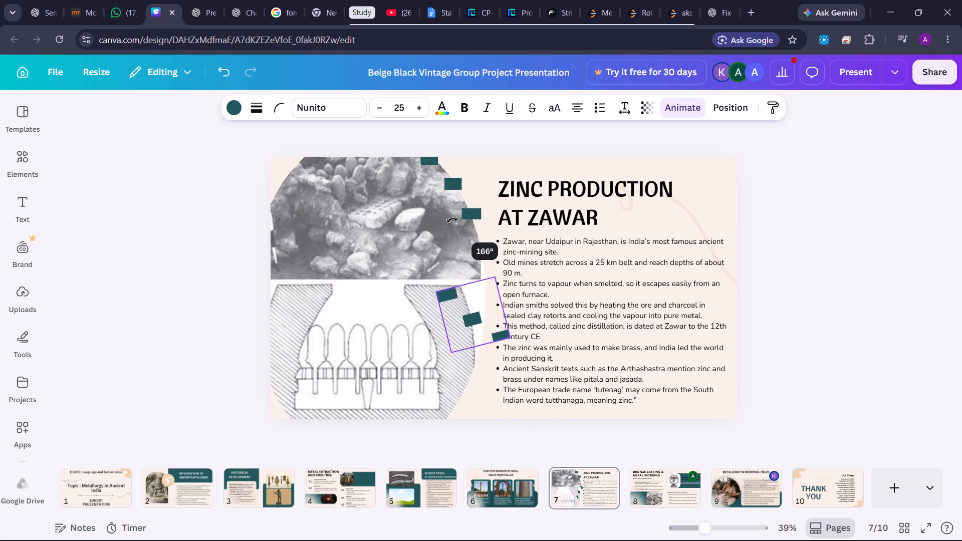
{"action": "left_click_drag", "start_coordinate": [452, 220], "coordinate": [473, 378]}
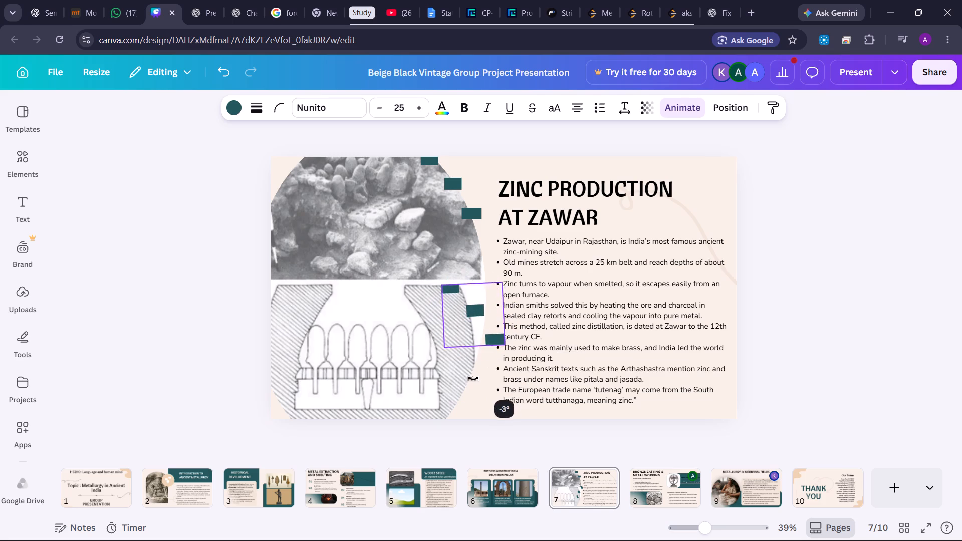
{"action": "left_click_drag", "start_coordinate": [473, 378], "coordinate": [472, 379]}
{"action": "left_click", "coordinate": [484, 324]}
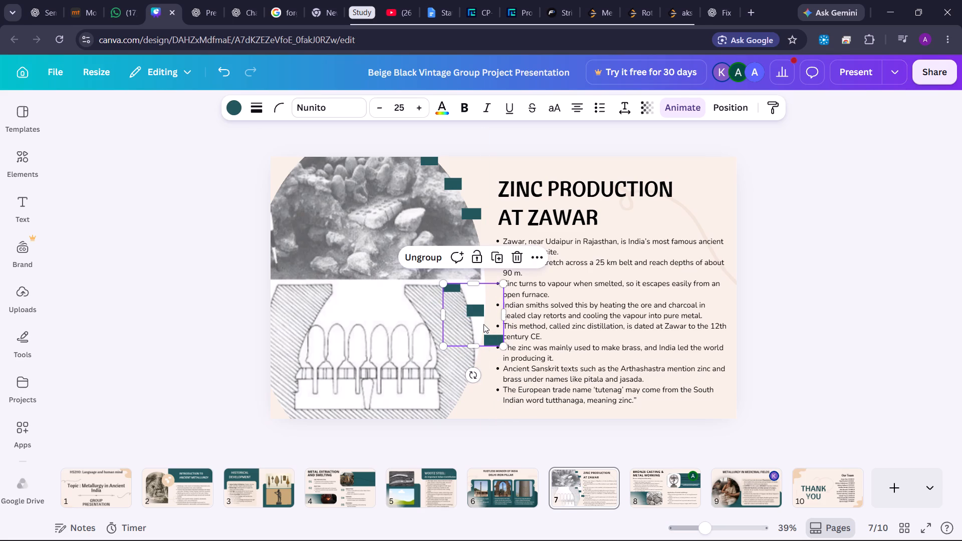
Ungroup the copied set of three teal rectangles beside the furnace diagram.
{"action": "double_click", "coordinate": [464, 305]}
{"action": "left_click", "coordinate": [437, 258]}
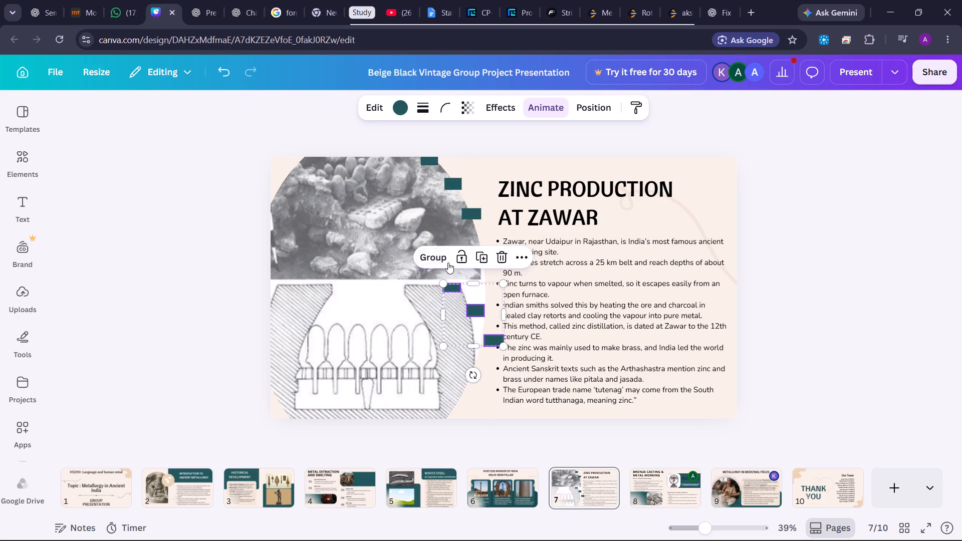
{"action": "left_click", "coordinate": [440, 258]}
{"action": "left_click", "coordinate": [440, 258]}
{"action": "left_click", "coordinate": [470, 309]}
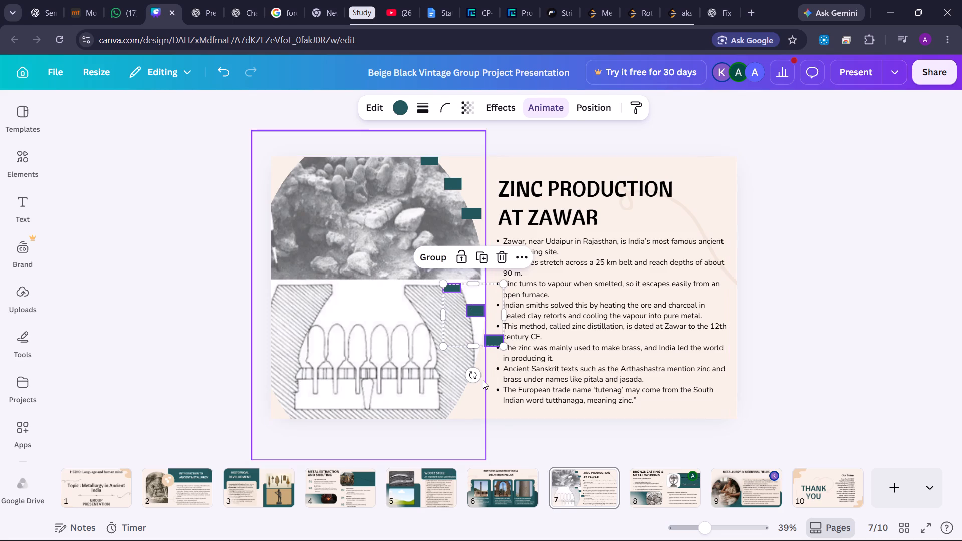
{"action": "left_click", "coordinate": [510, 443]}
Move the copied set's uppermost, thinnest teal rectangle down to the curved picture edge at the furnace diagram's bottom corner.
{"action": "left_click", "coordinate": [453, 286]}
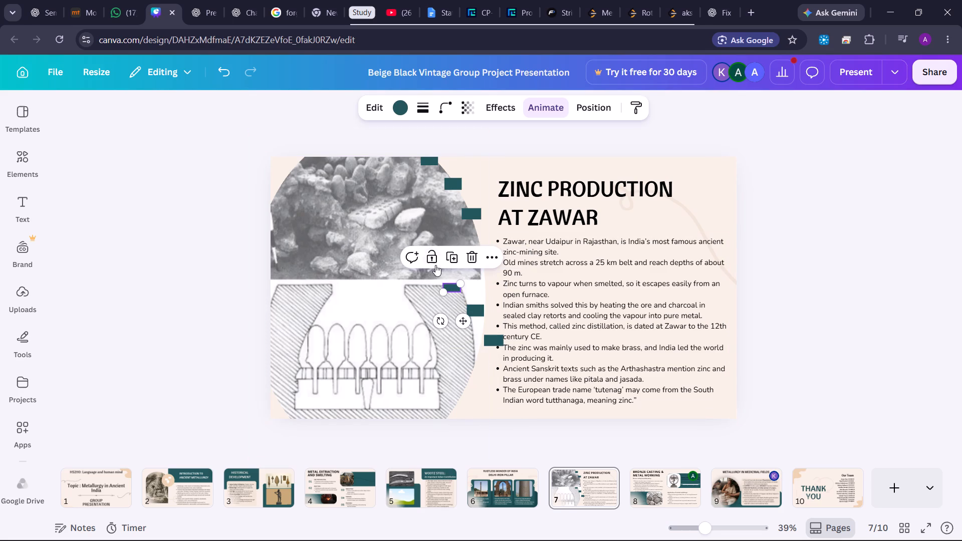
{"action": "left_click", "coordinate": [473, 309]}
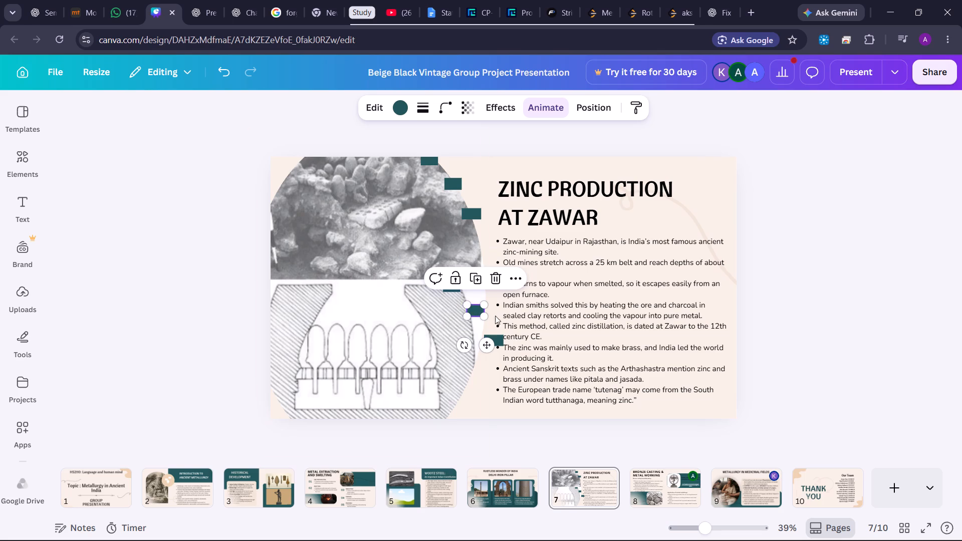
{"action": "left_click", "coordinate": [494, 337]}
{"action": "left_click", "coordinate": [450, 285]}
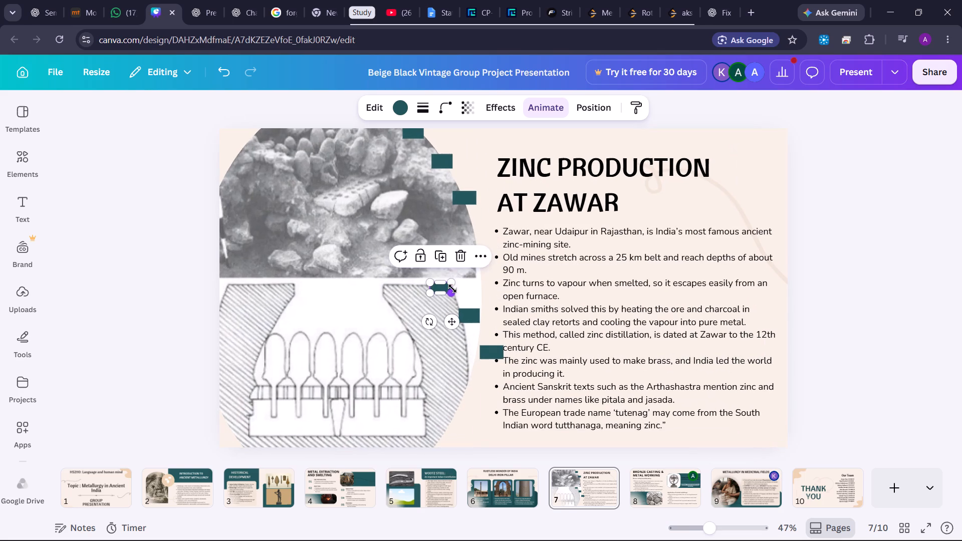
{"action": "scroll", "coordinate": [420, 288], "scroll_direction": "down", "scroll_amount": 1}
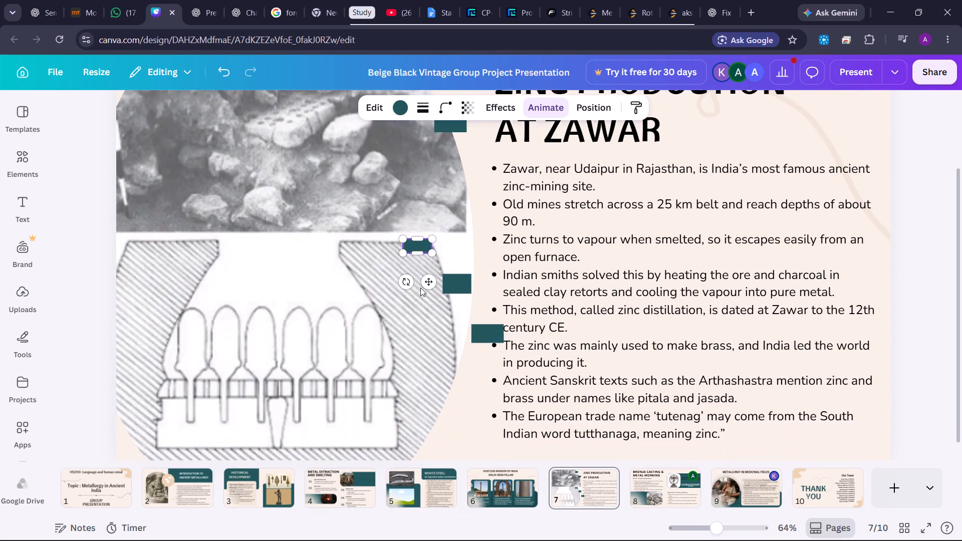
{"action": "scroll", "coordinate": [420, 288], "scroll_direction": "down", "scroll_amount": 2}
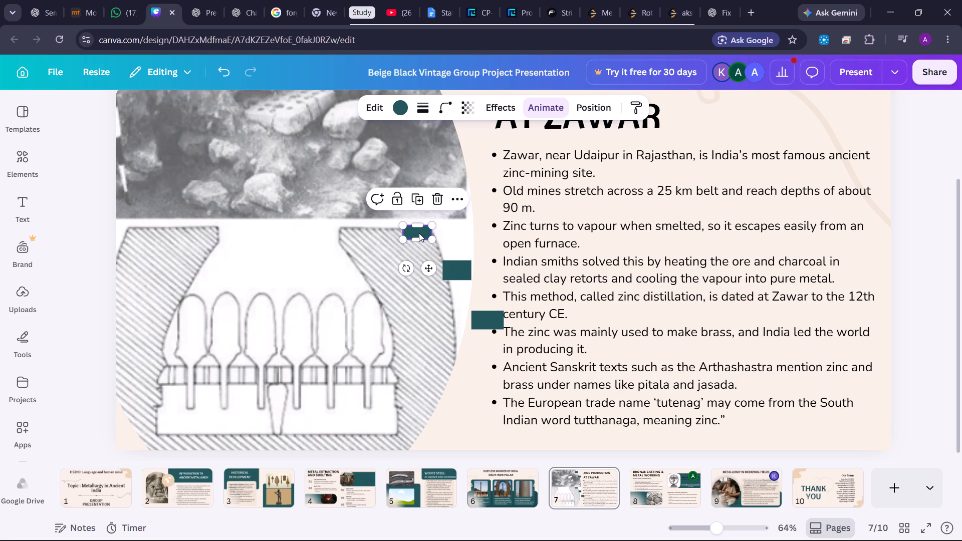
{"action": "left_click_drag", "start_coordinate": [419, 233], "coordinate": [428, 428]}
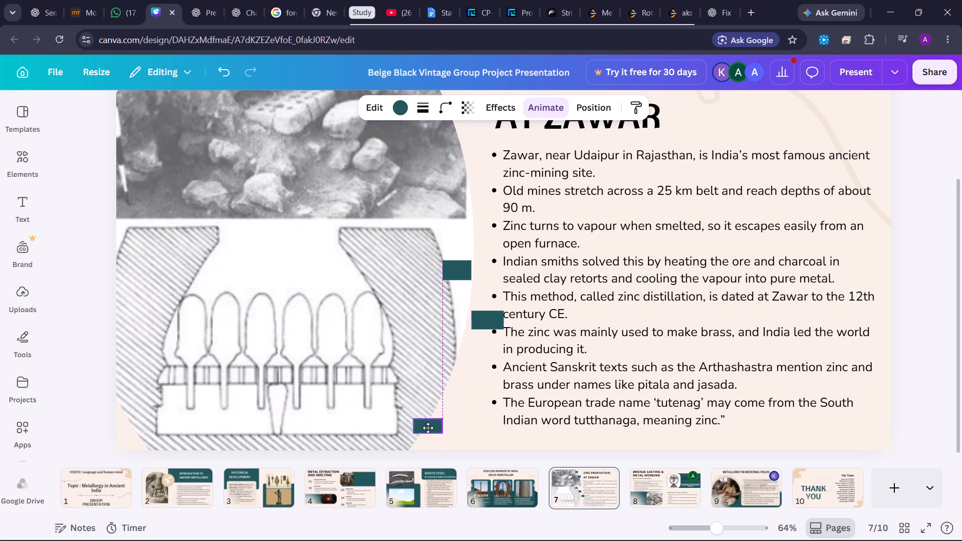
{"action": "left_click_drag", "start_coordinate": [428, 428], "coordinate": [422, 433]}
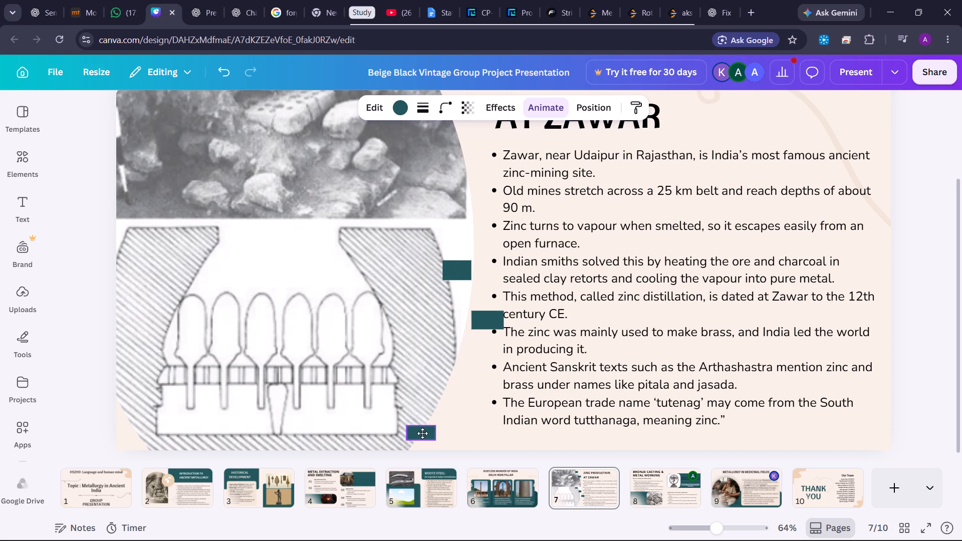
{"action": "left_click_drag", "start_coordinate": [422, 433], "coordinate": [421, 434]}
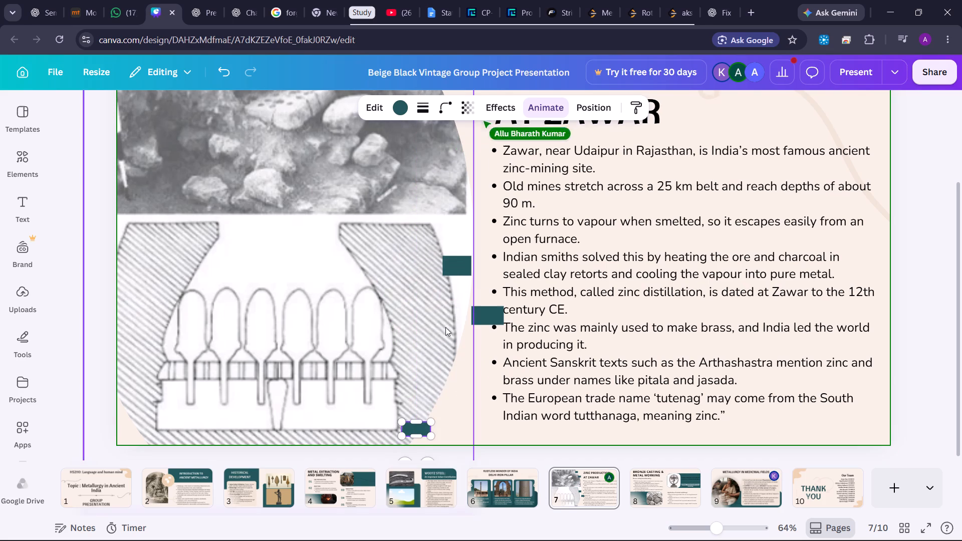
Place the other two copied teal rectangles along the picture's lower curved edge, stepping outward above the thin one.
{"action": "left_click", "coordinate": [454, 264]}
{"action": "left_click_drag", "start_coordinate": [452, 268], "coordinate": [434, 357]}
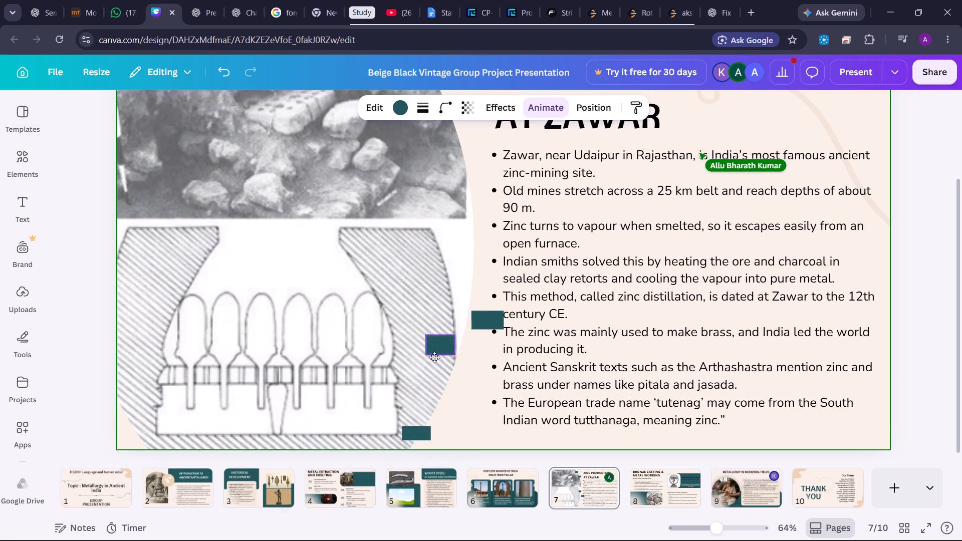
{"action": "left_click_drag", "start_coordinate": [434, 357], "coordinate": [438, 387]}
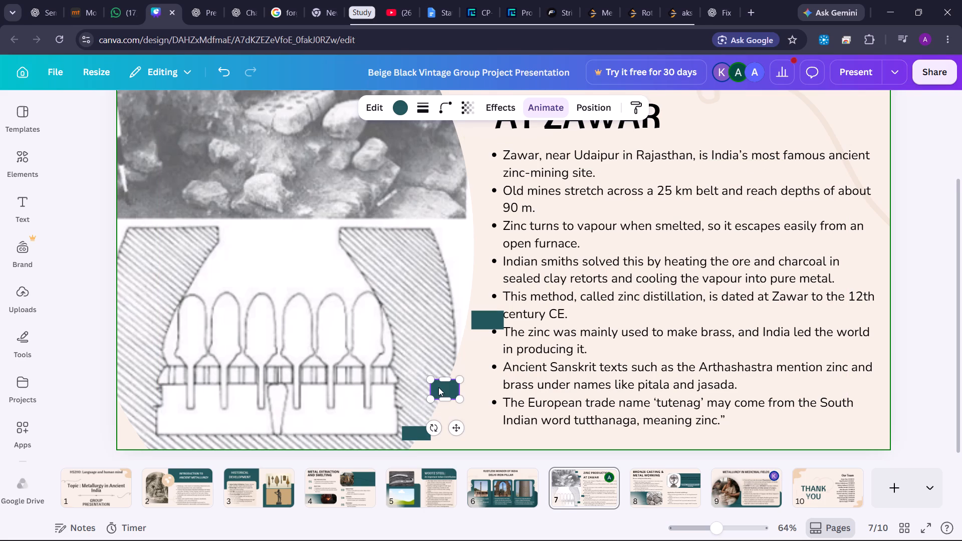
{"action": "left_click", "coordinate": [486, 324]}
{"action": "left_click_drag", "start_coordinate": [487, 321], "coordinate": [476, 331]}
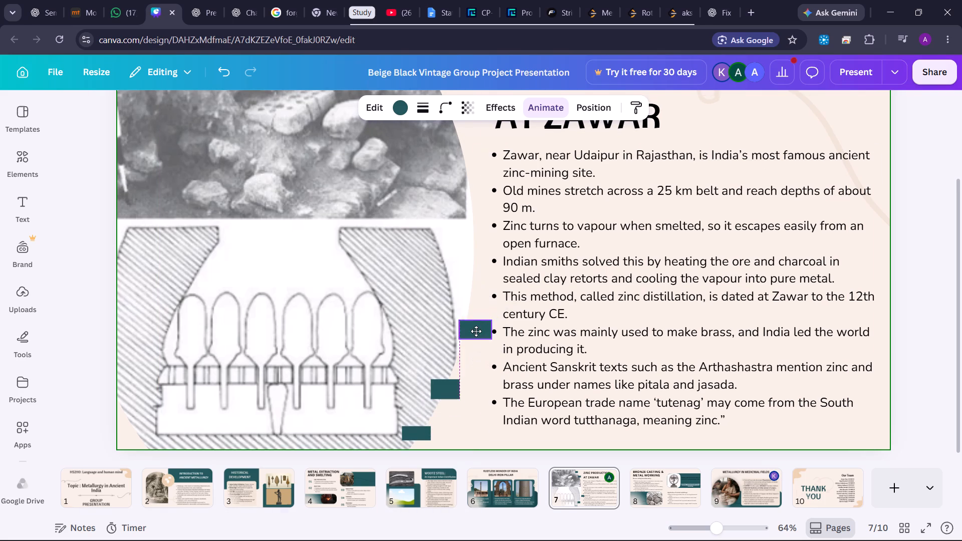
{"action": "left_click_drag", "start_coordinate": [476, 331], "coordinate": [473, 331]}
{"action": "left_click_drag", "start_coordinate": [473, 331], "coordinate": [473, 334]}
{"action": "left_click", "coordinate": [537, 302]}
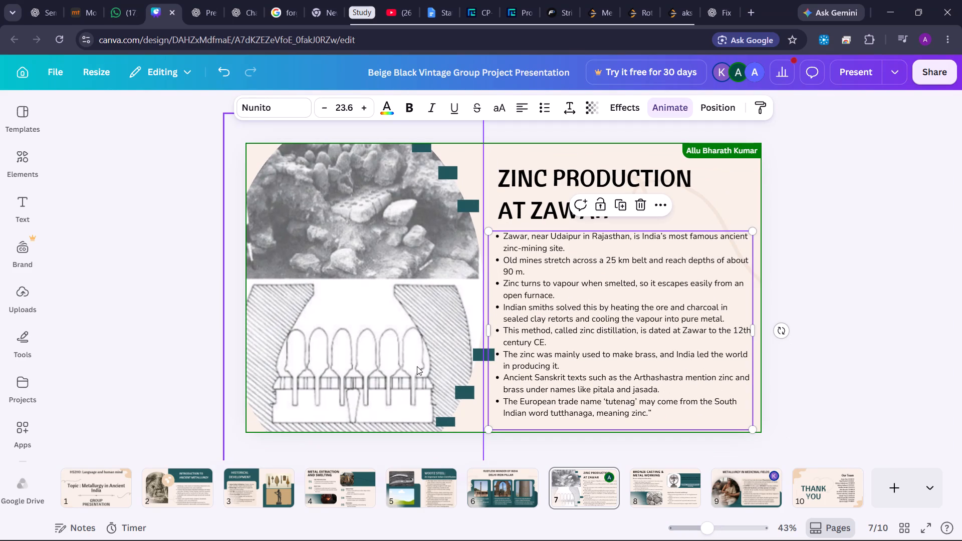
Fine-tune the three lower teal rectangles, lowering the thin one to the slide's bottom edge and nudging the other two down the curve.
{"action": "left_click", "coordinate": [478, 354]}
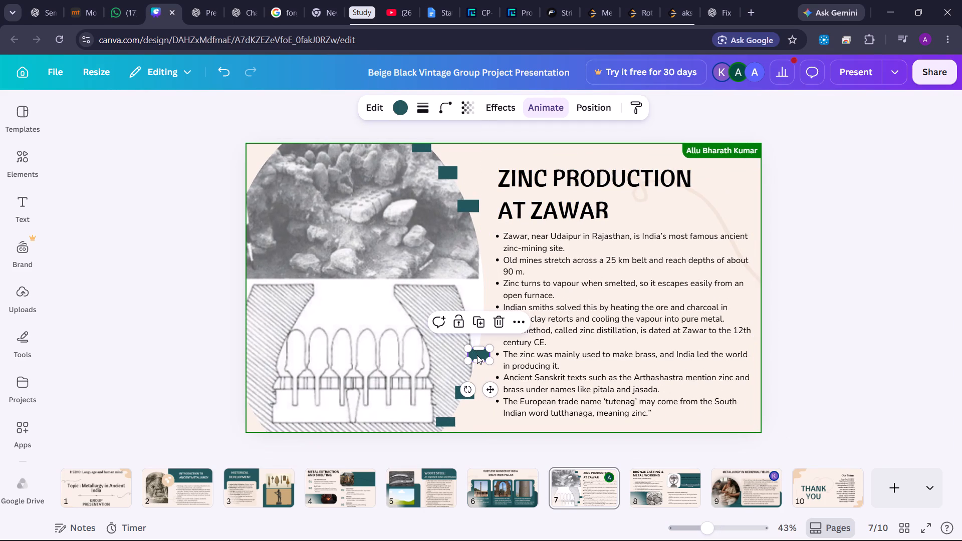
{"action": "left_click", "coordinate": [466, 405]}
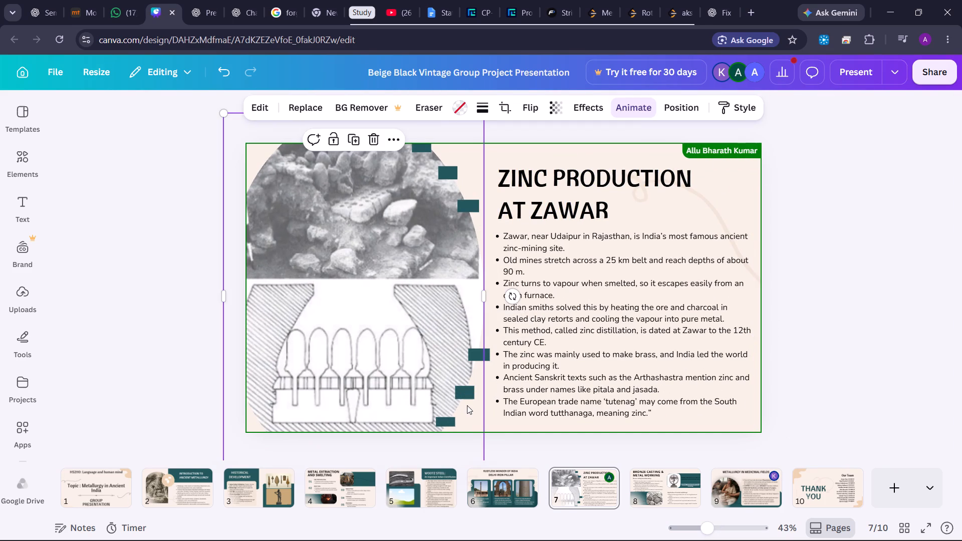
{"action": "left_click", "coordinate": [447, 419]}
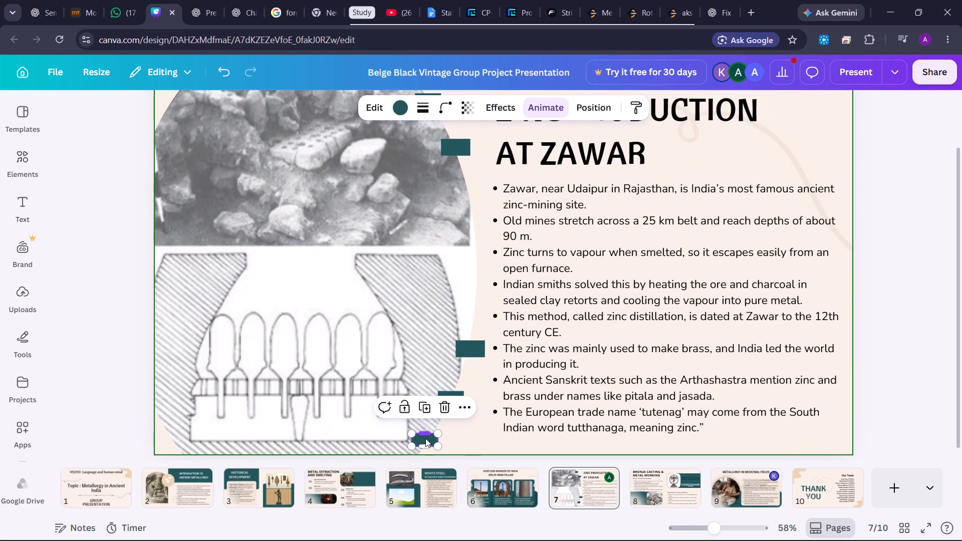
{"action": "left_click_drag", "start_coordinate": [425, 439], "coordinate": [425, 443]}
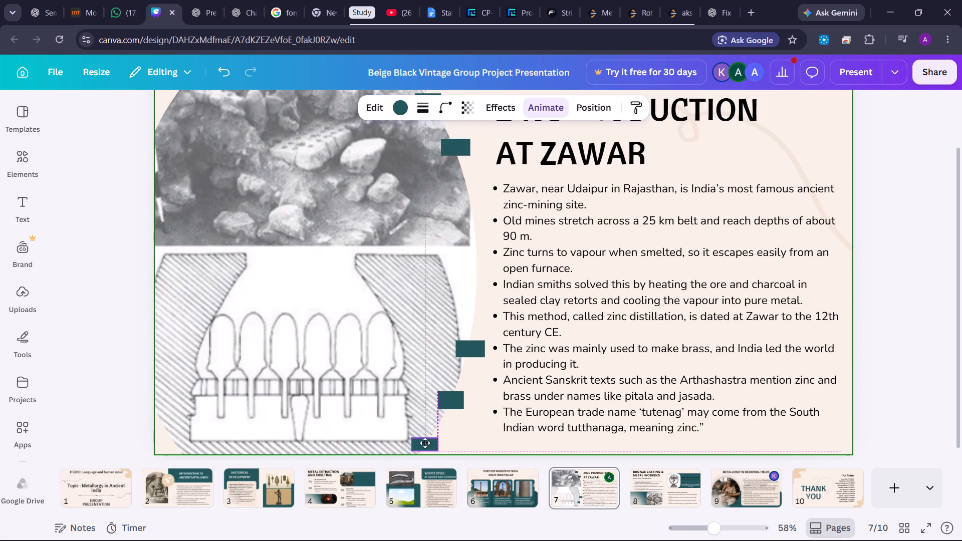
{"action": "left_click_drag", "start_coordinate": [425, 443], "coordinate": [424, 446]}
{"action": "left_click", "coordinate": [454, 396]}
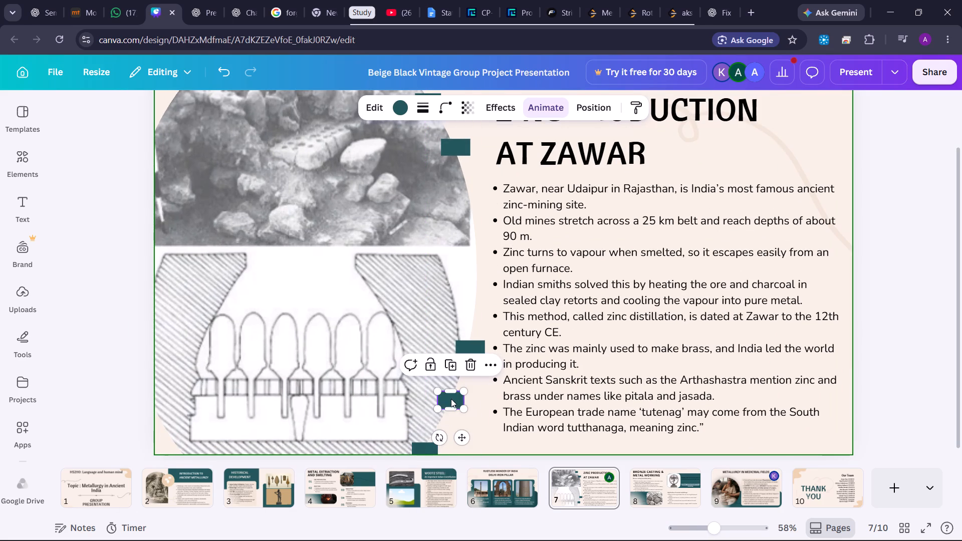
{"action": "left_click_drag", "start_coordinate": [449, 400], "coordinate": [446, 407]}
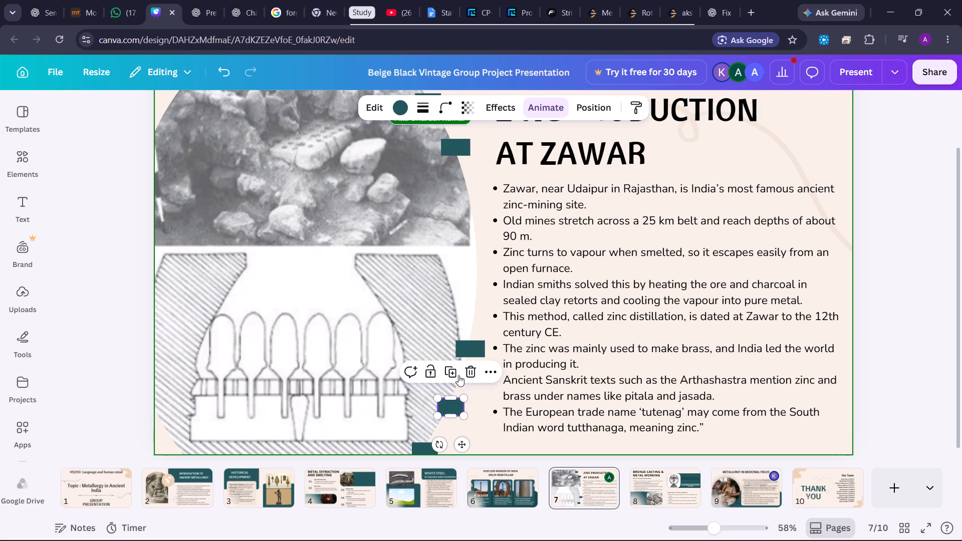
{"action": "left_click", "coordinate": [470, 352]}
{"action": "left_click_drag", "start_coordinate": [473, 351], "coordinate": [471, 354]}
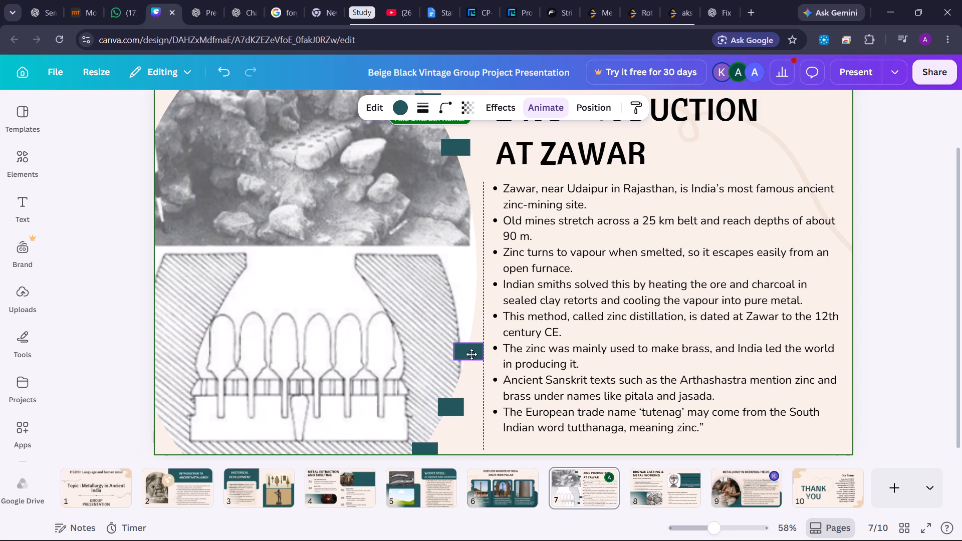
{"action": "left_click_drag", "start_coordinate": [471, 354], "coordinate": [470, 356]}
{"action": "left_click", "coordinate": [474, 427]}
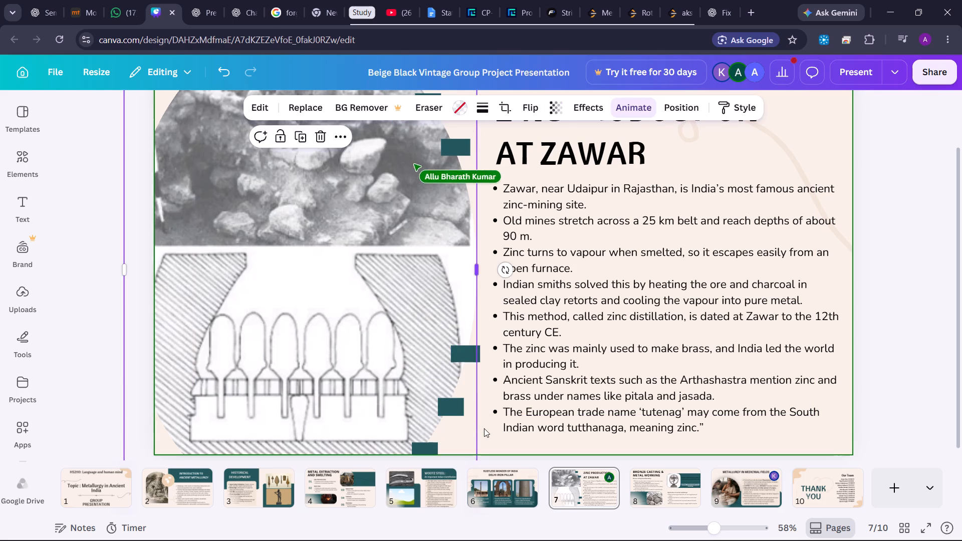
Shift slide 7's curved zinc retort and furnace picture outward, away from the bullet text and the teal rectangles.
{"action": "left_click", "coordinate": [492, 430]}
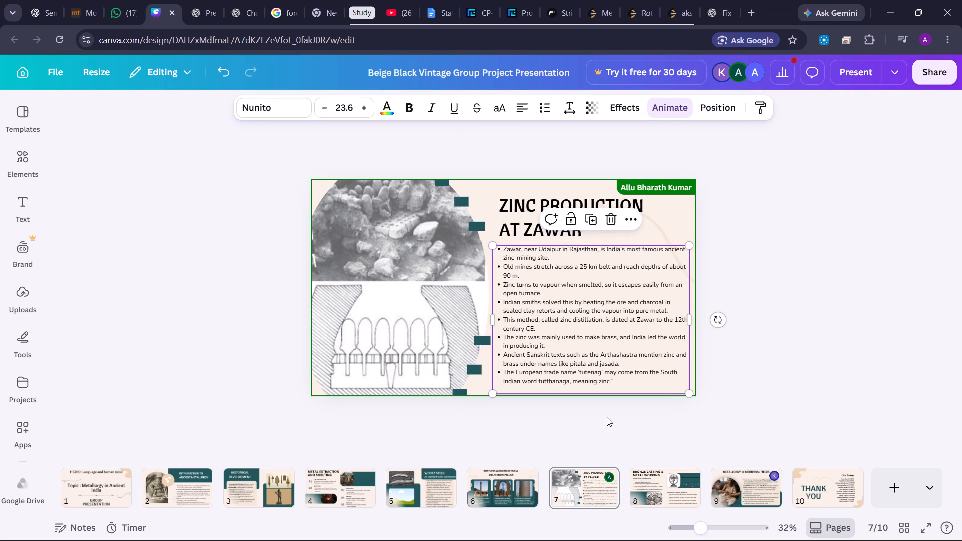
{"action": "left_click", "coordinate": [607, 417]}
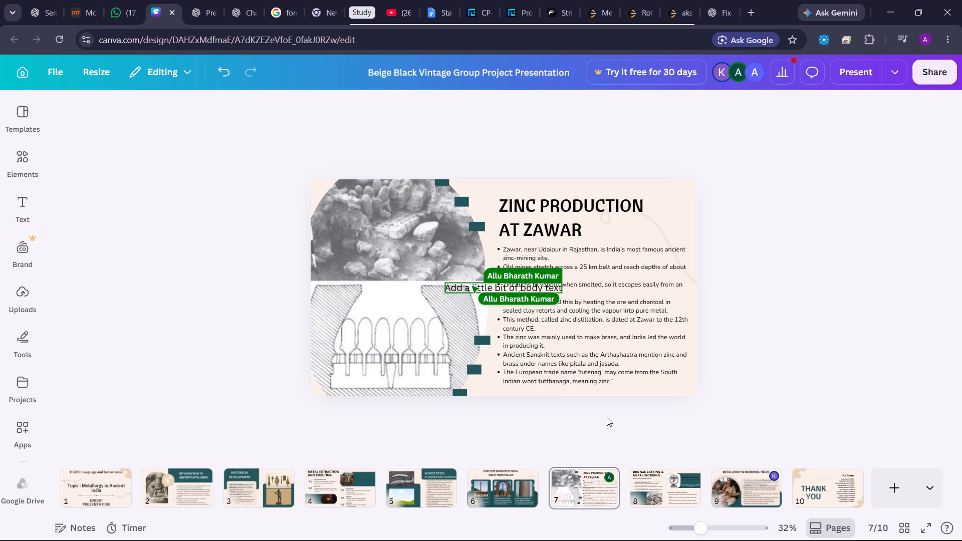
{"action": "left_click", "coordinate": [394, 270]}
{"action": "left_click_drag", "start_coordinate": [395, 269], "coordinate": [387, 270]}
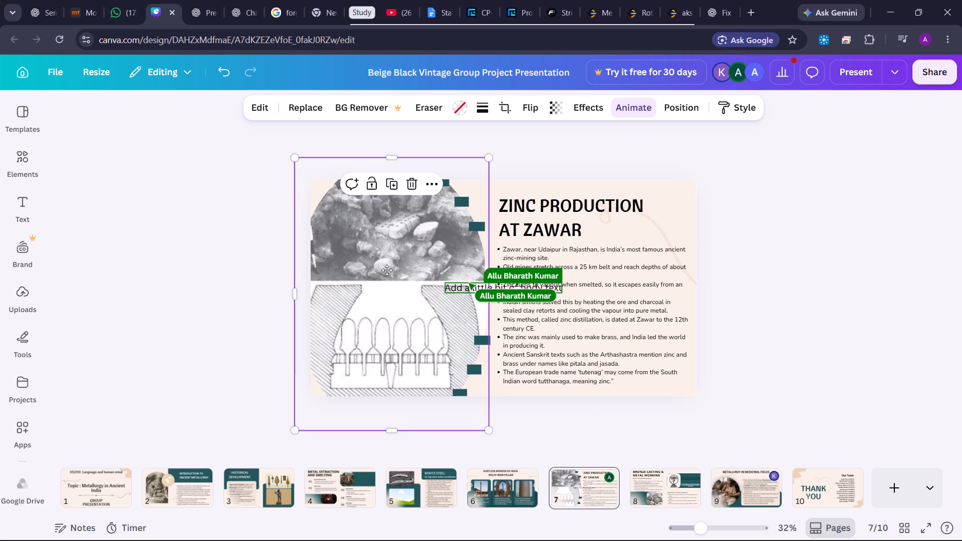
{"action": "left_click_drag", "start_coordinate": [387, 270], "coordinate": [383, 270]}
{"action": "left_click_drag", "start_coordinate": [391, 275], "coordinate": [382, 276]}
{"action": "left_click", "coordinate": [507, 417]}
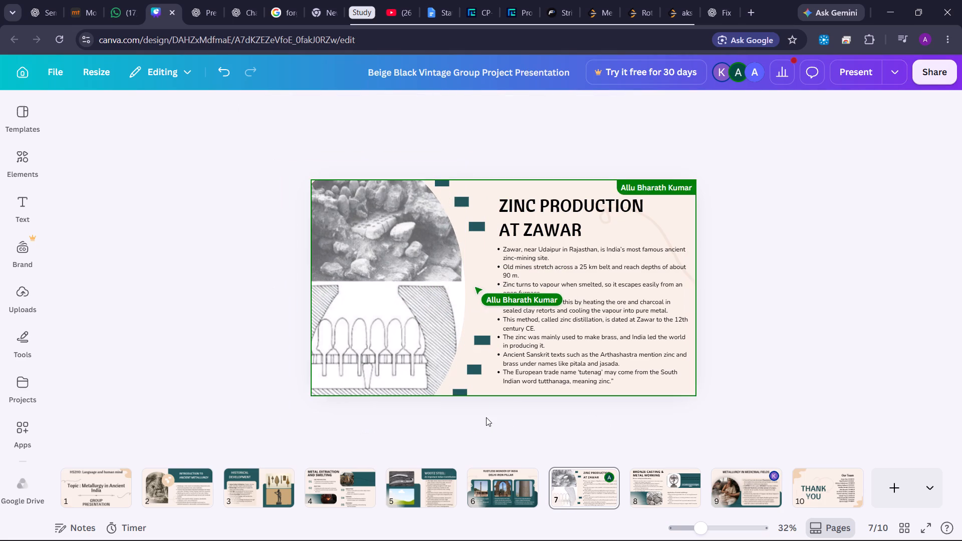
Nudge the middle of the three lower teal rectangles slightly up and inward, and fine-tune the lowest one at the slide's bottom edge.
{"action": "scroll", "coordinate": [486, 417], "scroll_direction": "down", "scroll_amount": 1}
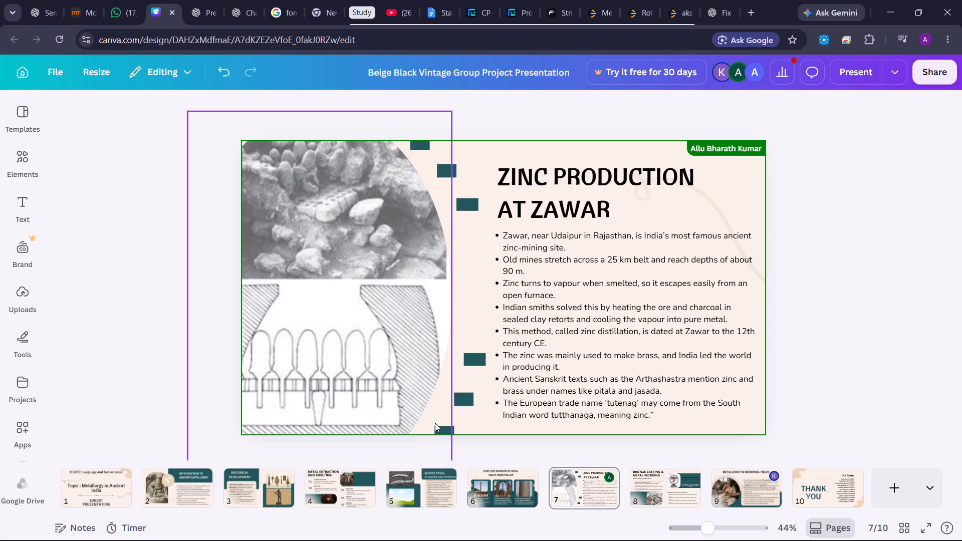
{"action": "left_click", "coordinate": [426, 443]}
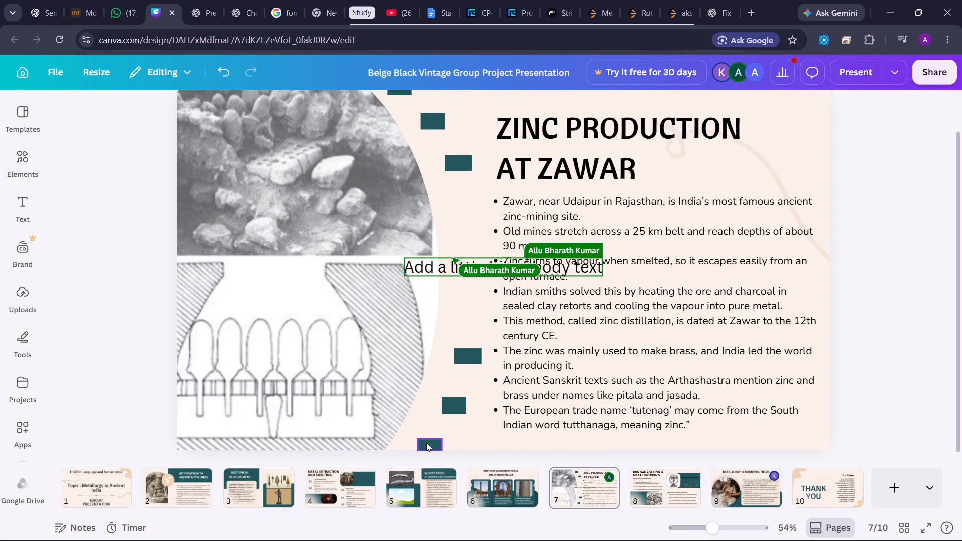
{"action": "left_click", "coordinate": [480, 459]}
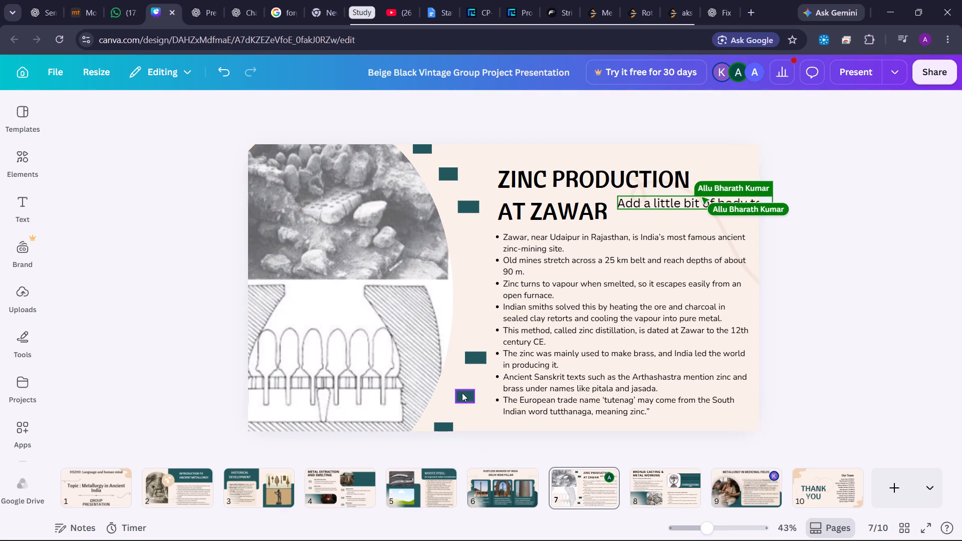
{"action": "left_click", "coordinate": [480, 356]}
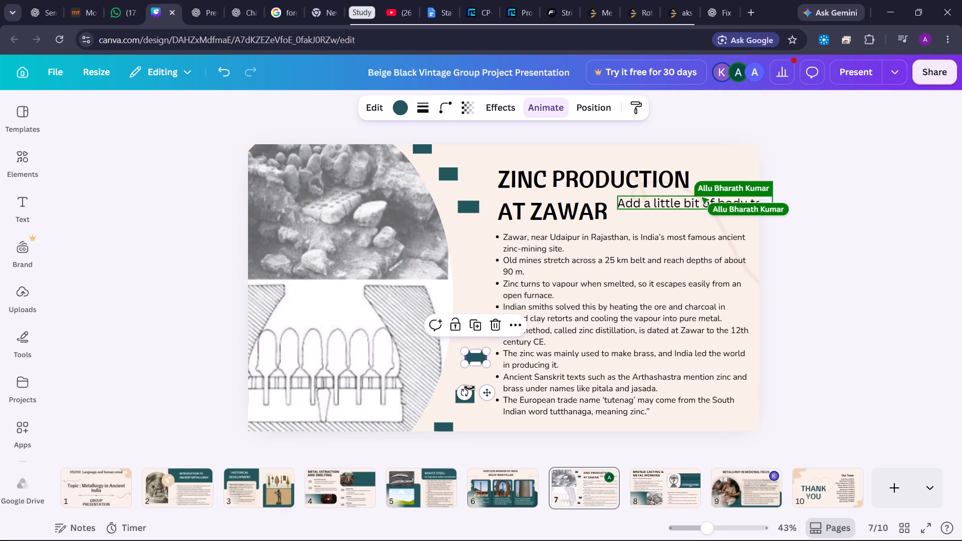
{"action": "left_click", "coordinate": [472, 399]}
{"action": "left_click", "coordinate": [464, 394]}
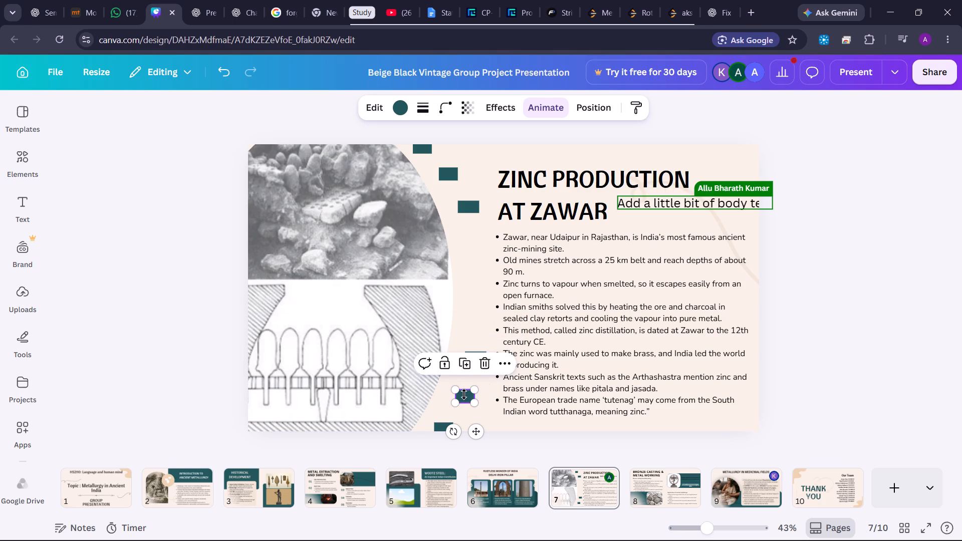
{"action": "left_click_drag", "start_coordinate": [463, 397], "coordinate": [463, 393]}
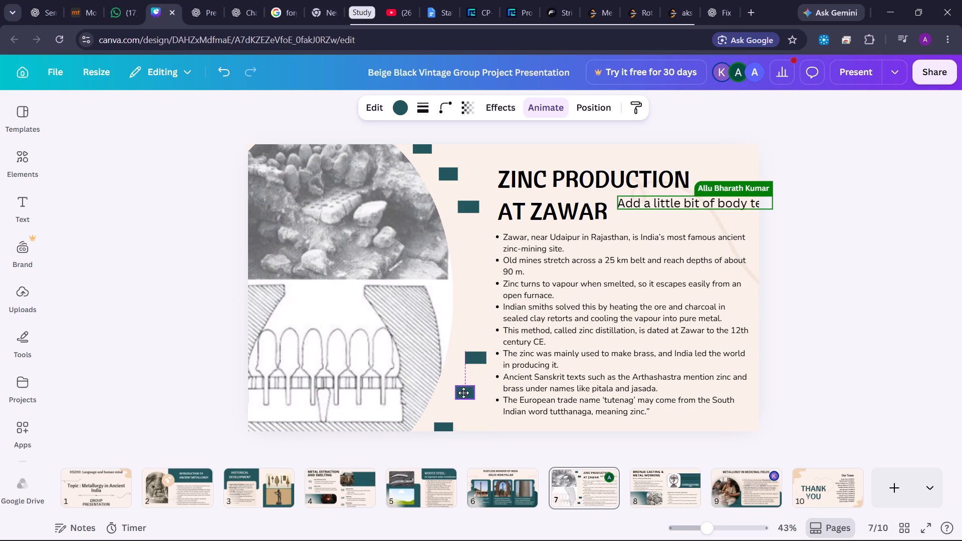
{"action": "left_click_drag", "start_coordinate": [463, 393], "coordinate": [462, 392]}
{"action": "left_click", "coordinate": [462, 392]}
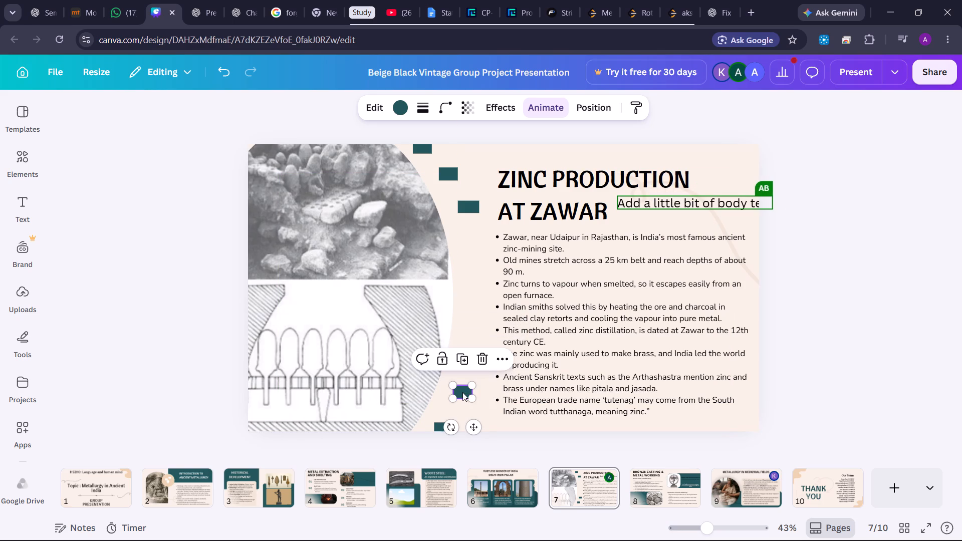
{"action": "left_click", "coordinate": [504, 437]}
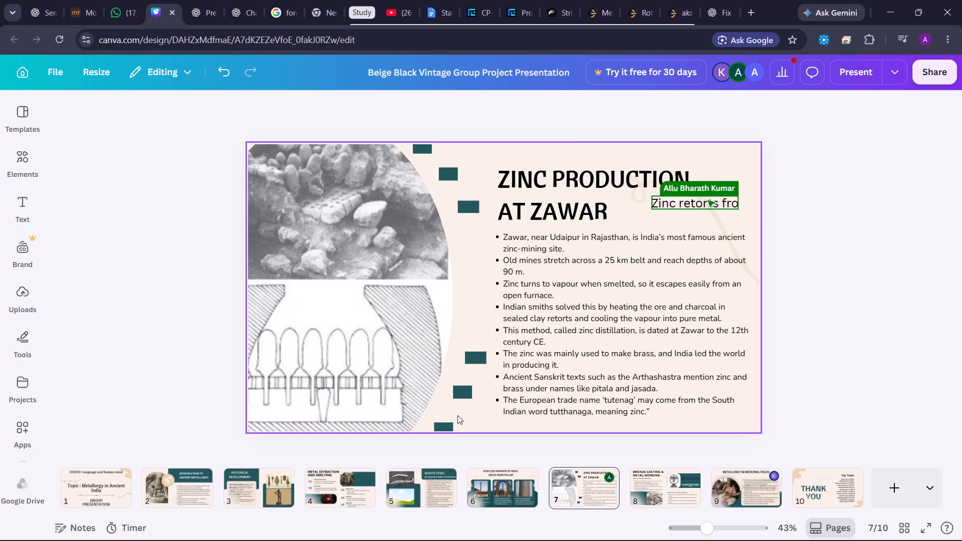
{"action": "left_click", "coordinate": [448, 424]}
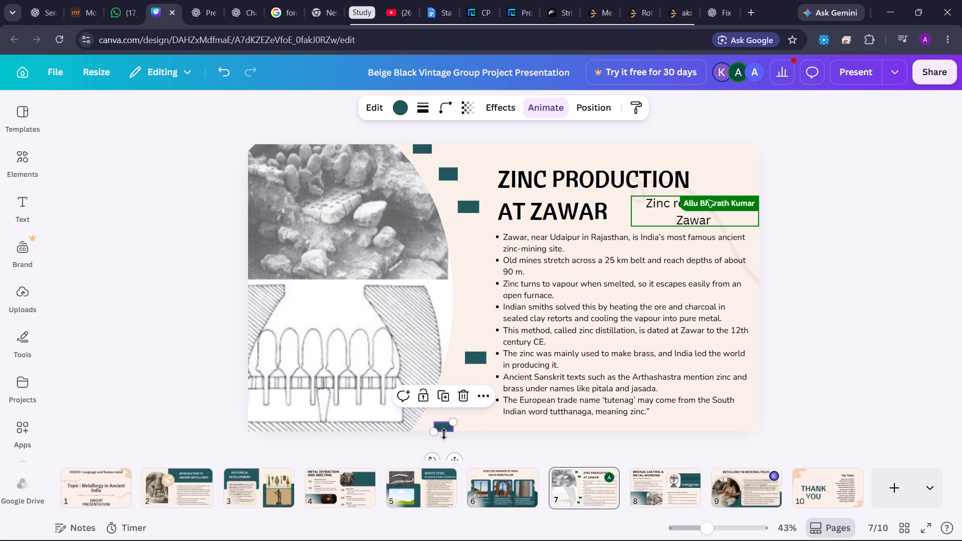
{"action": "left_click", "coordinate": [471, 440]}
{"action": "left_click", "coordinate": [439, 426]}
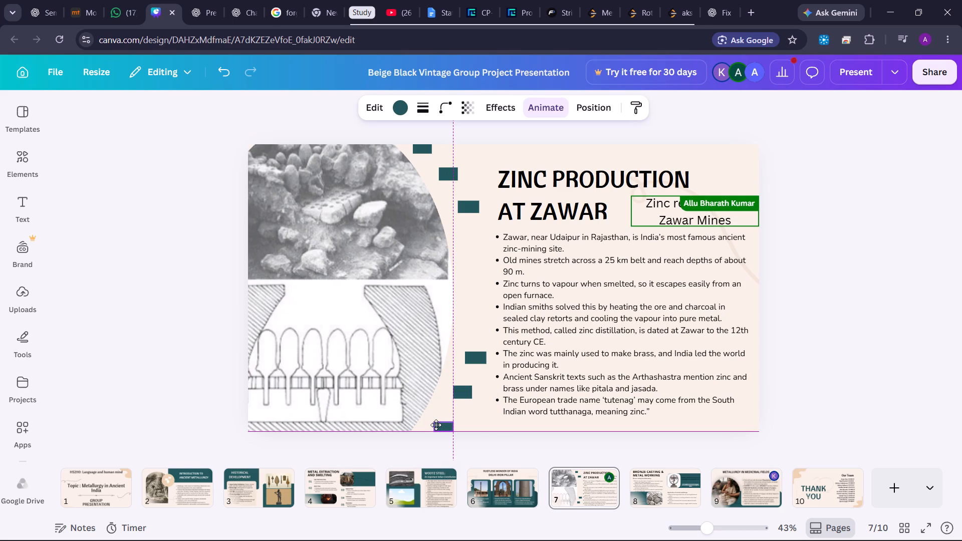
{"action": "left_click", "coordinate": [472, 441]}
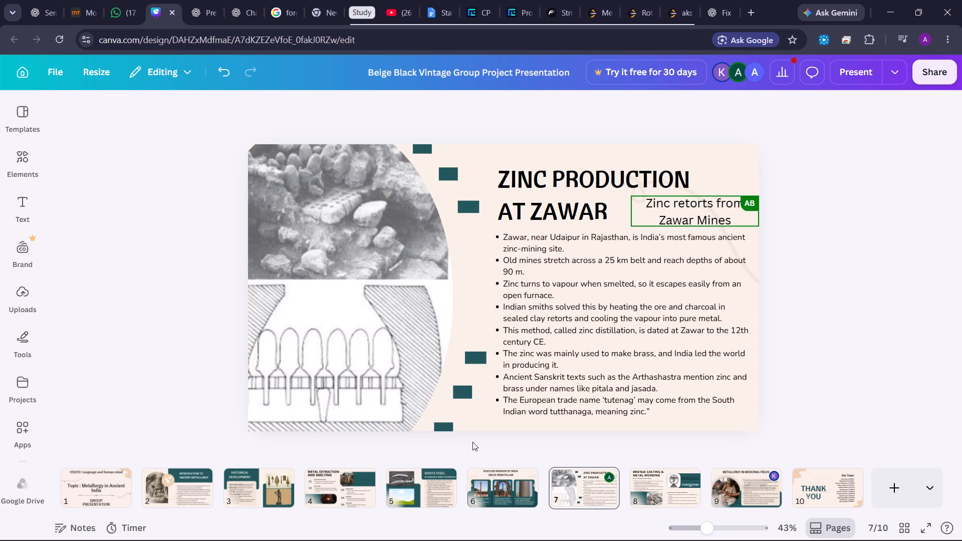
Refit the curved picture by fine-tuning its size, lowering it slightly and extending its outer edge further off the slide.
{"action": "left_click", "coordinate": [323, 346]}
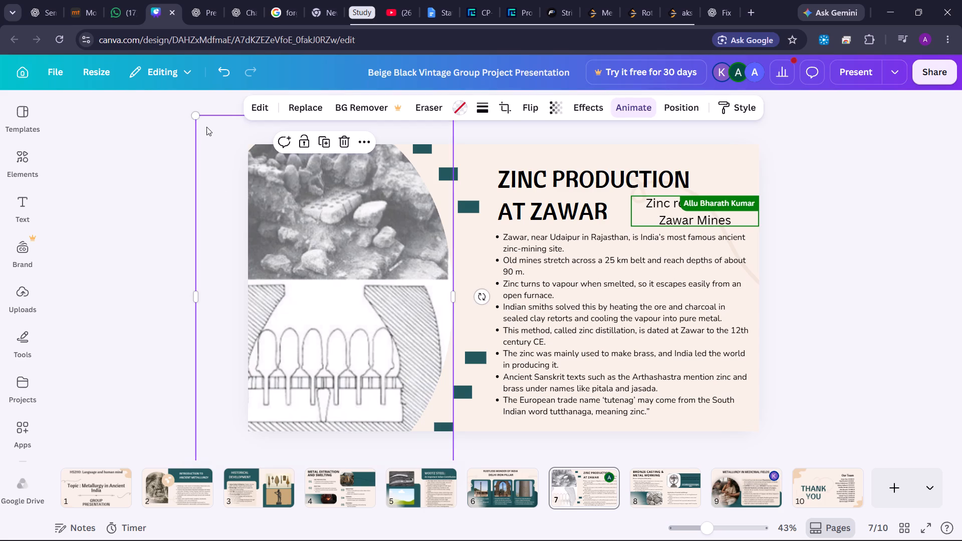
{"action": "left_click_drag", "start_coordinate": [197, 118], "coordinate": [197, 124]}
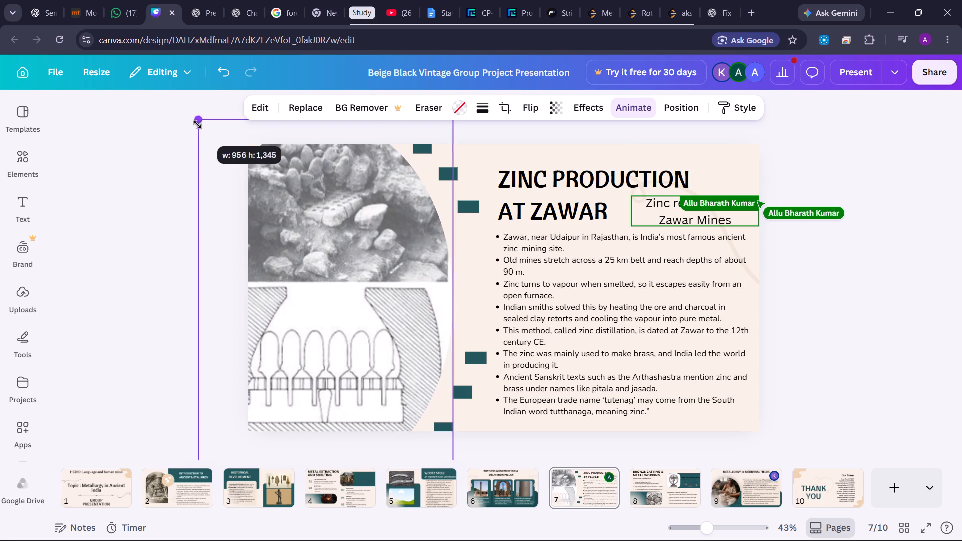
{"action": "left_click_drag", "start_coordinate": [197, 124], "coordinate": [223, 133]}
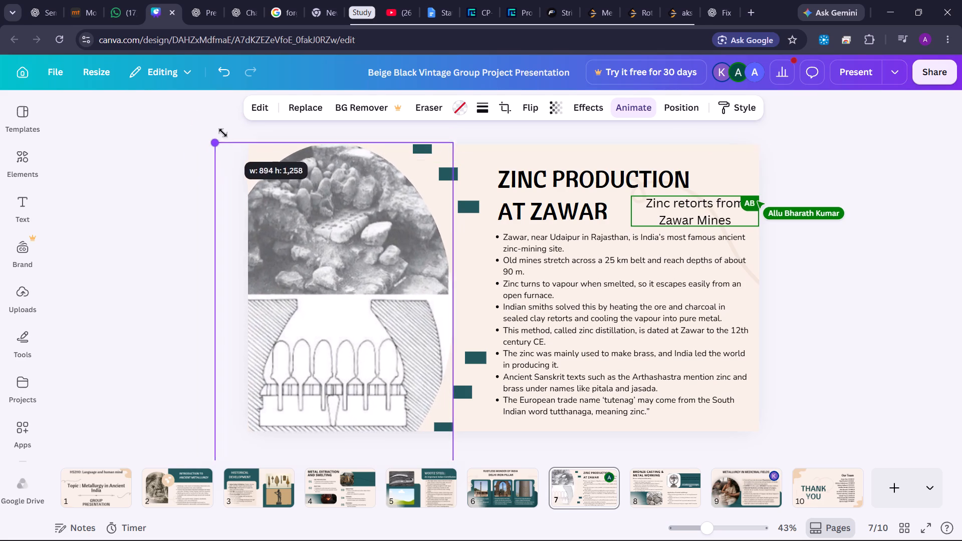
{"action": "left_click_drag", "start_coordinate": [223, 133], "coordinate": [218, 101]}
{"action": "left_click_drag", "start_coordinate": [296, 232], "coordinate": [297, 232]}
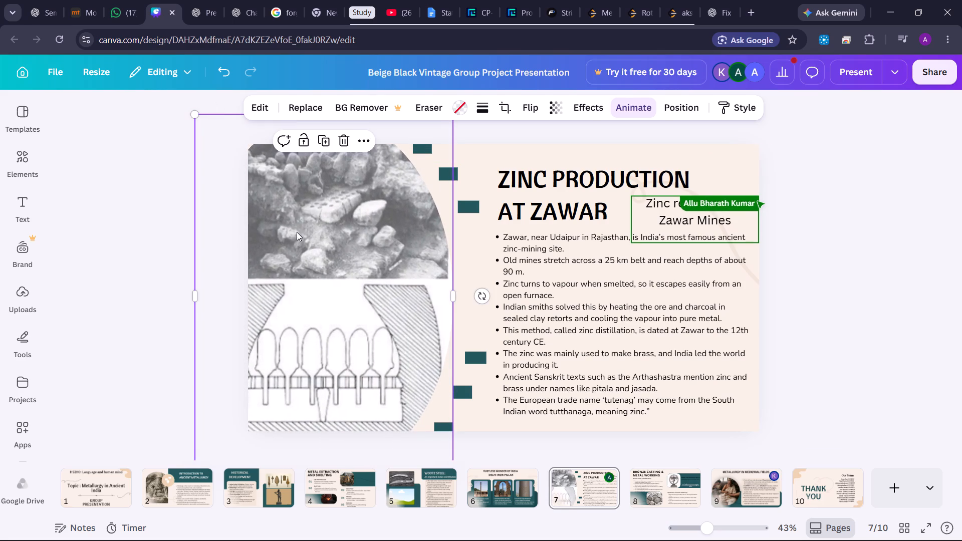
{"action": "left_click_drag", "start_coordinate": [297, 232], "coordinate": [299, 227]}
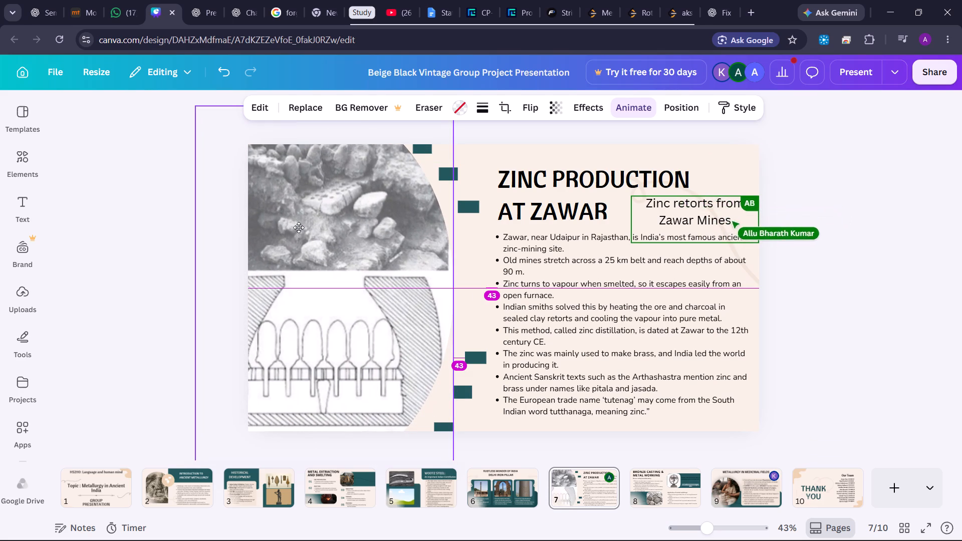
{"action": "left_click_drag", "start_coordinate": [299, 227], "coordinate": [296, 236]}
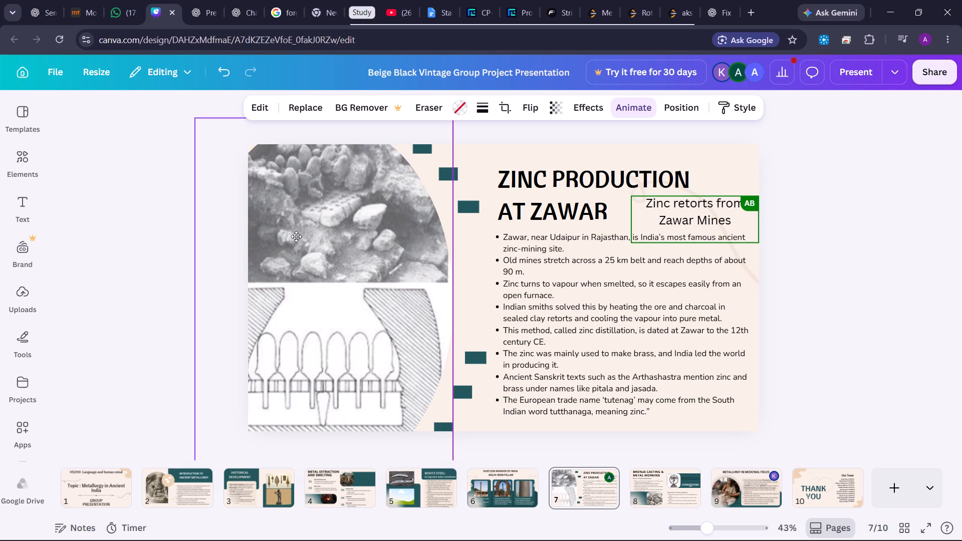
{"action": "left_click_drag", "start_coordinate": [296, 236], "coordinate": [299, 238]}
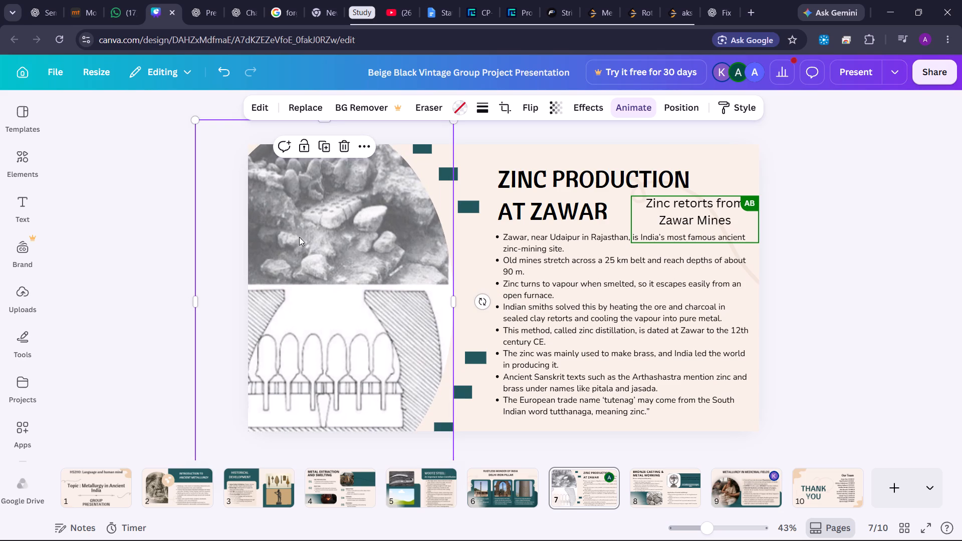
{"action": "left_click_drag", "start_coordinate": [196, 204], "coordinate": [187, 206]}
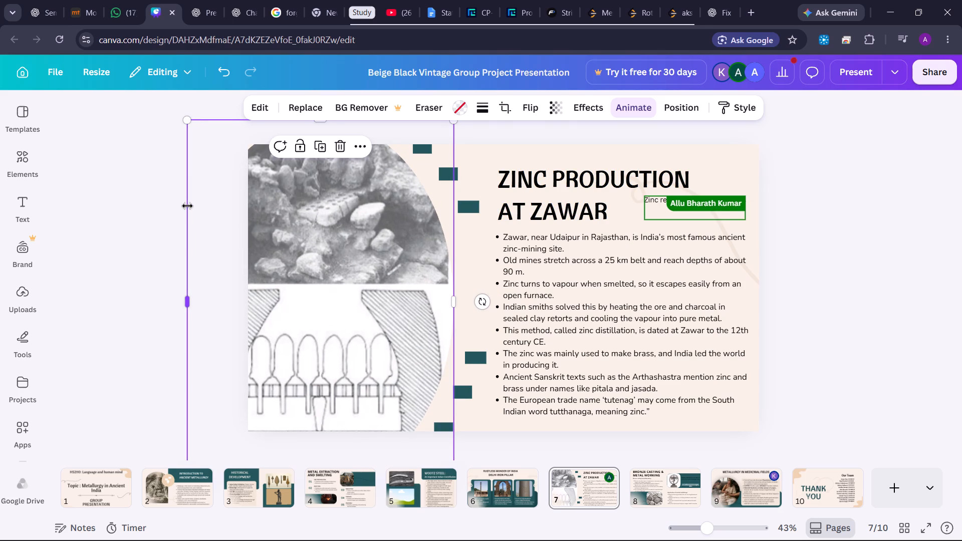
{"action": "left_click", "coordinate": [143, 212]}
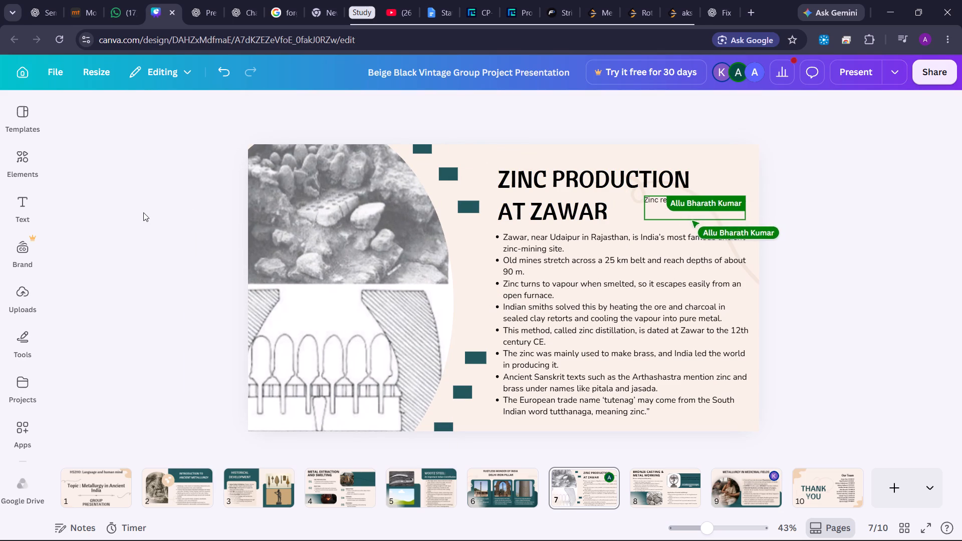
Move the upper group of three teal rectangles slightly closer to the picture's curved edge.
{"action": "left_click", "coordinate": [463, 198]}
{"action": "left_click_drag", "start_coordinate": [460, 193], "coordinate": [455, 194]}
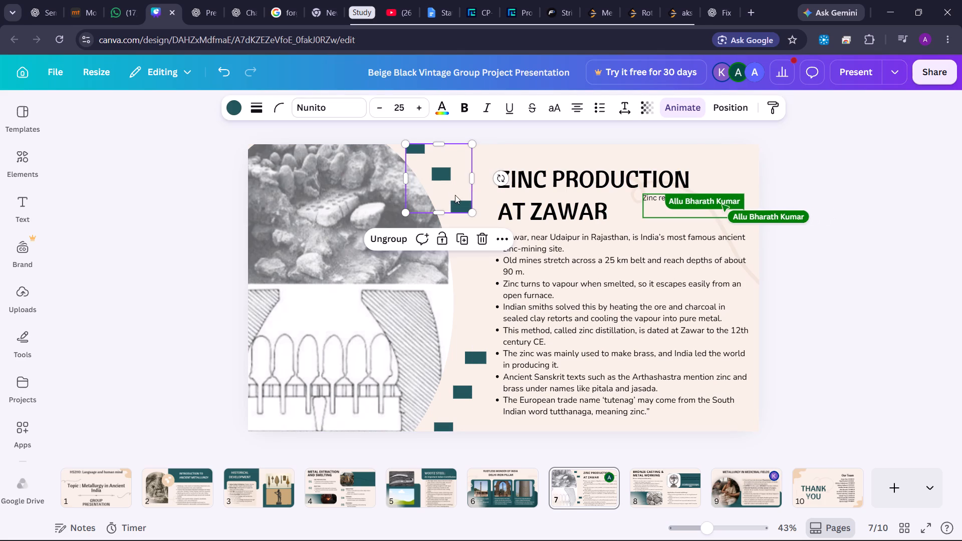
{"action": "left_click", "coordinate": [355, 231]}
{"action": "left_click", "coordinate": [477, 451]}
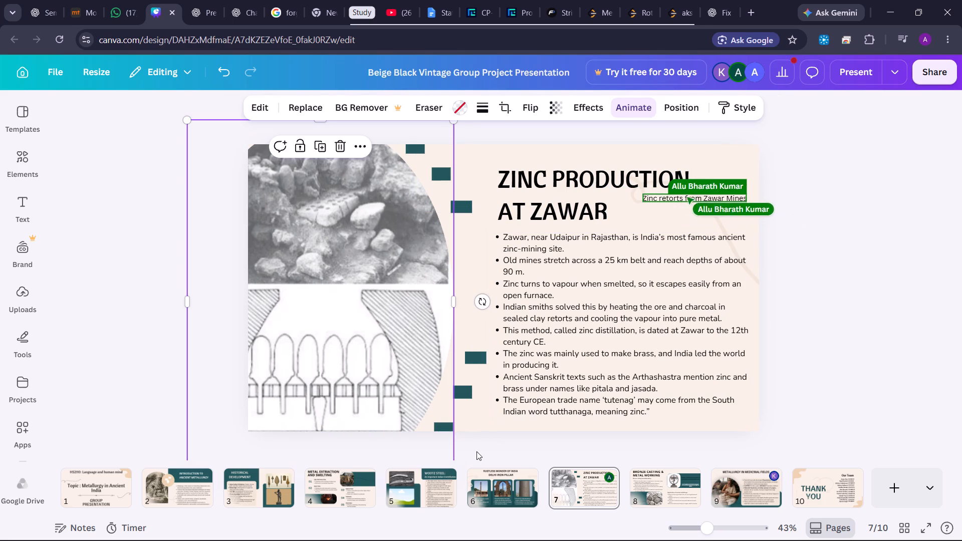
Fine-tune the three lower teal rectangles, lowering the upper two slightly and adjusting the lowest one along the slide's bottom edge.
{"action": "scroll", "coordinate": [473, 437], "scroll_direction": "down", "scroll_amount": 1}
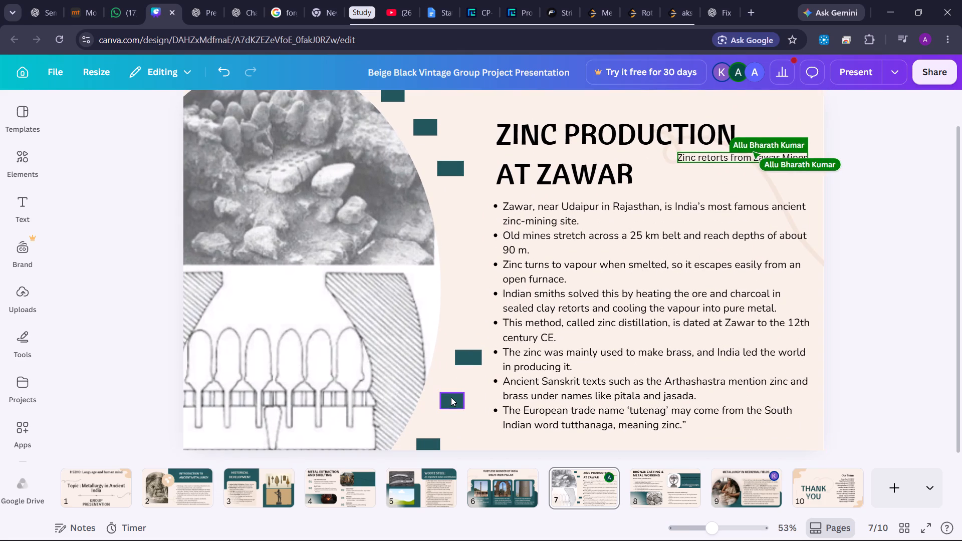
{"action": "left_click", "coordinate": [450, 402]}
{"action": "left_click_drag", "start_coordinate": [452, 399], "coordinate": [452, 404]}
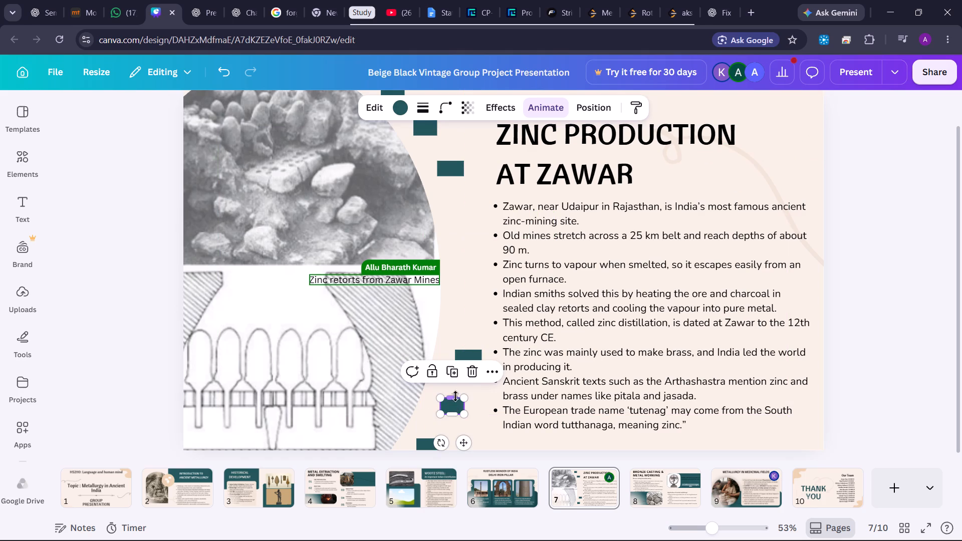
{"action": "left_click", "coordinate": [468, 354]}
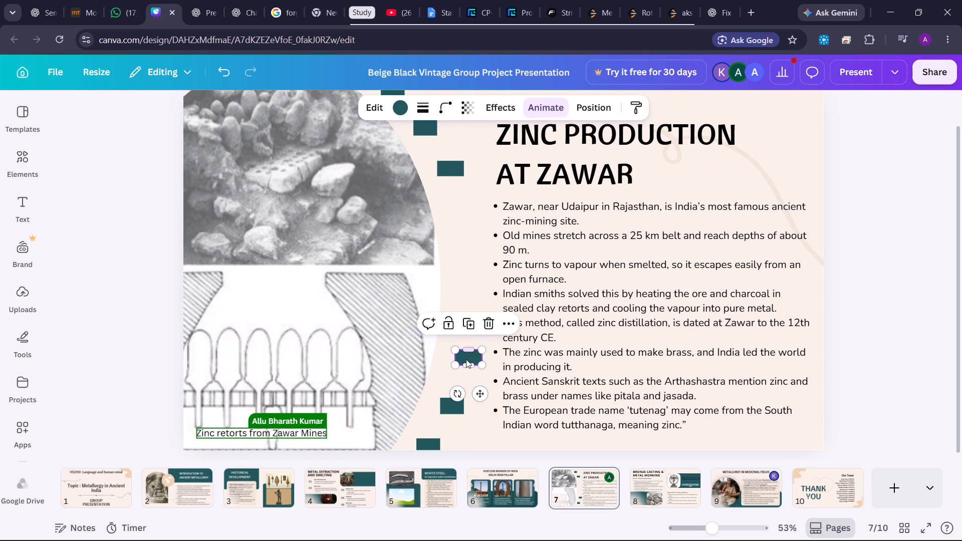
{"action": "left_click", "coordinate": [467, 357]}
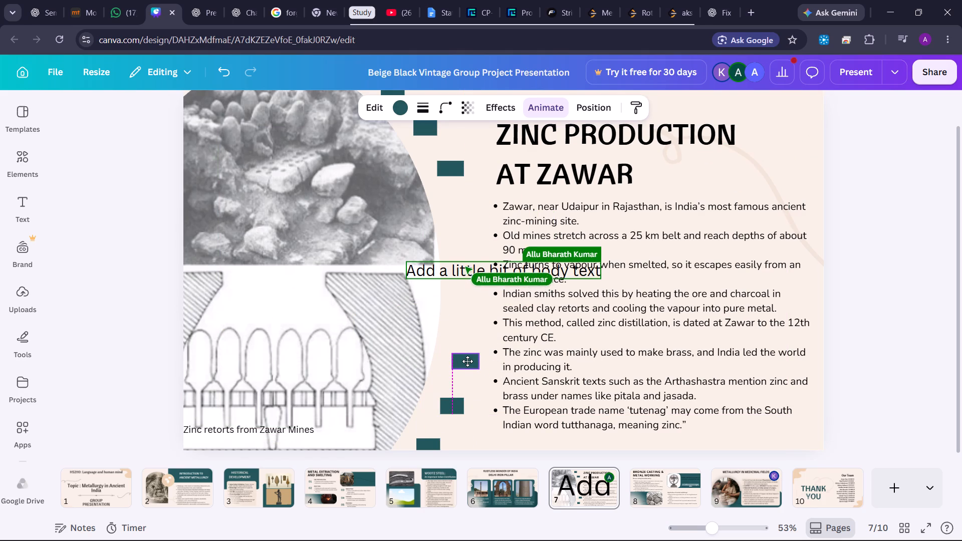
{"action": "left_click", "coordinate": [478, 438]}
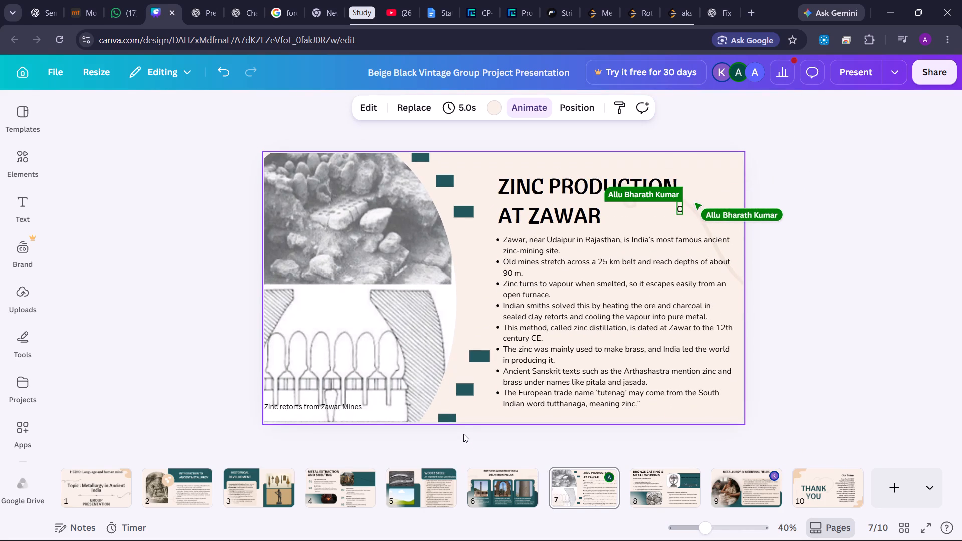
{"action": "left_click", "coordinate": [448, 417]}
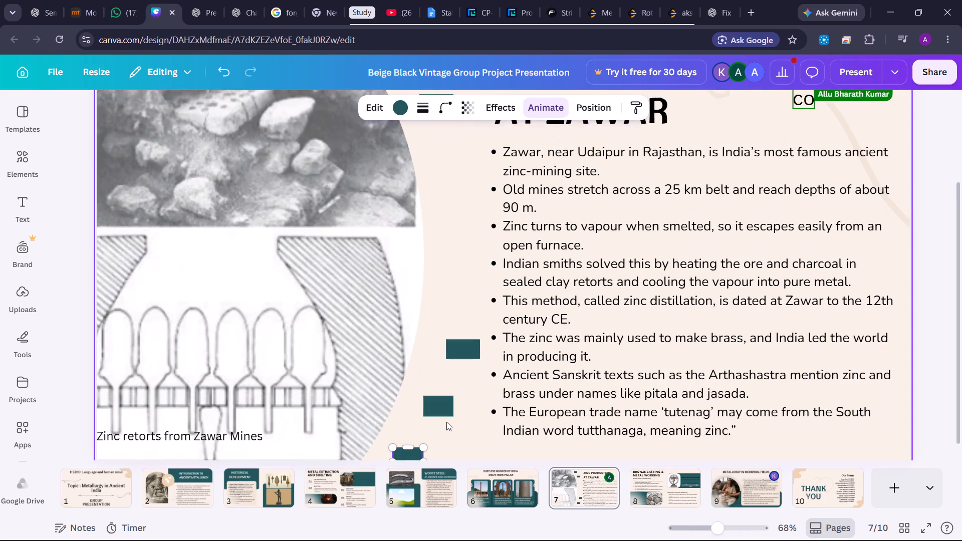
{"action": "scroll", "coordinate": [446, 422], "scroll_direction": "down", "scroll_amount": 1}
{"action": "left_click", "coordinate": [407, 442]}
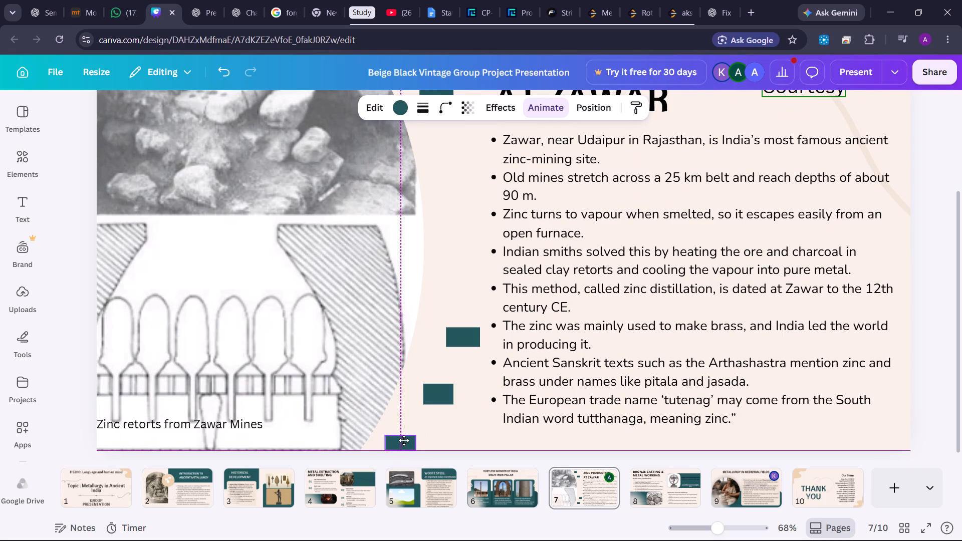
{"action": "left_click", "coordinate": [460, 433]}
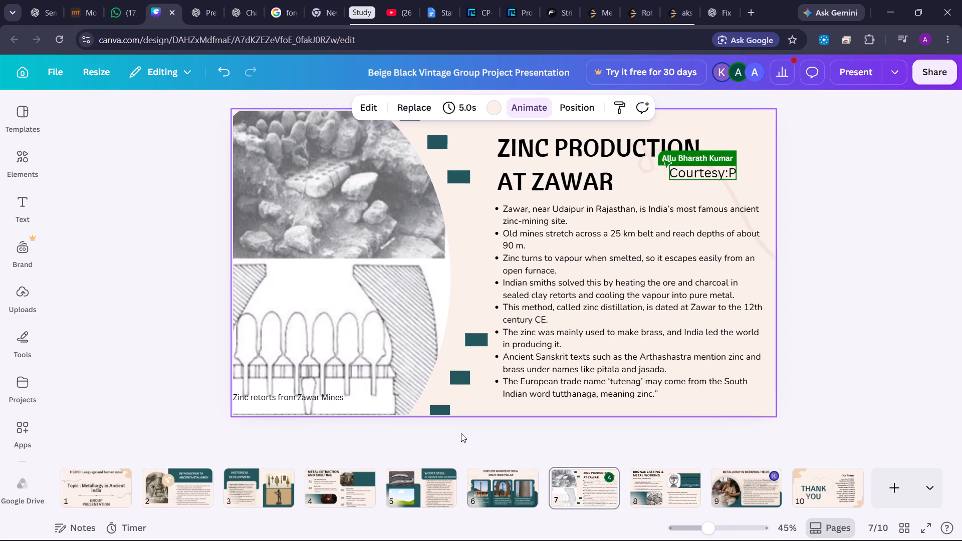
{"action": "scroll", "coordinate": [455, 432], "scroll_direction": "up", "scroll_amount": 1}
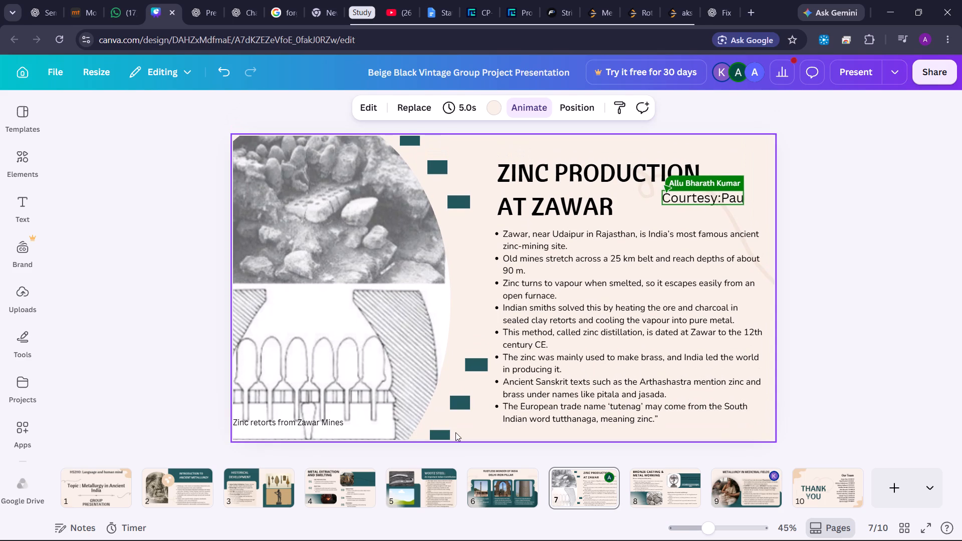
Nudge slide 7's lowest teal rectangle slightly up and closer to the picture's curved edge.
{"action": "left_click", "coordinate": [438, 434]}
{"action": "left_click", "coordinate": [438, 434]}
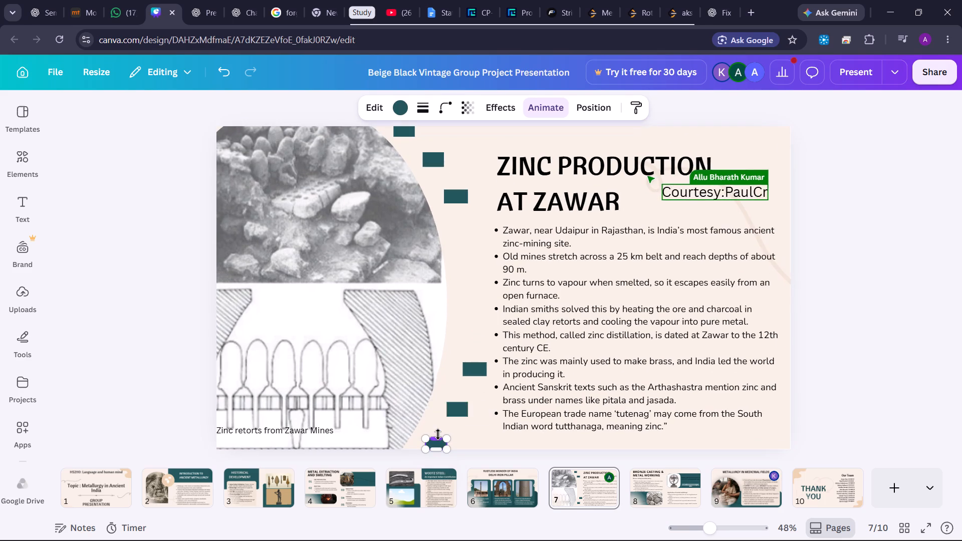
{"action": "left_click_drag", "start_coordinate": [396, 451], "coordinate": [396, 450]}
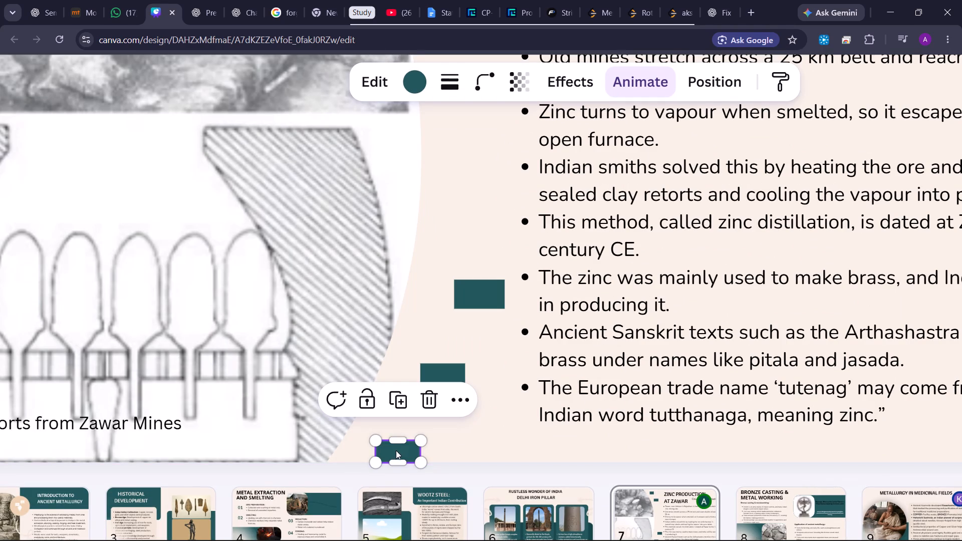
{"action": "left_click_drag", "start_coordinate": [396, 450], "coordinate": [390, 447]}
{"action": "left_click", "coordinate": [390, 447]}
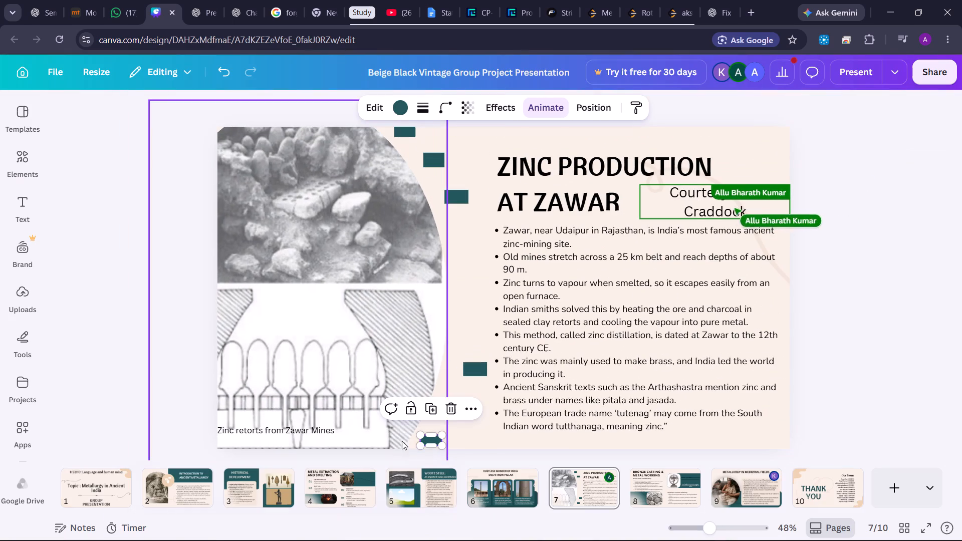
{"action": "left_click", "coordinate": [462, 453]}
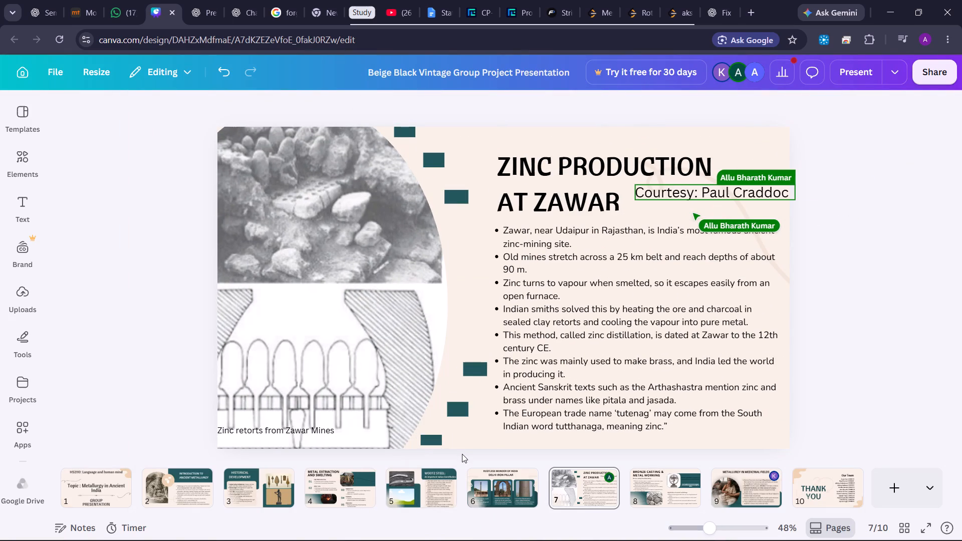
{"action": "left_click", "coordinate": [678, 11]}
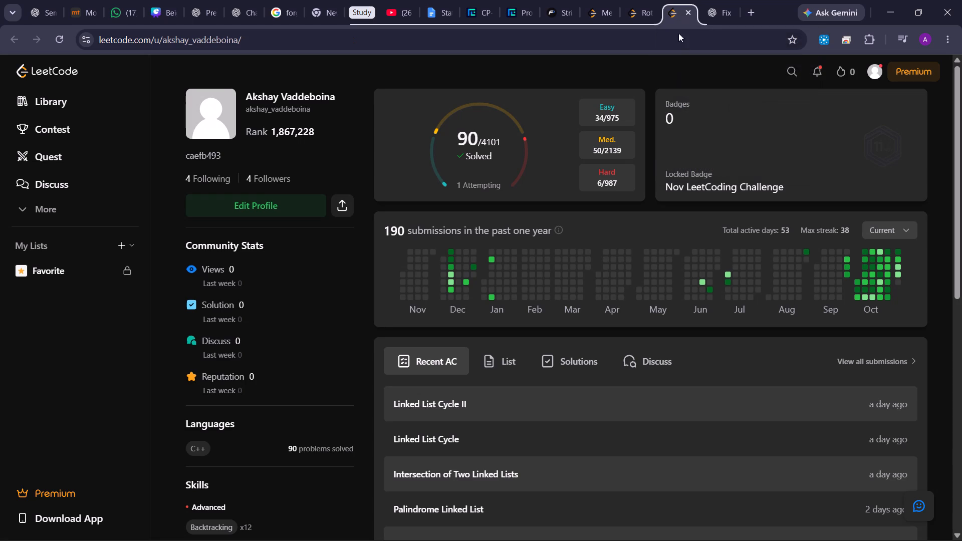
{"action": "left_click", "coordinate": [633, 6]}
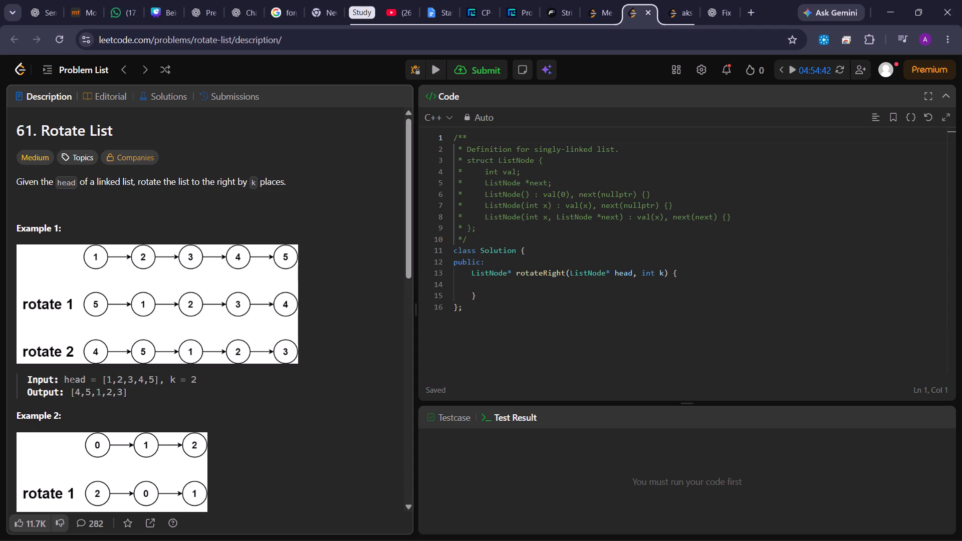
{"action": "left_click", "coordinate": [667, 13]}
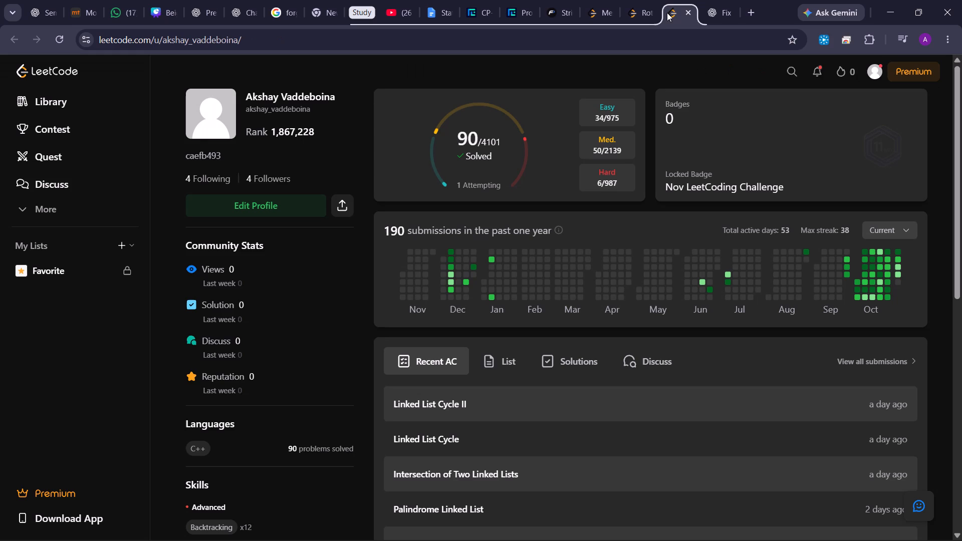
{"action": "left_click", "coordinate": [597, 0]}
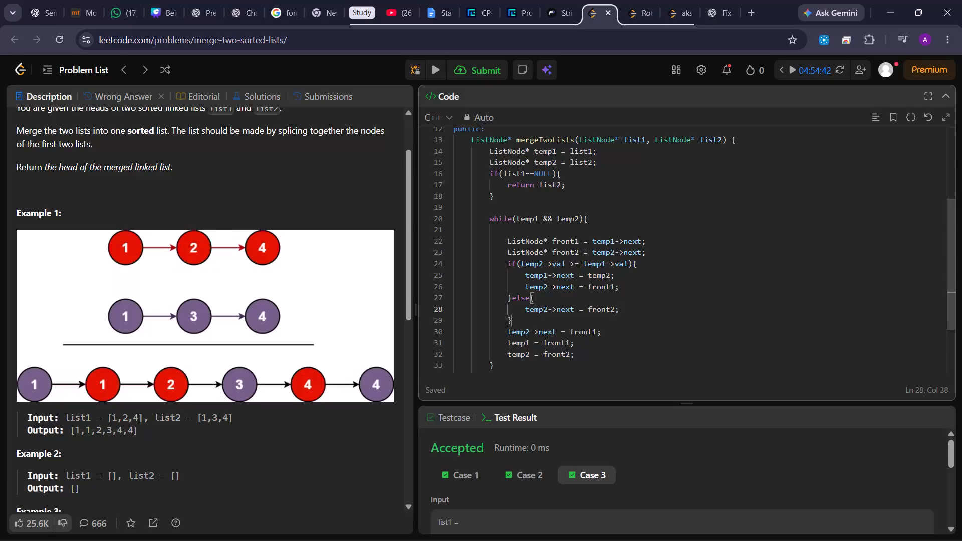
On slide 5 of the Canva presentation, widen the Wootz Steel bullet text box to about 799 and lower it slightly to fit its beige panel.
{"action": "left_click", "coordinate": [156, 10]}
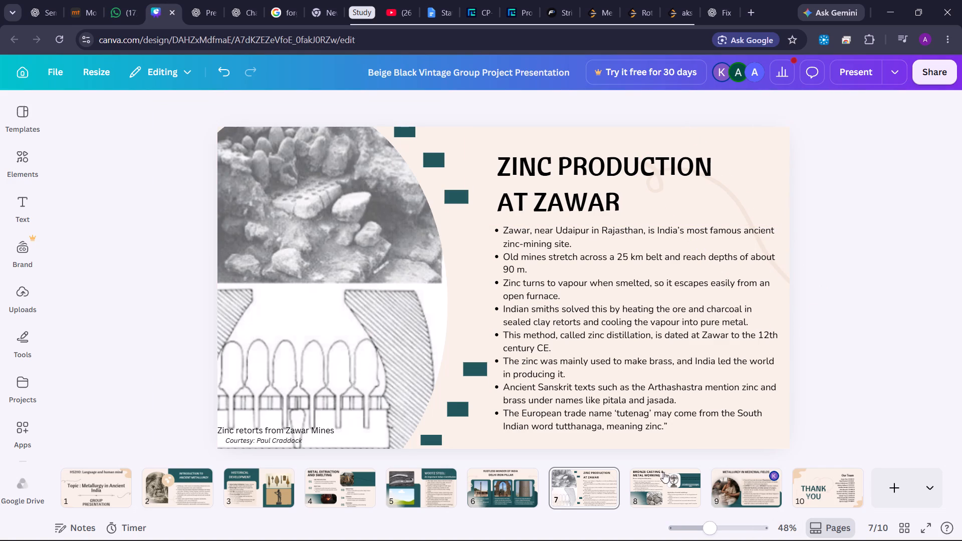
{"action": "left_click", "coordinate": [429, 475]}
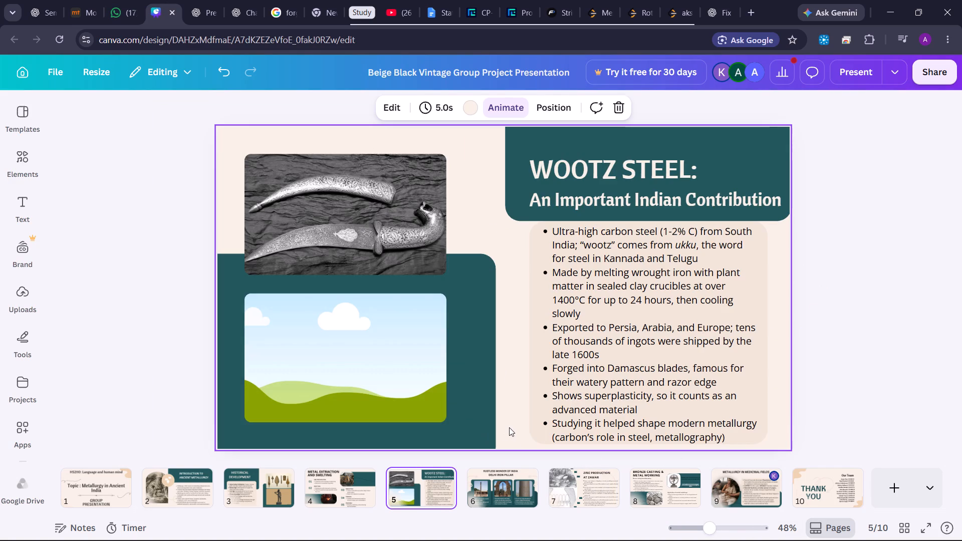
{"action": "left_click", "coordinate": [680, 344]}
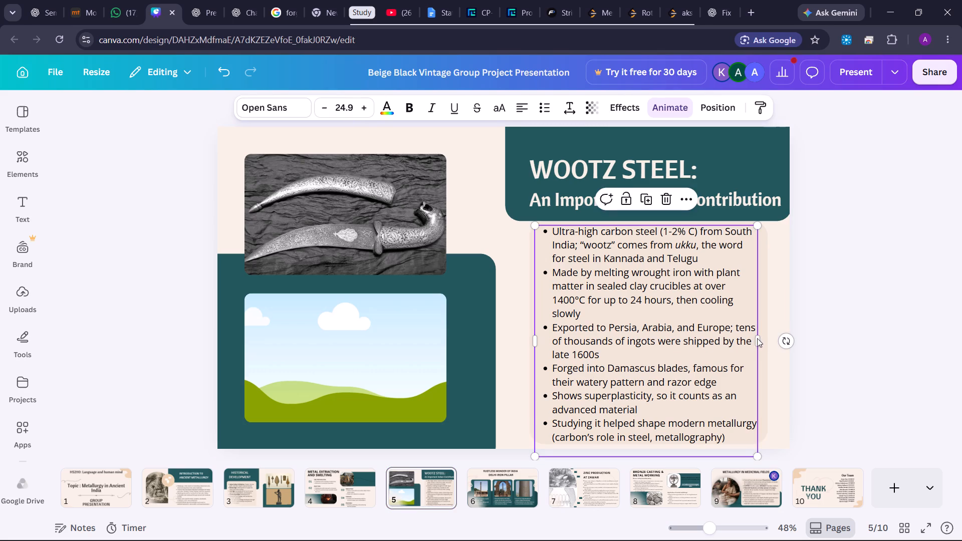
{"action": "left_click_drag", "start_coordinate": [759, 337], "coordinate": [781, 338]}
{"action": "left_click_drag", "start_coordinate": [710, 311], "coordinate": [708, 316]}
{"action": "left_click", "coordinate": [839, 273]}
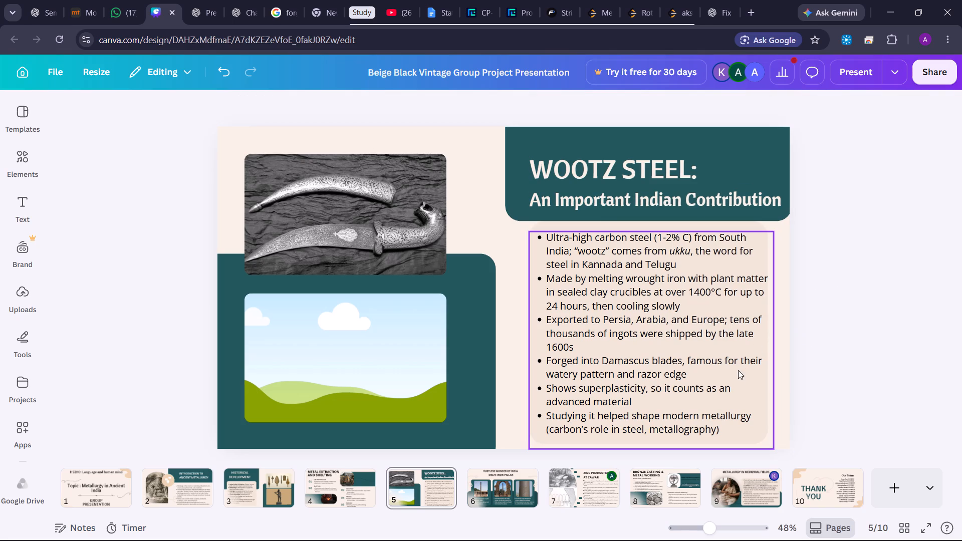
{"action": "left_click", "coordinate": [750, 378]}
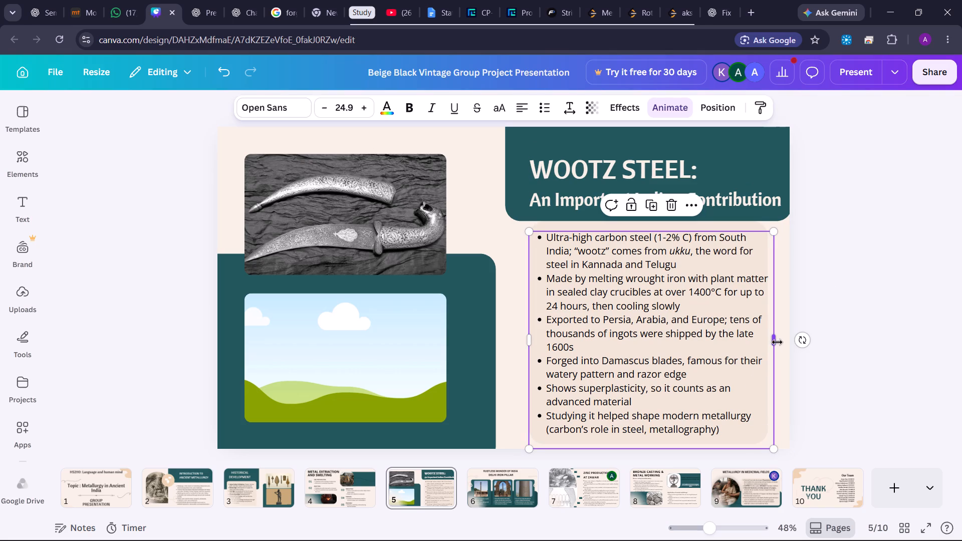
{"action": "left_click", "coordinate": [777, 342]}
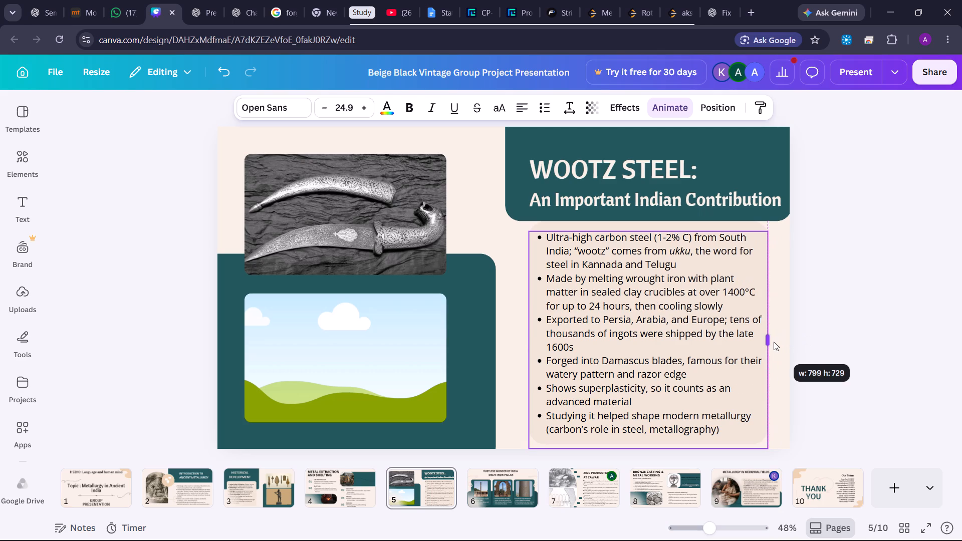
{"action": "left_click", "coordinate": [831, 294]}
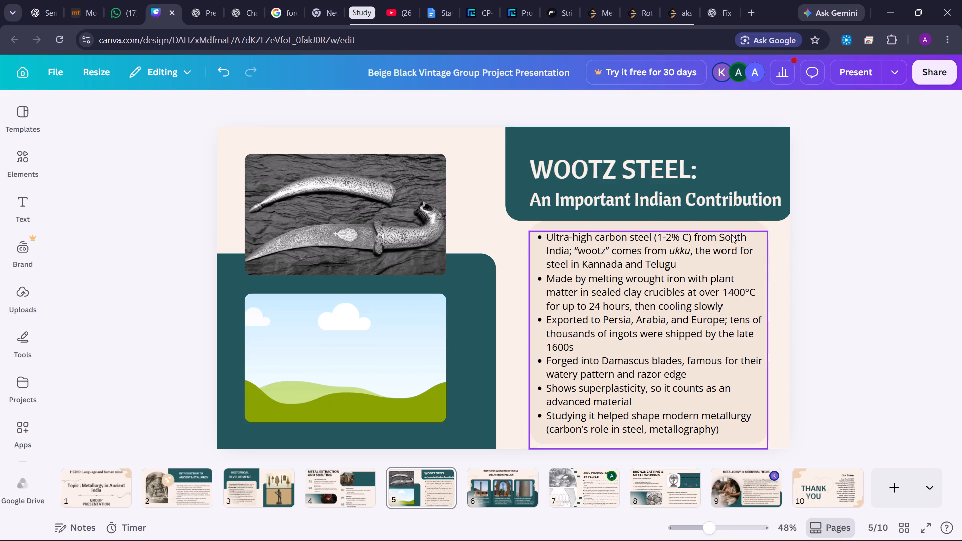
Extend the inner edge of slide 5's teal title block slightly toward the pictures.
{"action": "left_click", "coordinate": [710, 225]}
{"action": "left_click_drag", "start_coordinate": [710, 221], "coordinate": [710, 225]}
{"action": "left_click", "coordinate": [842, 210]}
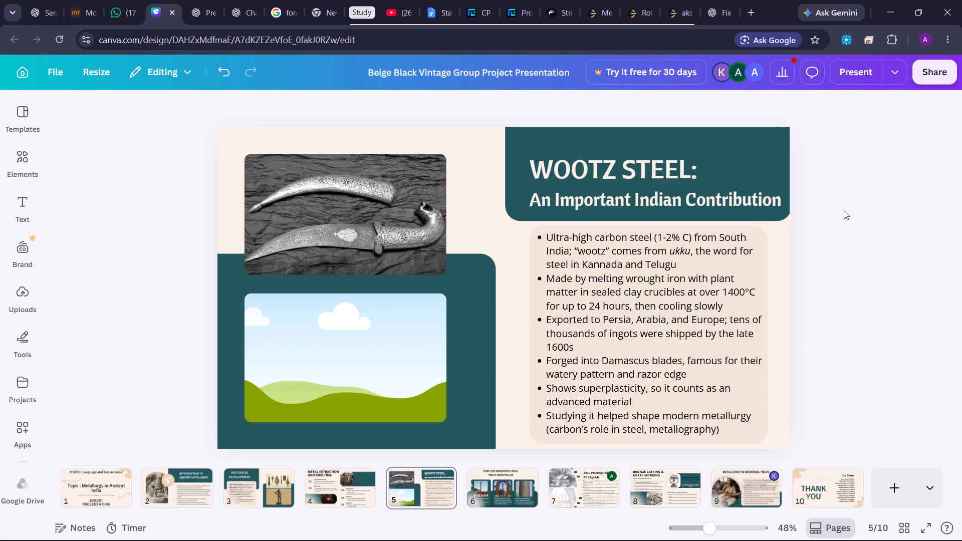
{"action": "left_click", "coordinate": [682, 149]}
{"action": "left_click_drag", "start_coordinate": [508, 166], "coordinate": [500, 166]}
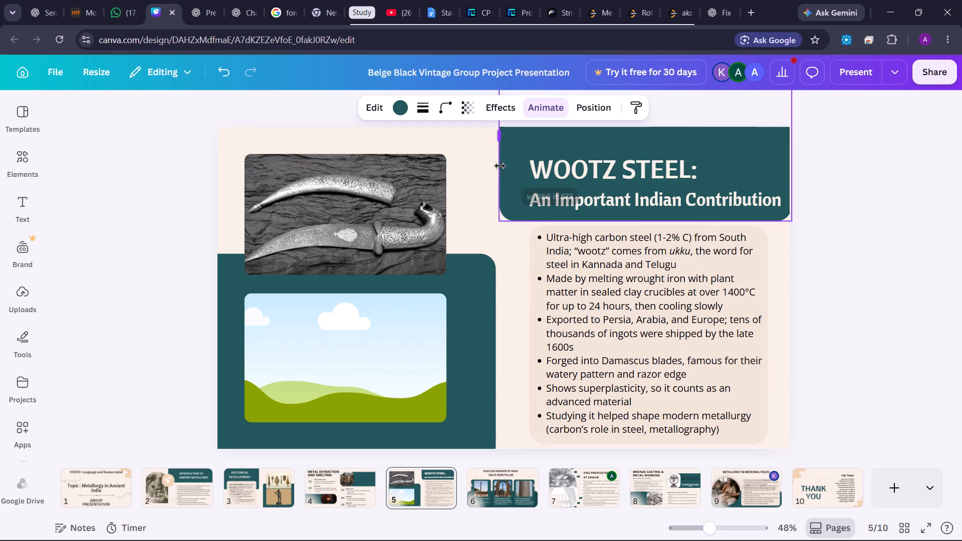
{"action": "left_click_drag", "start_coordinate": [500, 166], "coordinate": [503, 165]}
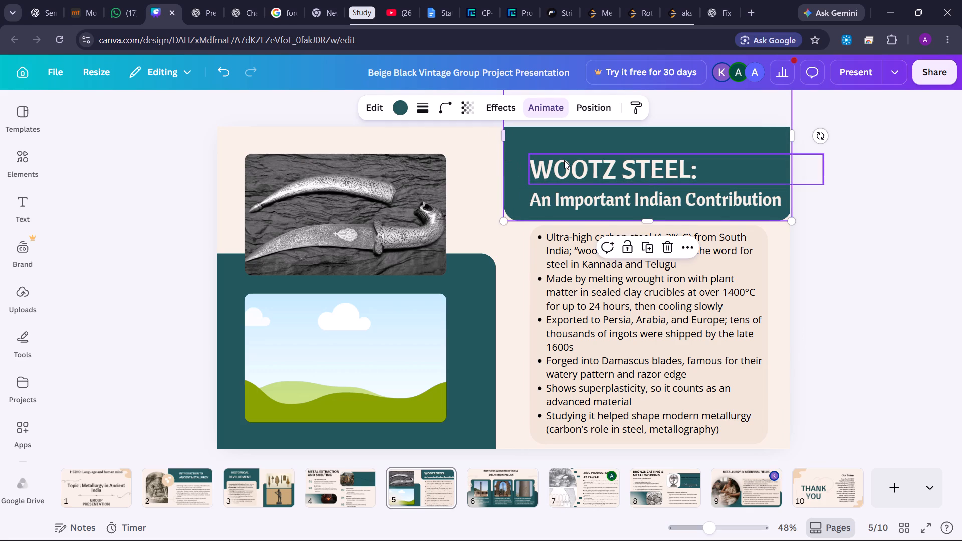
{"action": "left_click", "coordinate": [571, 161]}
{"action": "left_click", "coordinate": [591, 165]}
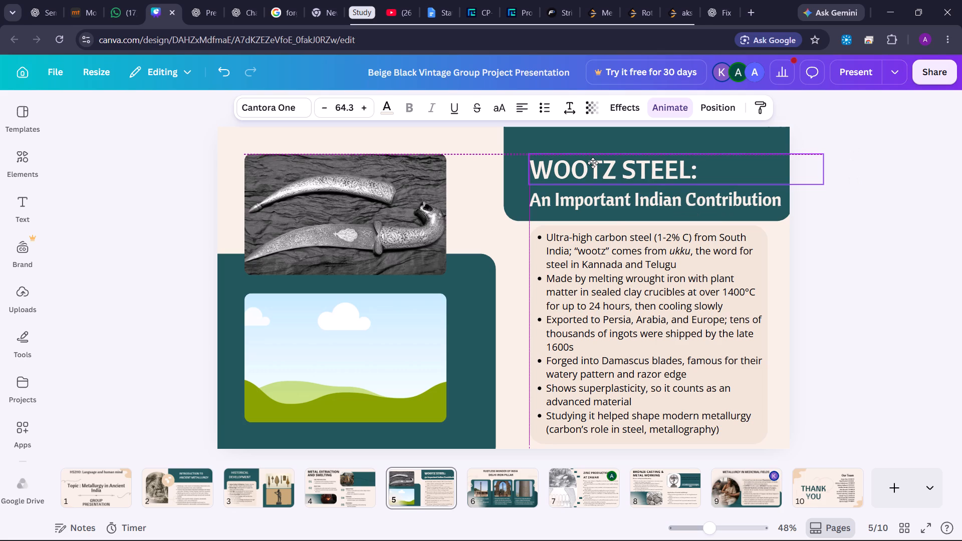
{"action": "left_click", "coordinate": [818, 239]}
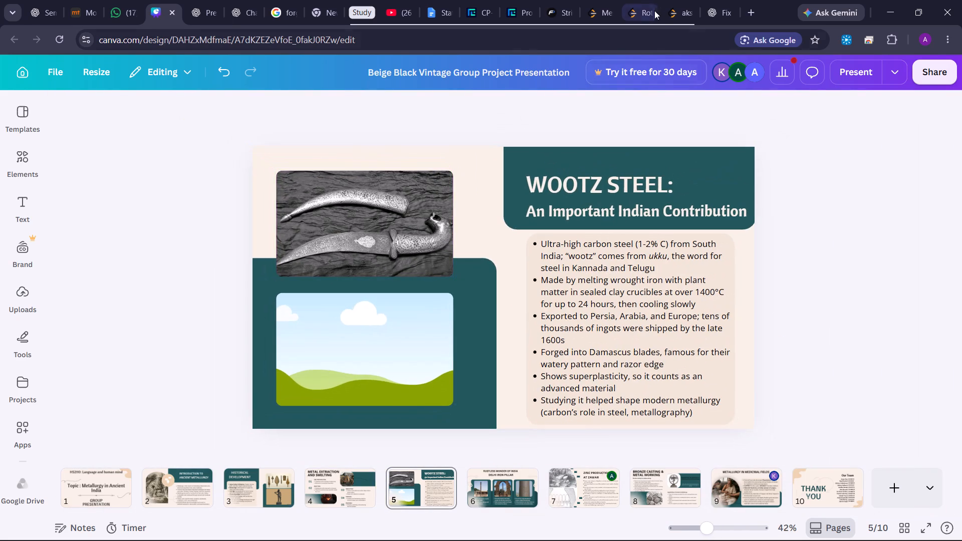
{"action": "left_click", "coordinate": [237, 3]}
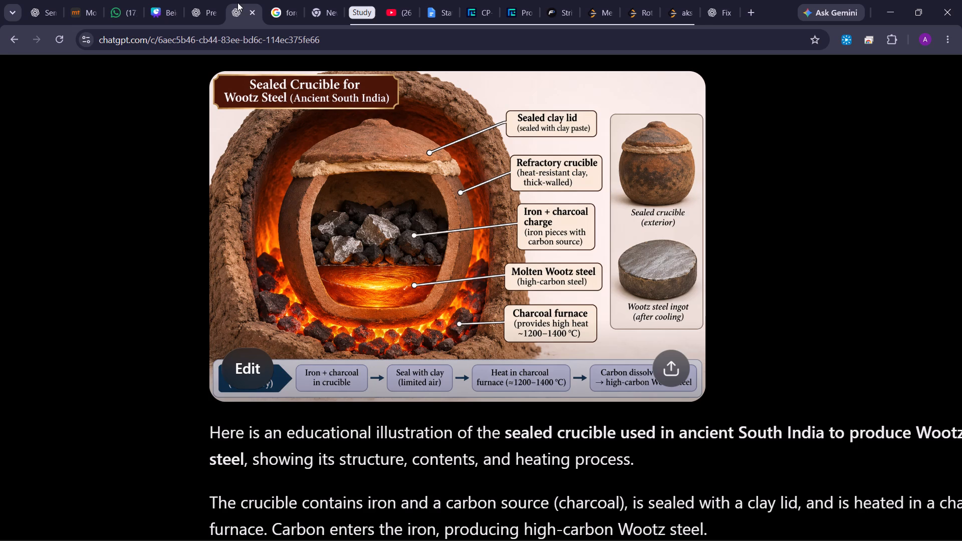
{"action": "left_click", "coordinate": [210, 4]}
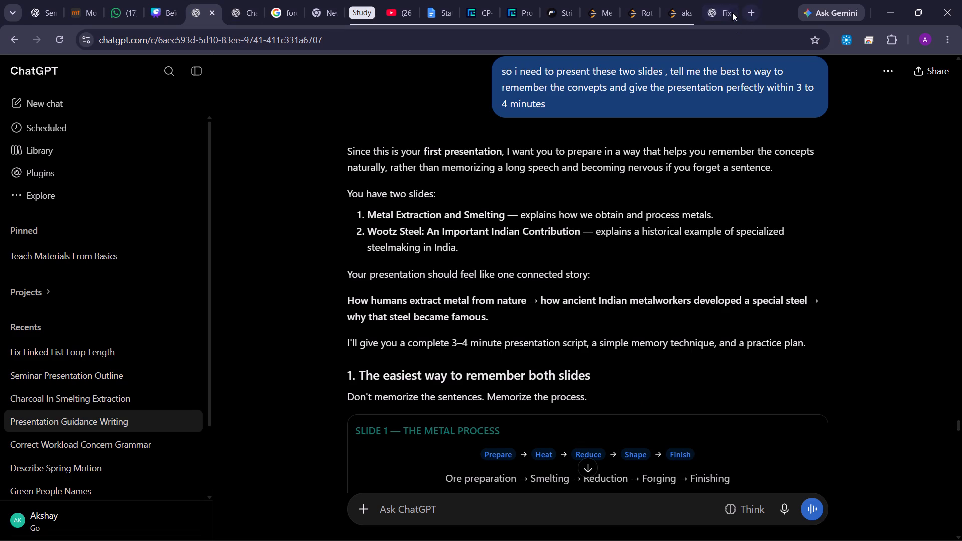
Search Google for "wootz steel images" in a new browser tab and show the image results.
{"action": "left_click", "coordinate": [753, 9]}
{"action": "left_click", "coordinate": [566, 222]}
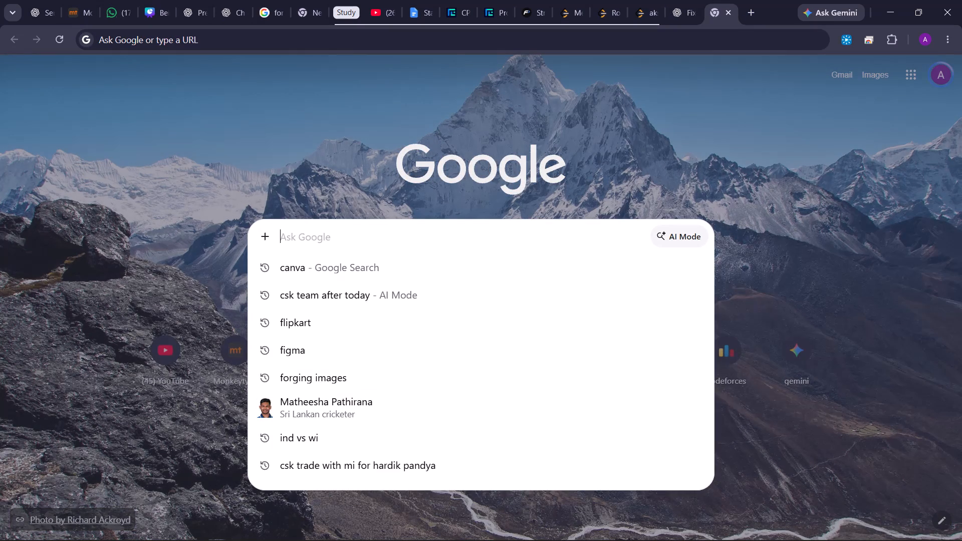
{"action": "type", "text": "woodz"}
{"action": "key", "text": "BackSpace"}
{"action": "key", "text": "BackSpace"}
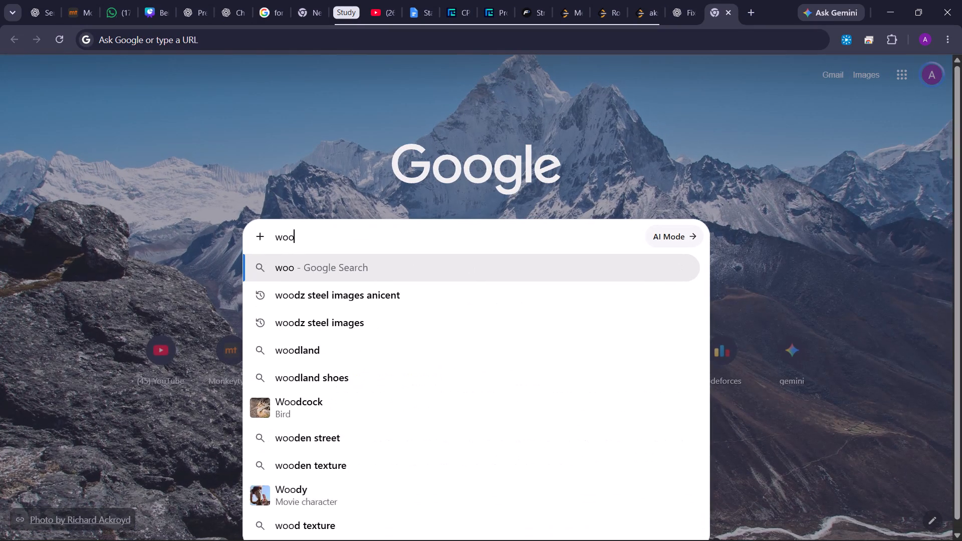
{"action": "type", "text": "tz"}
{"action": "key", "text": "space"}
{"action": "type", "text": "steel imae"}
{"action": "key", "text": "BackSpace"}
{"action": "type", "text": "ges"}
{"action": "key", "text": "Return"}
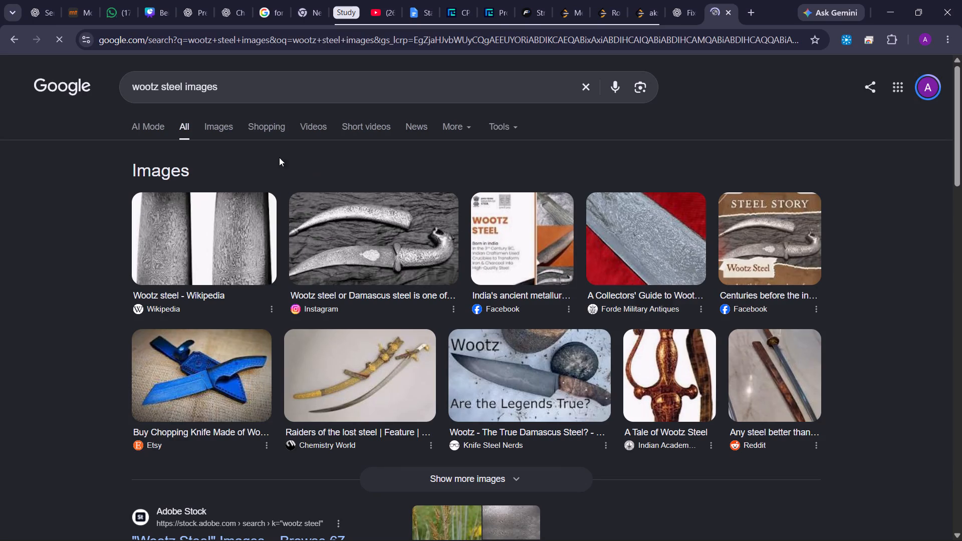
{"action": "left_click", "coordinate": [226, 130]}
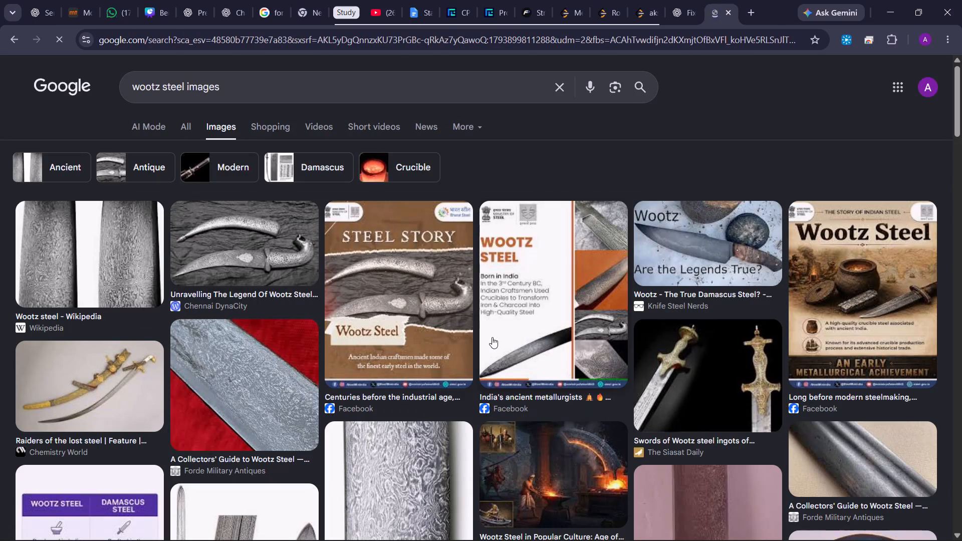
Copy Mandarin Mansion's close-up image of the wootz steel pattern and place it in slide 5's empty lower picture frame.
{"action": "scroll", "coordinate": [413, 369], "scroll_direction": "down", "scroll_amount": 1}
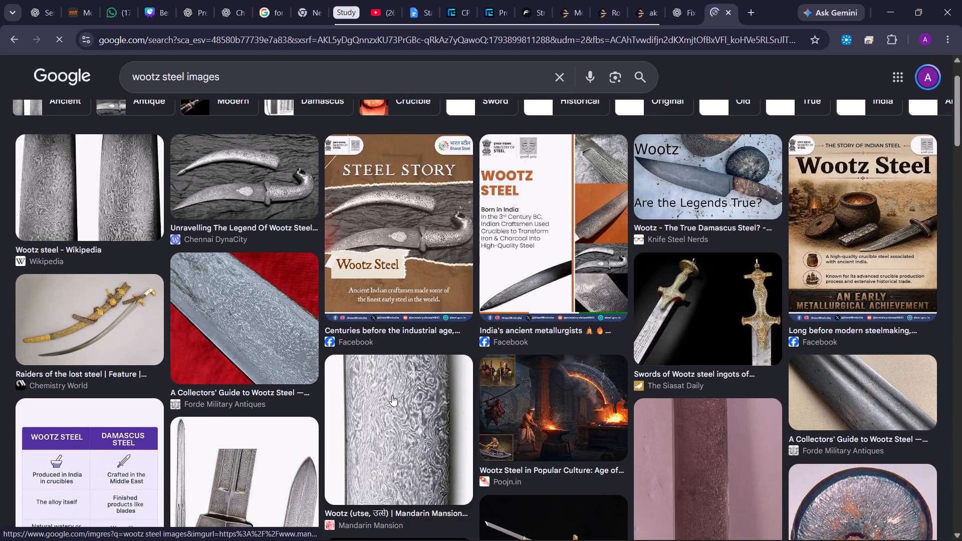
{"action": "right_click", "coordinate": [402, 410]}
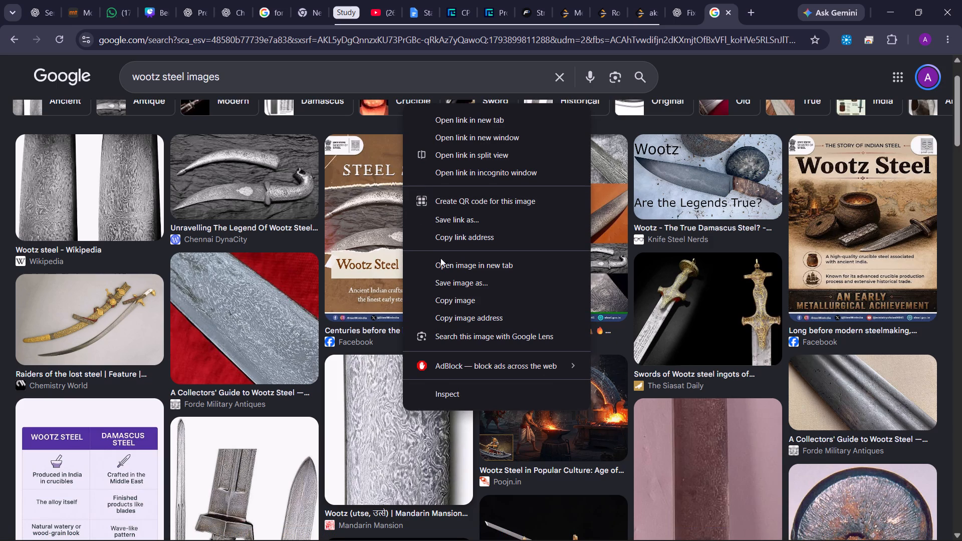
{"action": "left_click", "coordinate": [441, 302]}
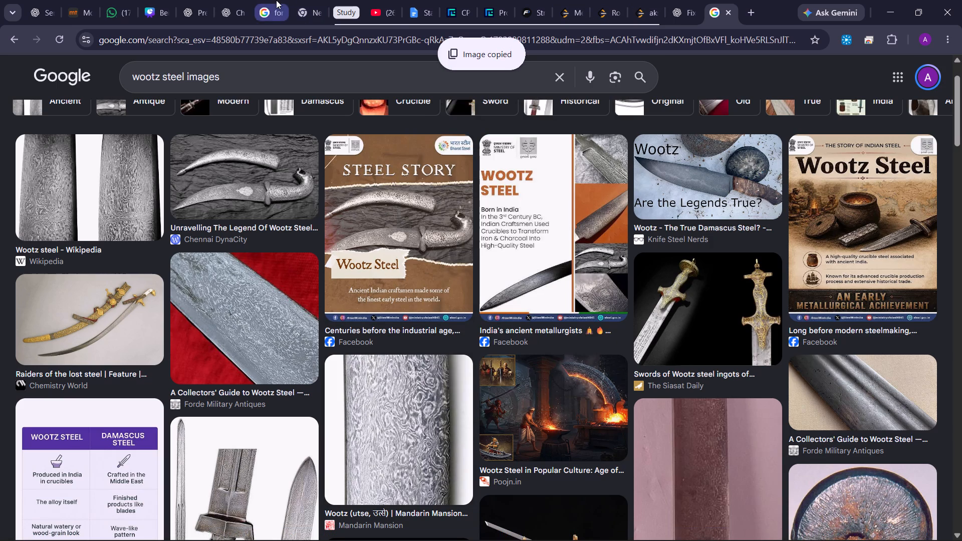
{"action": "left_click", "coordinate": [276, 0]}
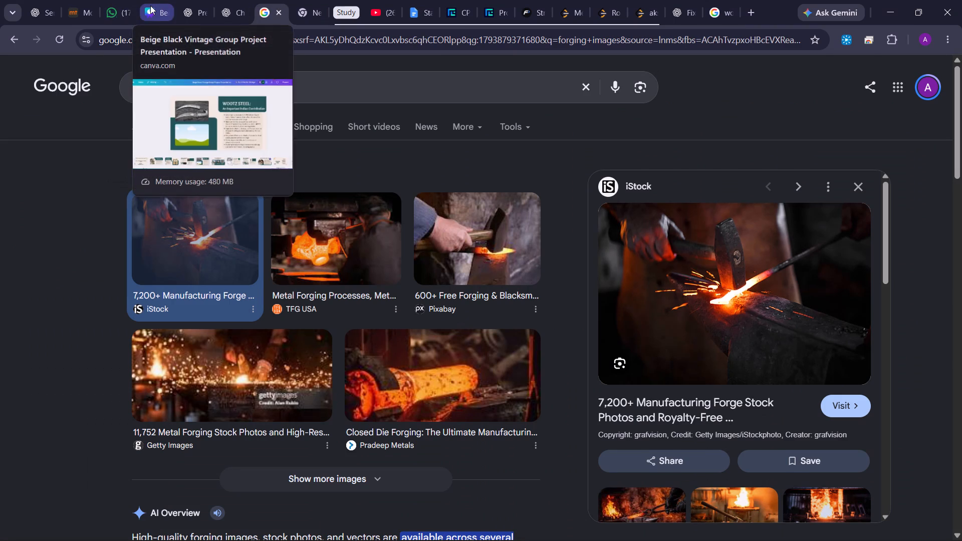
{"action": "left_click", "coordinate": [150, 6]}
{"action": "key", "text": "ctrl+v"}
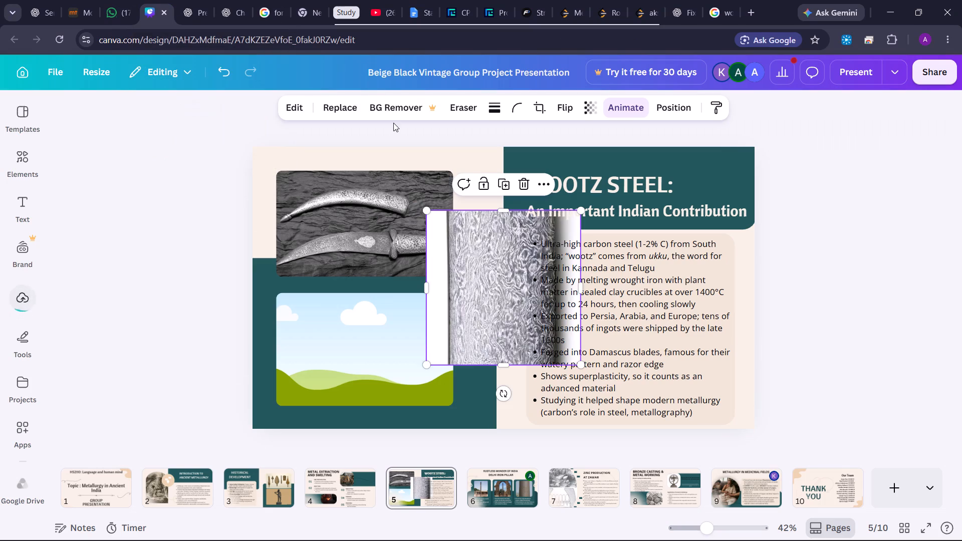
{"action": "left_click_drag", "start_coordinate": [501, 279], "coordinate": [373, 323]}
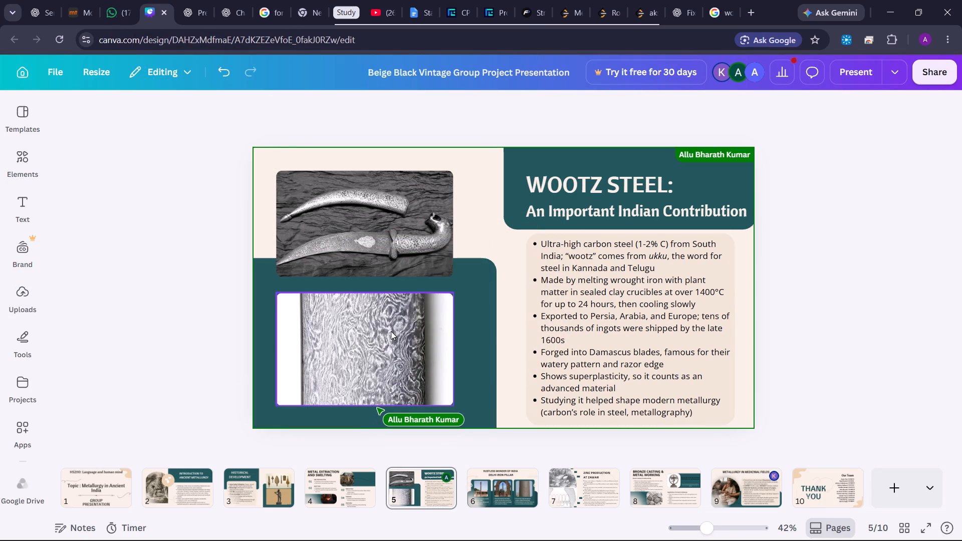
{"action": "left_click", "coordinate": [201, 330]}
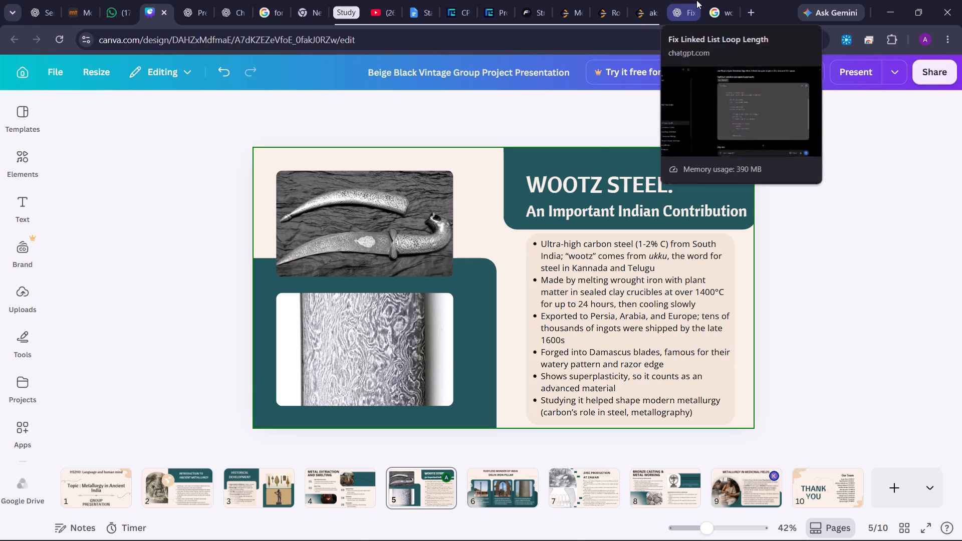
Browse the Google image results for wootz steel for another picture to use on slide 5.
{"action": "left_click", "coordinate": [710, 0]}
{"action": "scroll", "coordinate": [585, 251], "scroll_direction": "down", "scroll_amount": 1}
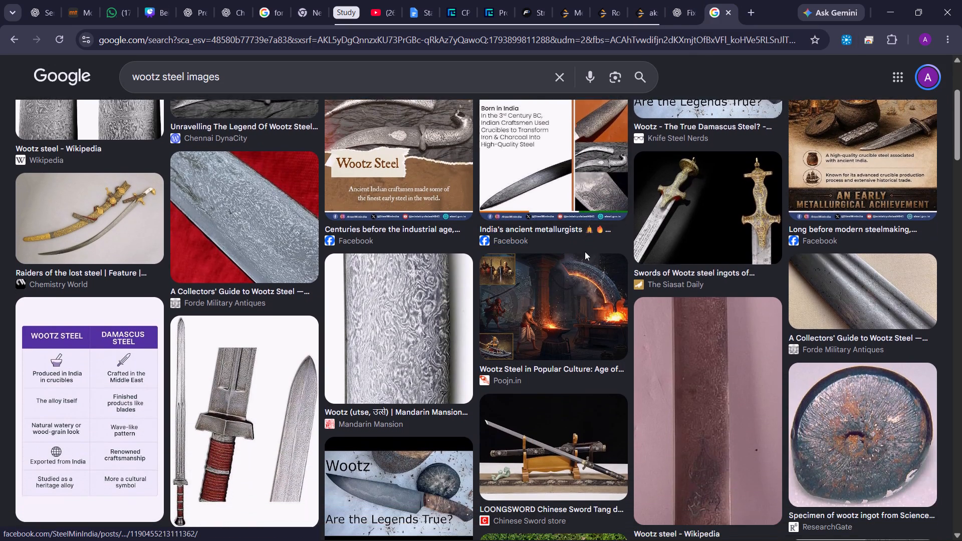
{"action": "scroll", "coordinate": [585, 251], "scroll_direction": "down", "scroll_amount": 3}
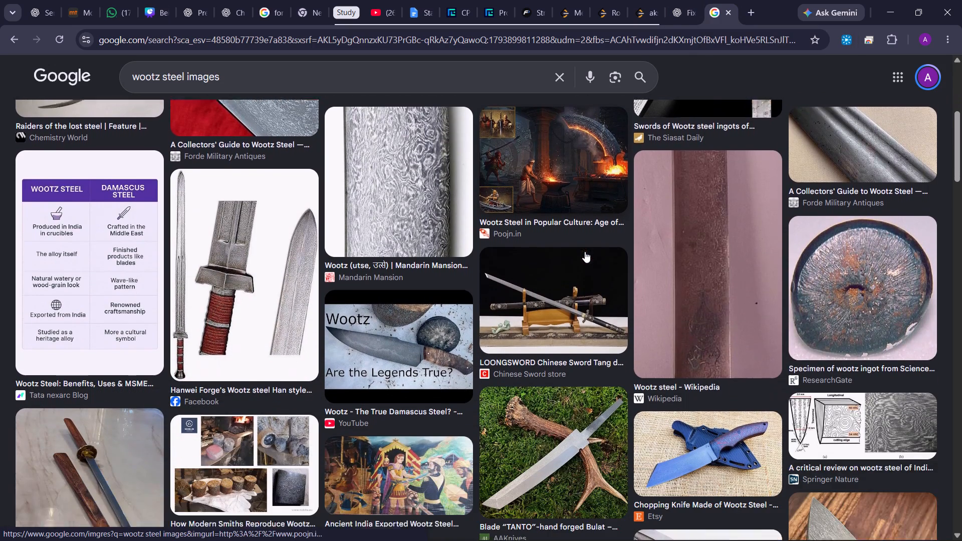
{"action": "scroll", "coordinate": [585, 251], "scroll_direction": "down", "scroll_amount": 4}
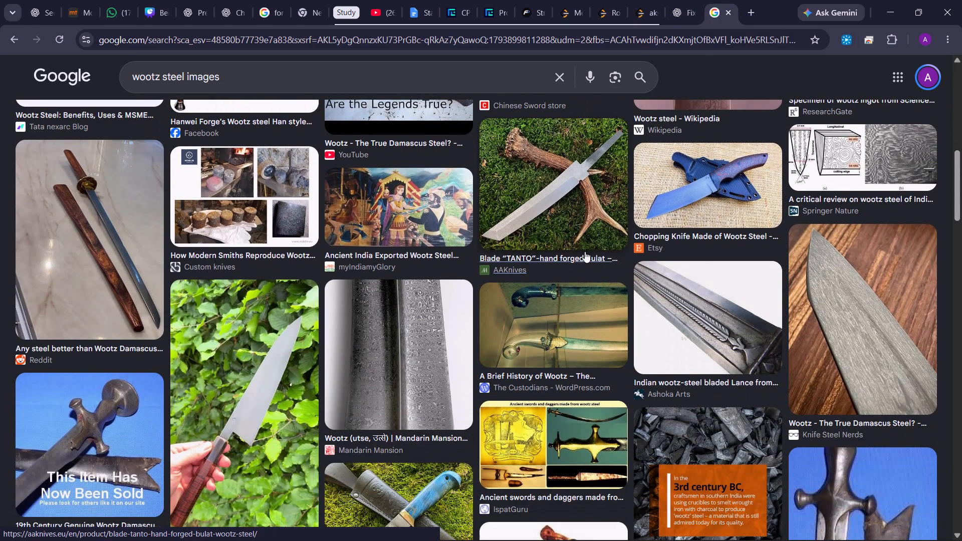
{"action": "scroll", "coordinate": [585, 251], "scroll_direction": "down", "scroll_amount": 2}
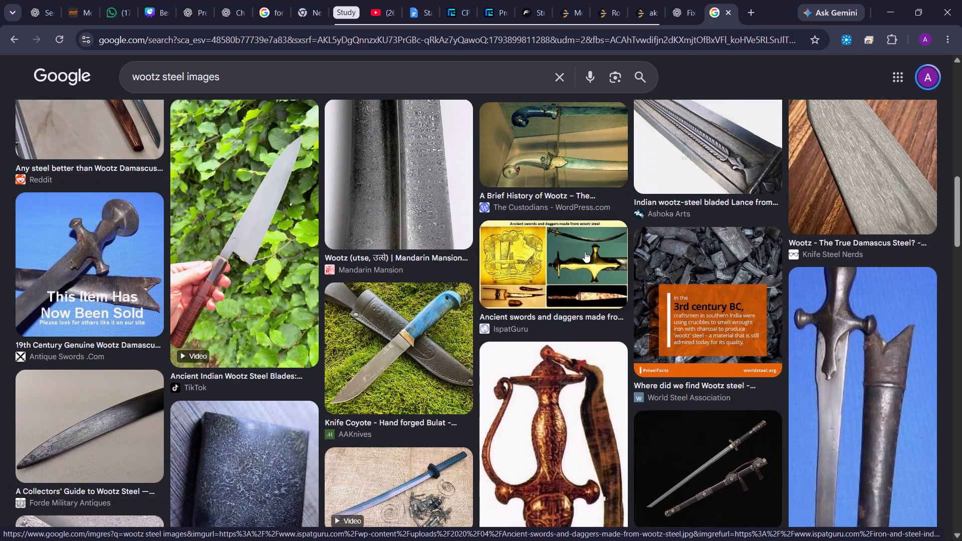
{"action": "scroll", "coordinate": [585, 251], "scroll_direction": "down", "scroll_amount": 2}
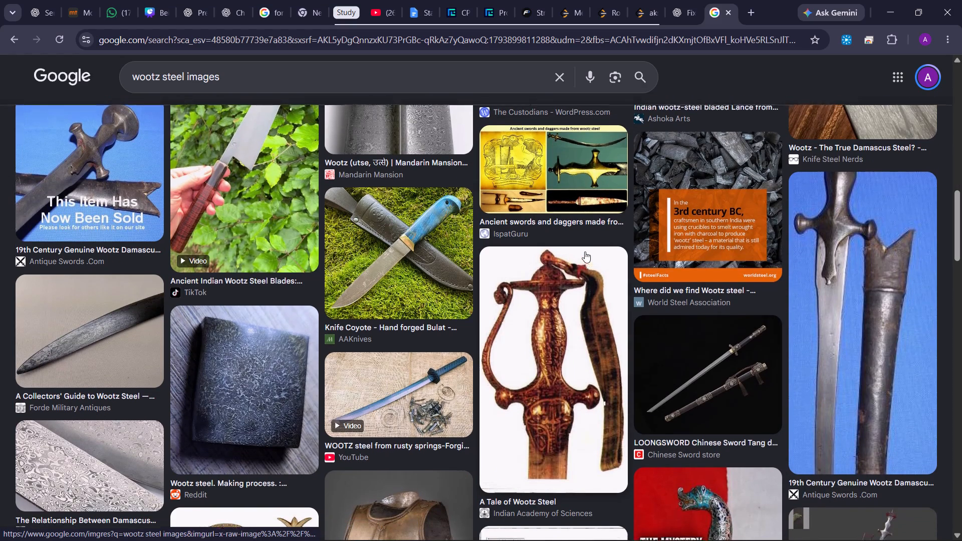
{"action": "scroll", "coordinate": [585, 251], "scroll_direction": "up", "scroll_amount": 8}
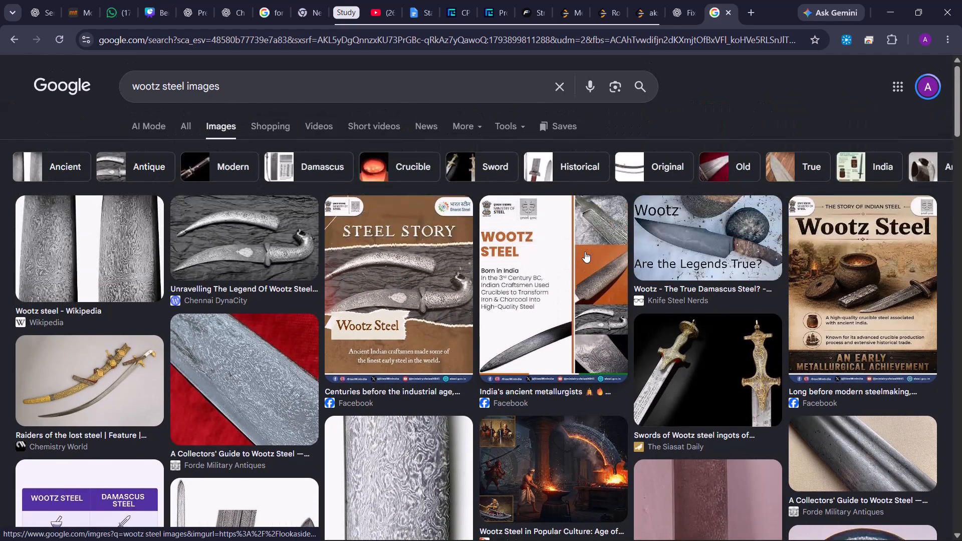
{"action": "scroll", "coordinate": [585, 251], "scroll_direction": "up", "scroll_amount": 1}
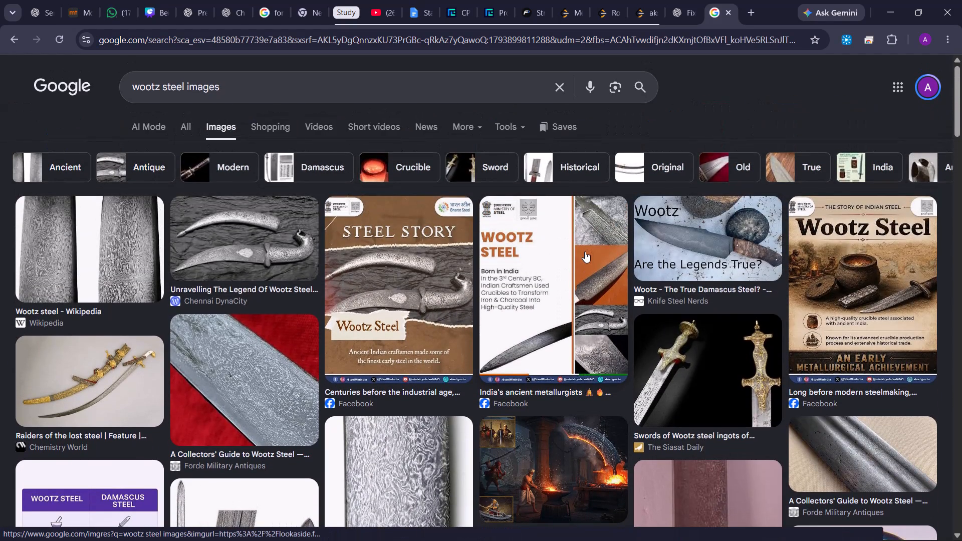
Open the Wikipedia wootz steel result showing two patterned blades and copy its image.
{"action": "left_click", "coordinate": [100, 244]}
{"action": "left_click", "coordinate": [100, 244]}
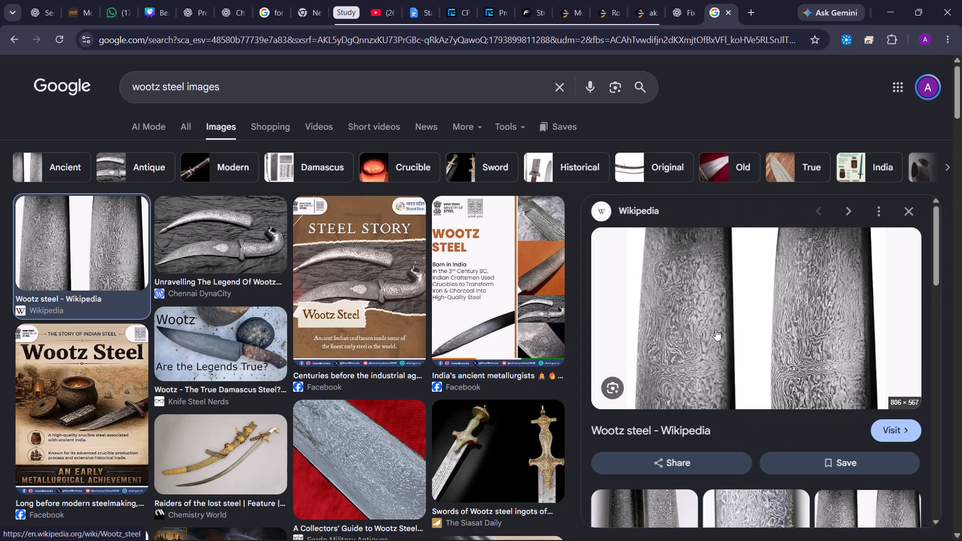
{"action": "right_click", "coordinate": [737, 296]}
{"action": "left_click", "coordinate": [782, 428]}
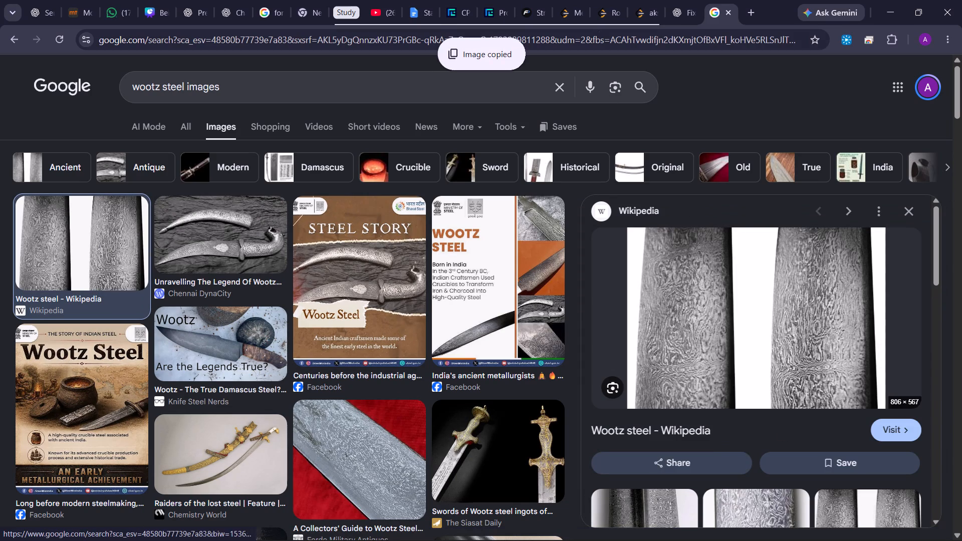
Back in the Canva presentation, detach the steel pattern image from slide 5's lower picture frame and delete it.
{"action": "left_click", "coordinate": [153, 2]}
{"action": "right_click", "coordinate": [365, 340]}
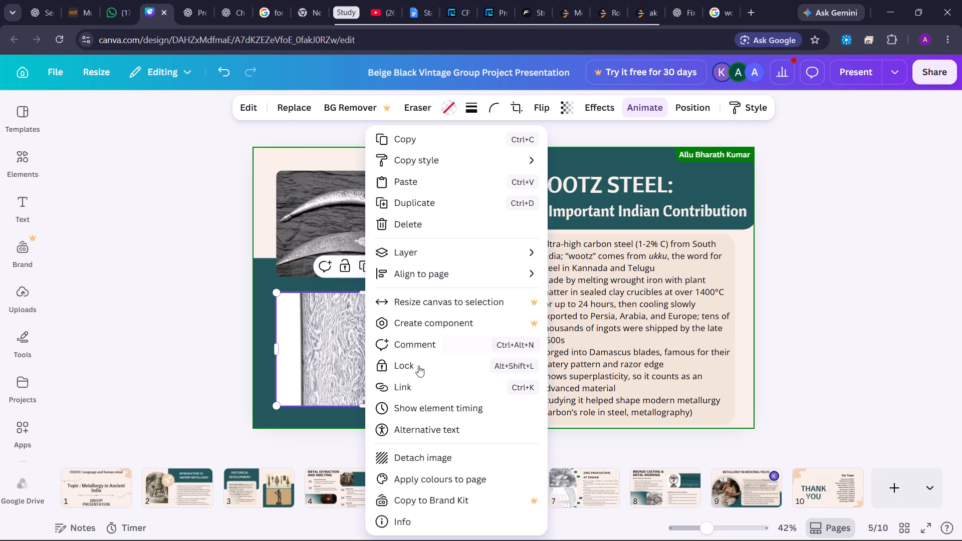
{"action": "left_click", "coordinate": [428, 456]}
{"action": "left_click_drag", "start_coordinate": [502, 299], "coordinate": [580, 299]}
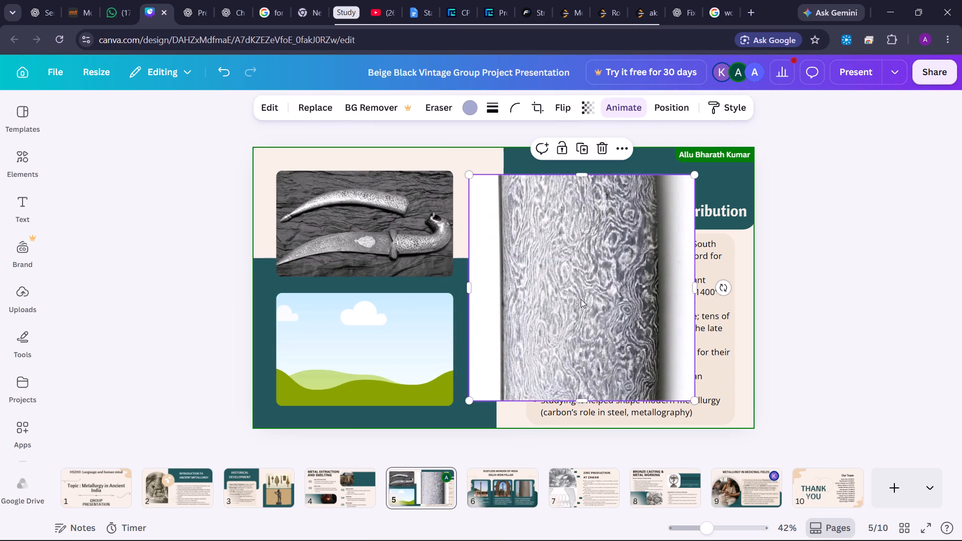
{"action": "key", "text": "BackSpace"}
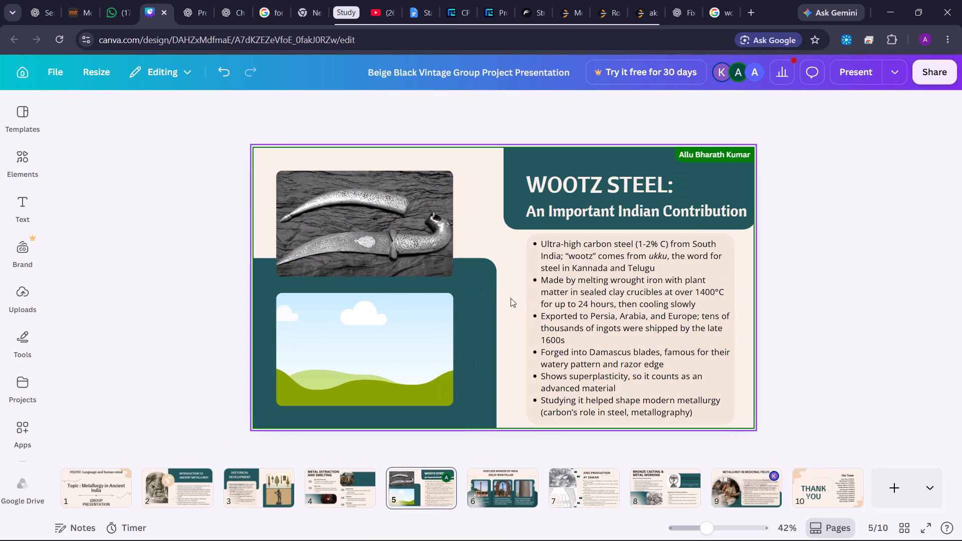
Paste the copied Wikipedia blade image onto slide 5 and place it in the empty lower picture frame.
{"action": "key", "text": "ctrl+v"}
{"action": "left_click_drag", "start_coordinate": [527, 294], "coordinate": [398, 329]}
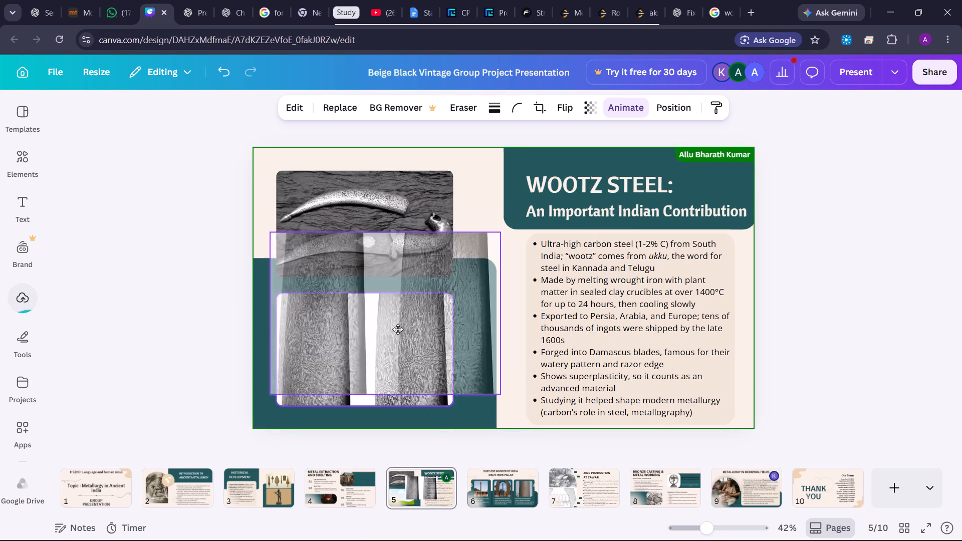
{"action": "left_click_drag", "start_coordinate": [398, 329], "coordinate": [391, 340]}
{"action": "left_click", "coordinate": [214, 327]}
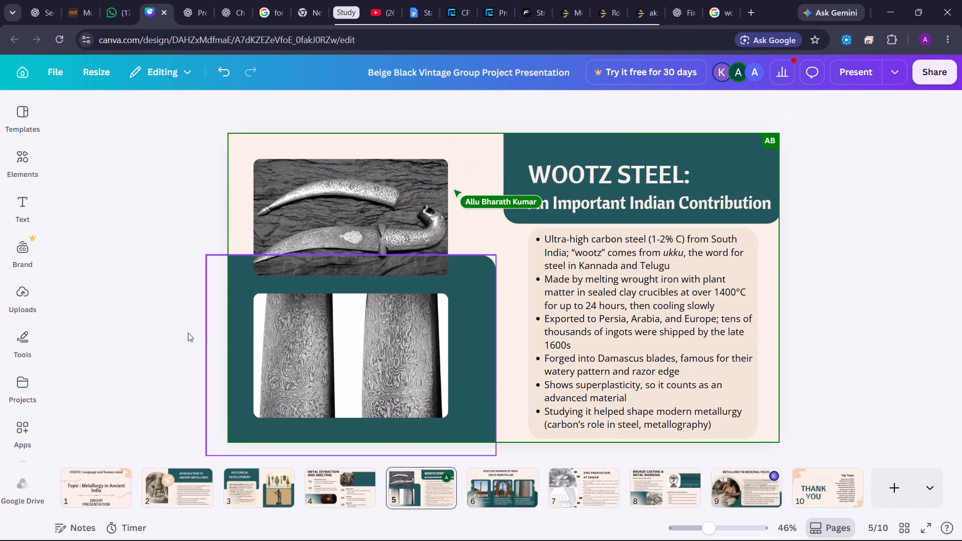
{"action": "left_click", "coordinate": [187, 333]}
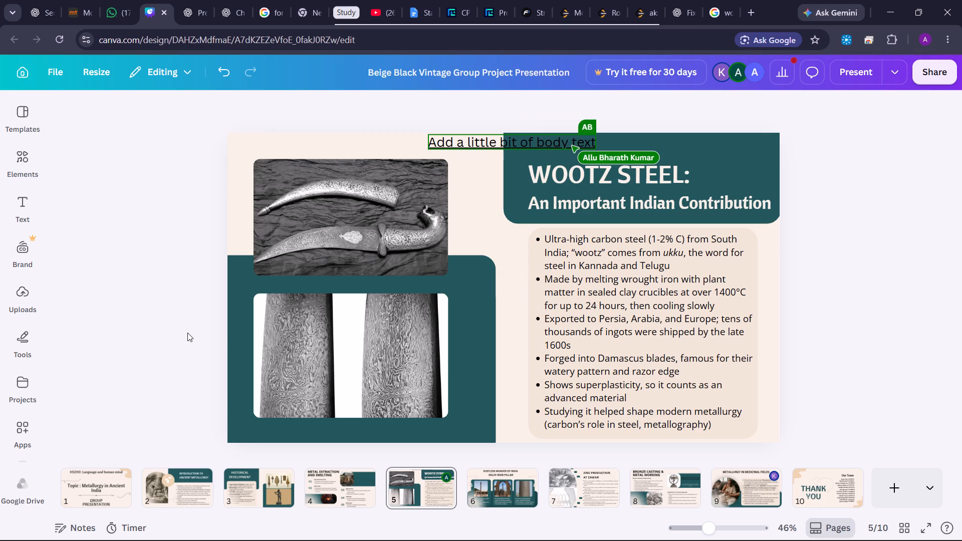
Review the presentation in full-screen mode from slide 2 through the closing slide 10, and exit.
{"action": "left_click", "coordinate": [164, 481]}
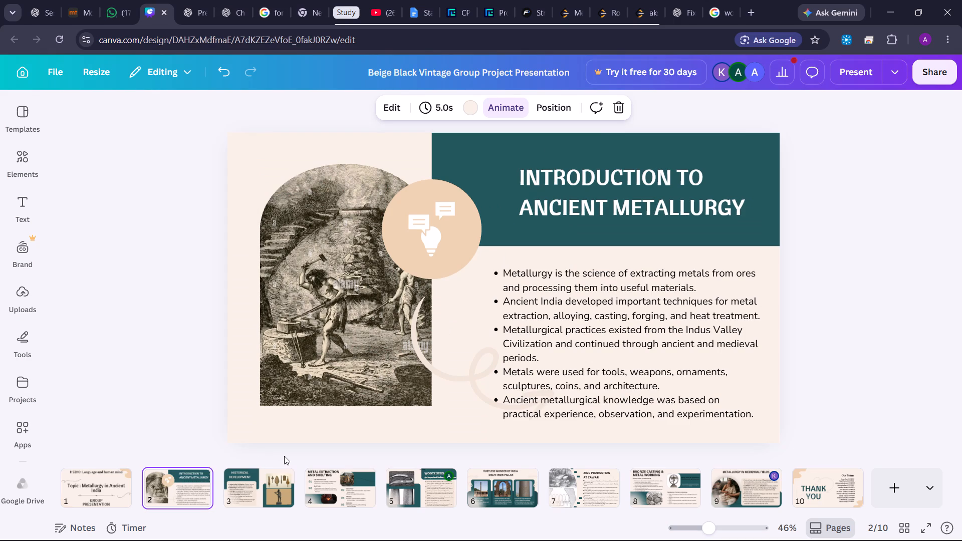
{"action": "left_click", "coordinate": [849, 73]}
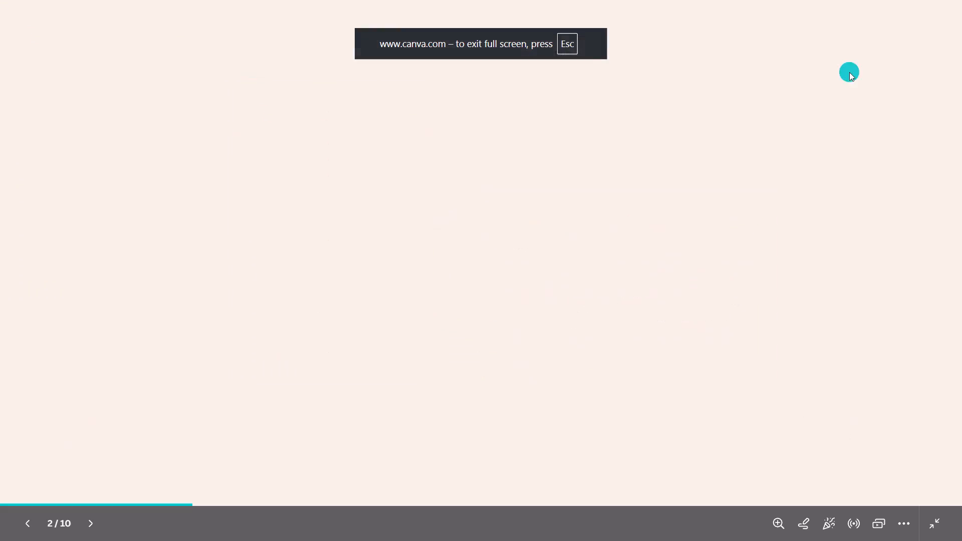
{"action": "key", "text": "Right"}
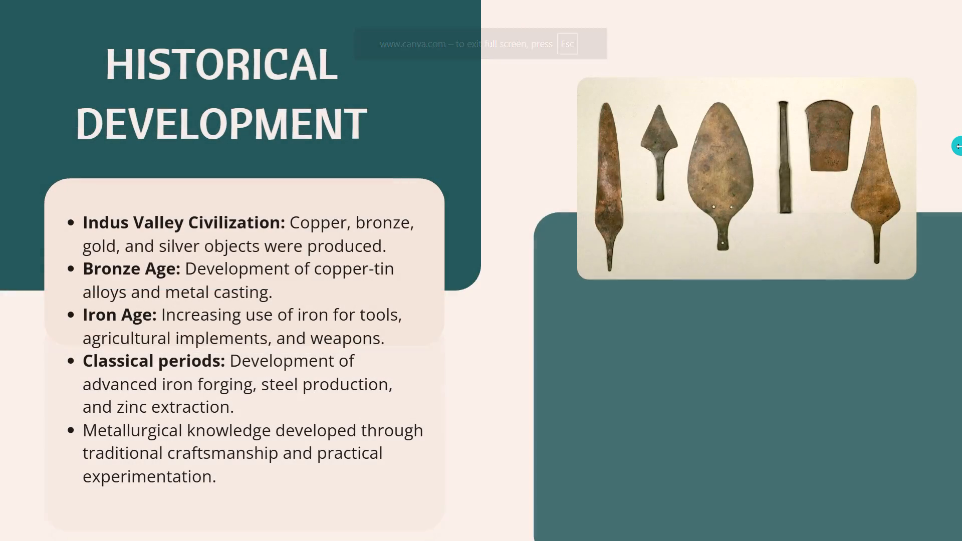
{"action": "left_click", "coordinate": [961, 146]}
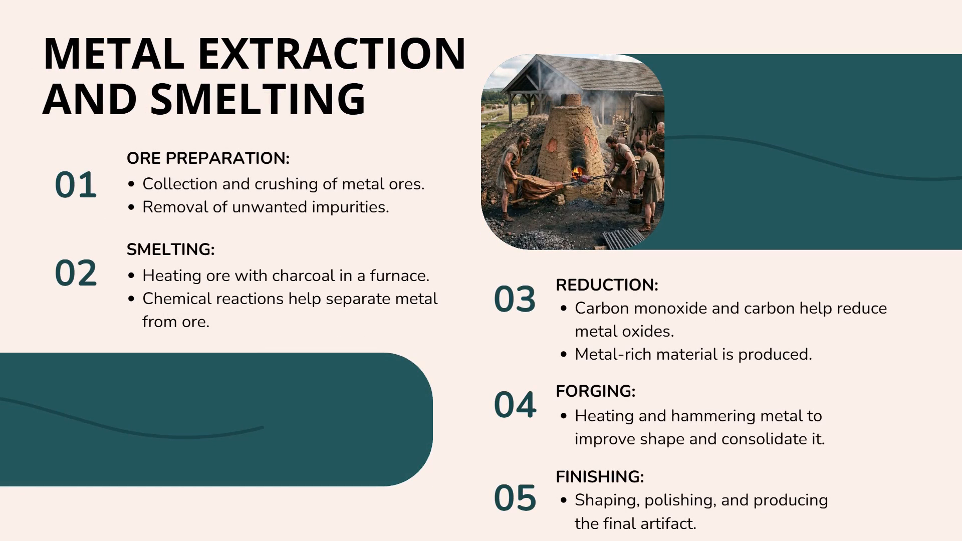
{"action": "left_click", "coordinate": [961, 146]}
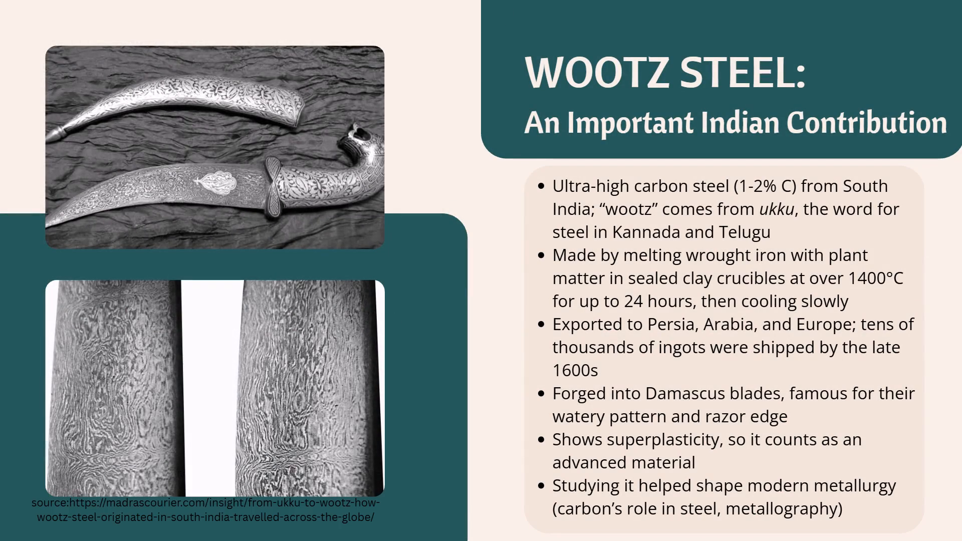
{"action": "key", "text": "Right"}
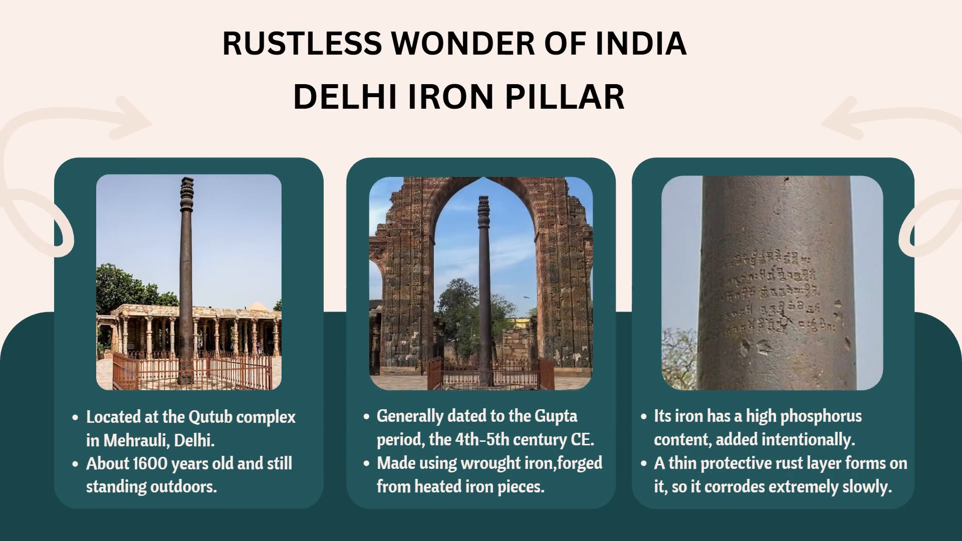
{"action": "key", "text": "Right"}
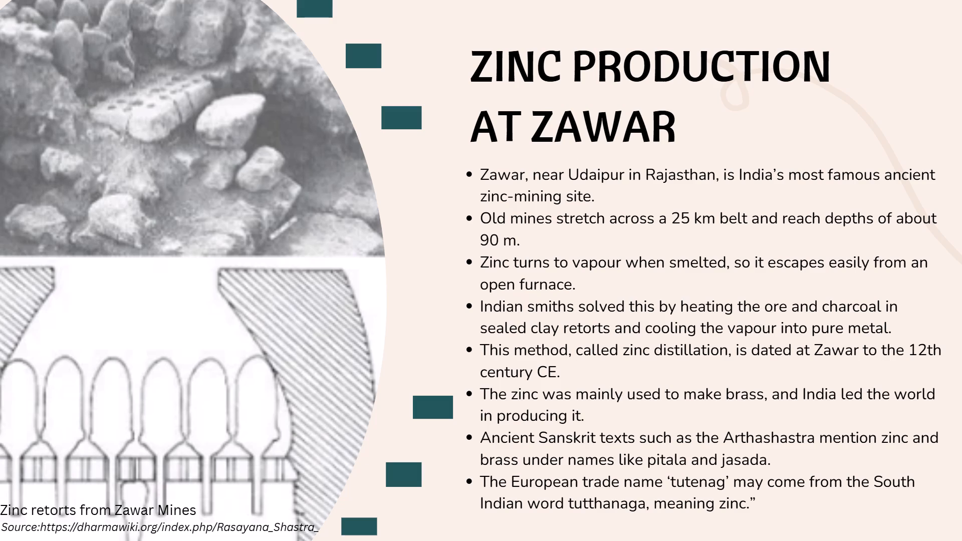
{"action": "key", "text": "Right"}
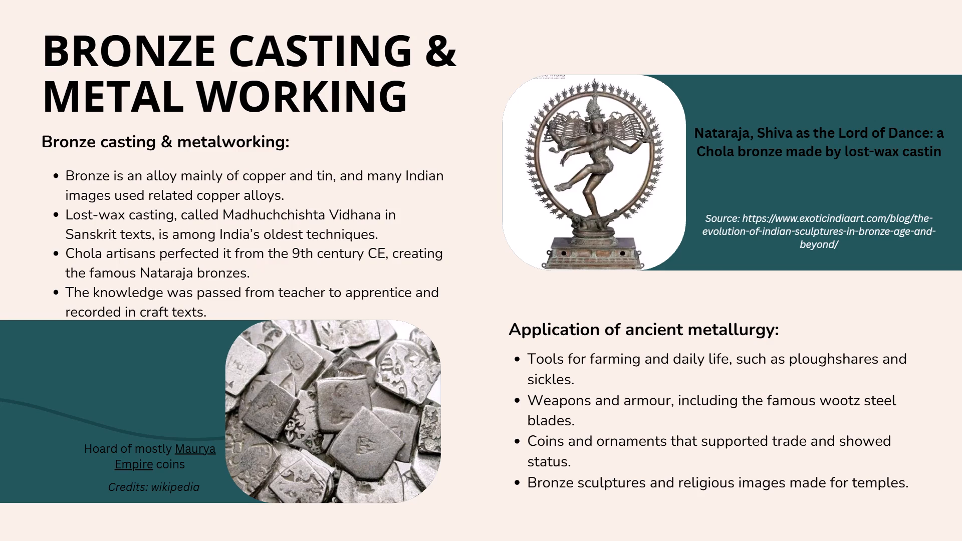
{"action": "scroll", "coordinate": [657, 173], "scroll_direction": "left", "scroll_amount": 3}
{"action": "key", "text": "Right"}
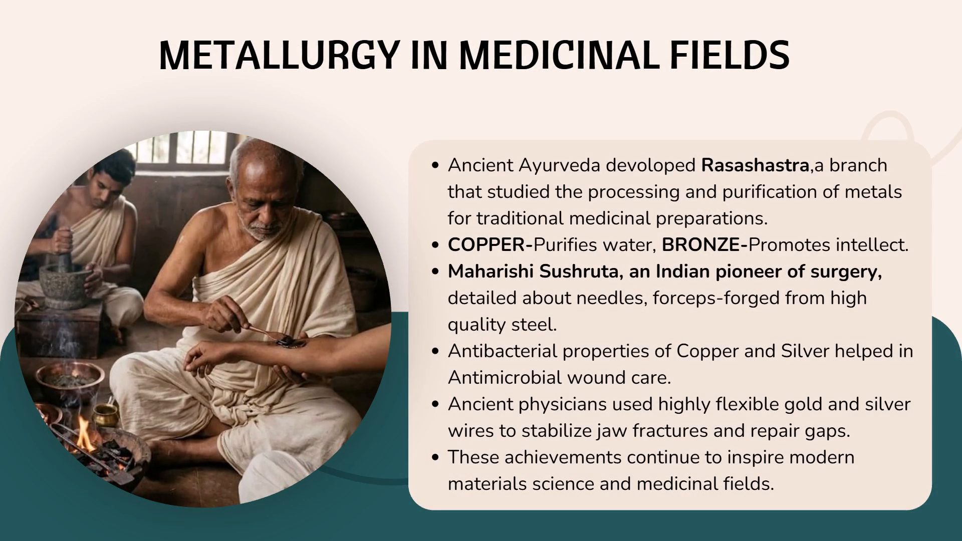
{"action": "key", "text": "Right"}
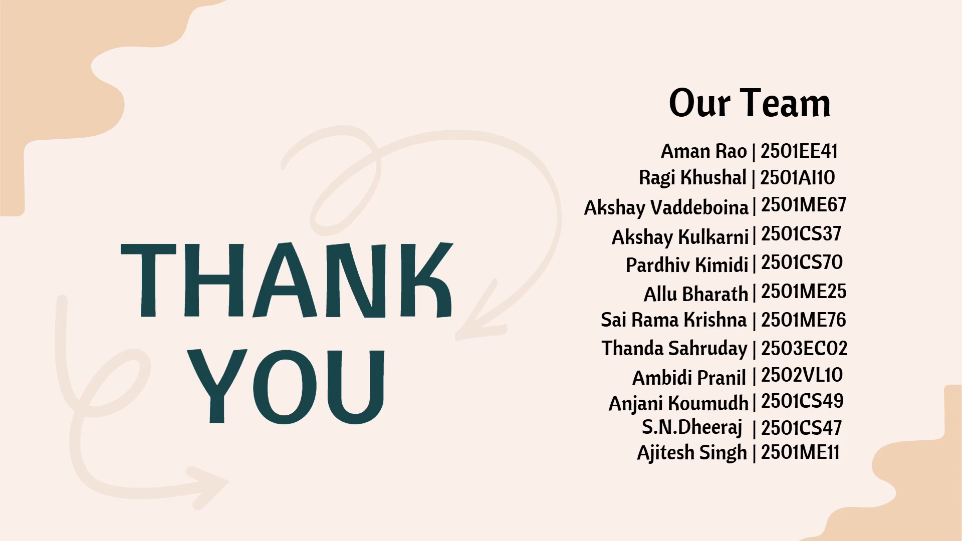
{"action": "key", "text": "Escape"}
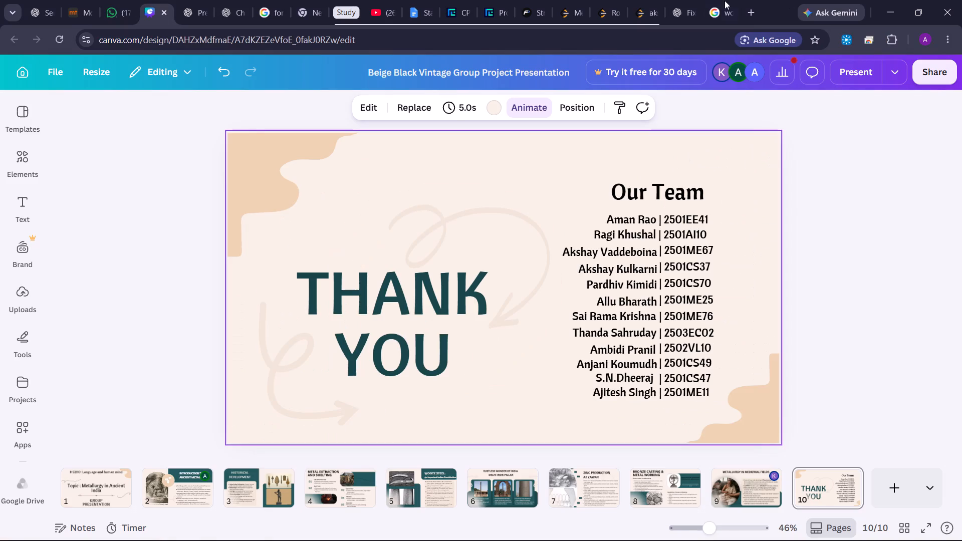
Switch to LeetCode's Merge Two Sorted Lists and add front2->next = temp2; plus a new line at the end of the else block.
{"action": "left_click", "coordinate": [685, 0]}
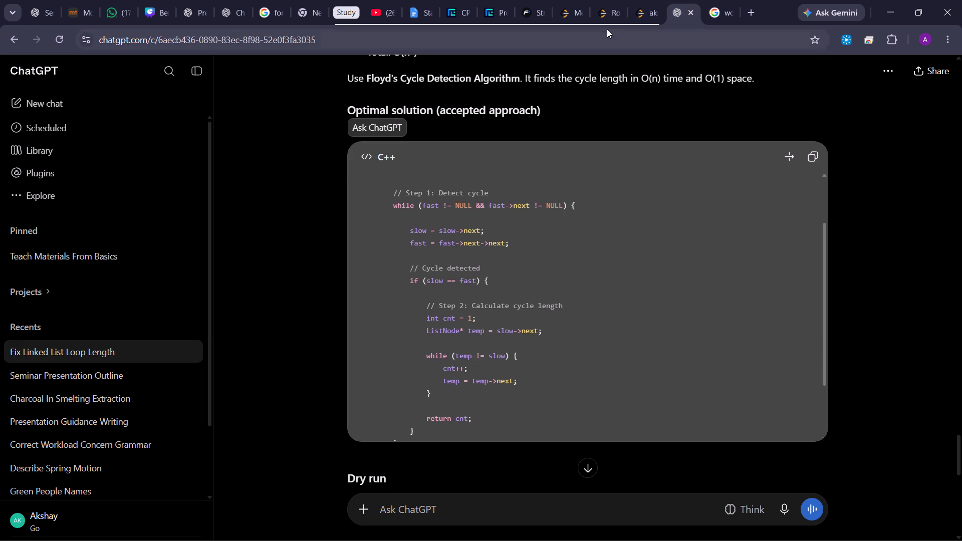
{"action": "left_click", "coordinate": [608, 15]}
{"action": "left_click", "coordinate": [572, 12]}
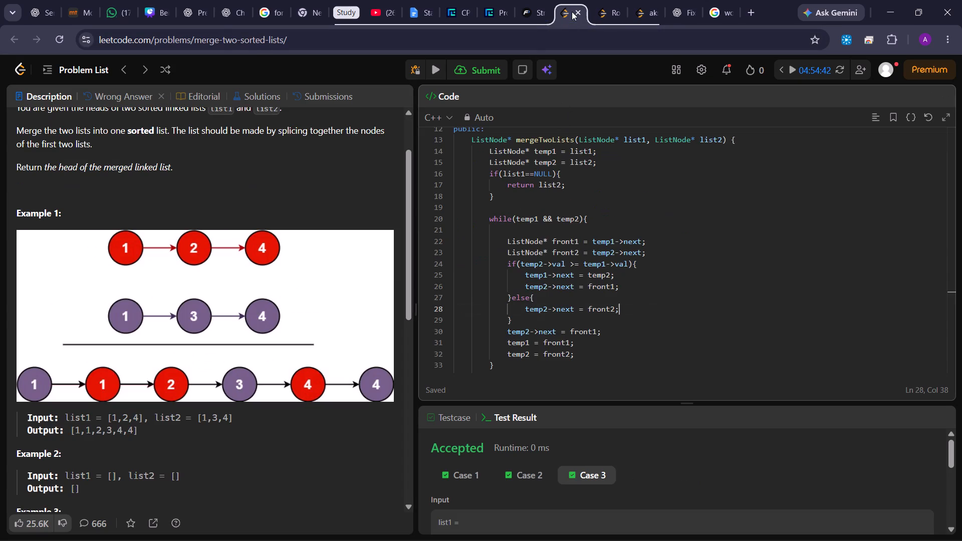
{"action": "scroll", "coordinate": [634, 323], "scroll_direction": "down", "scroll_amount": 1}
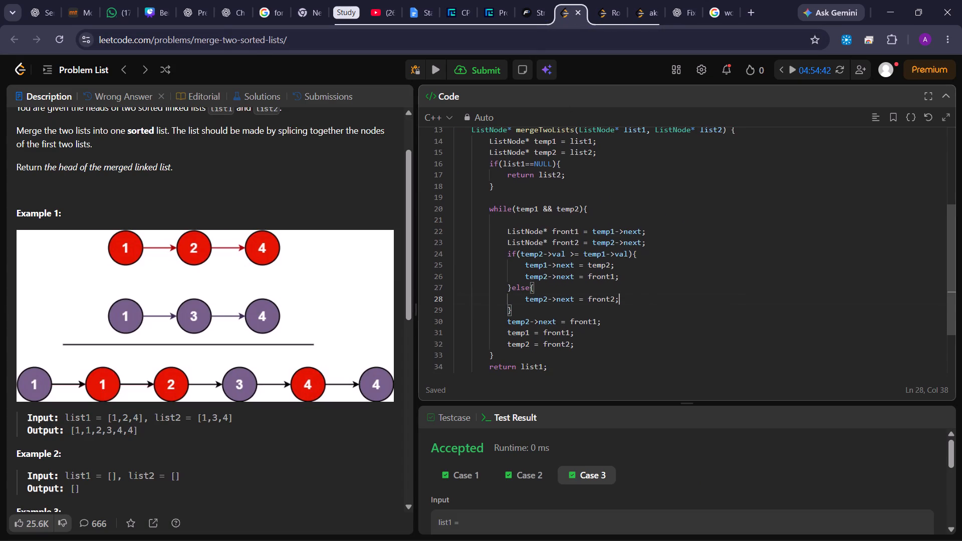
{"action": "key", "text": "Return"}
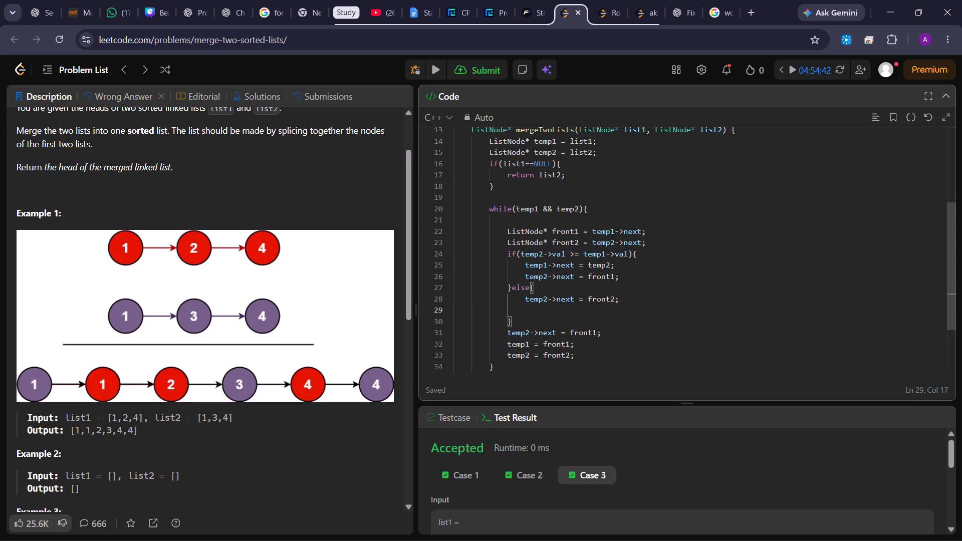
{"action": "type", "text": "frotn"}
{"action": "key", "text": "BackSpace"}
{"action": "key", "text": "BackSpace"}
{"action": "type", "text": "nt"}
{"action": "type", "text": "2->next"}
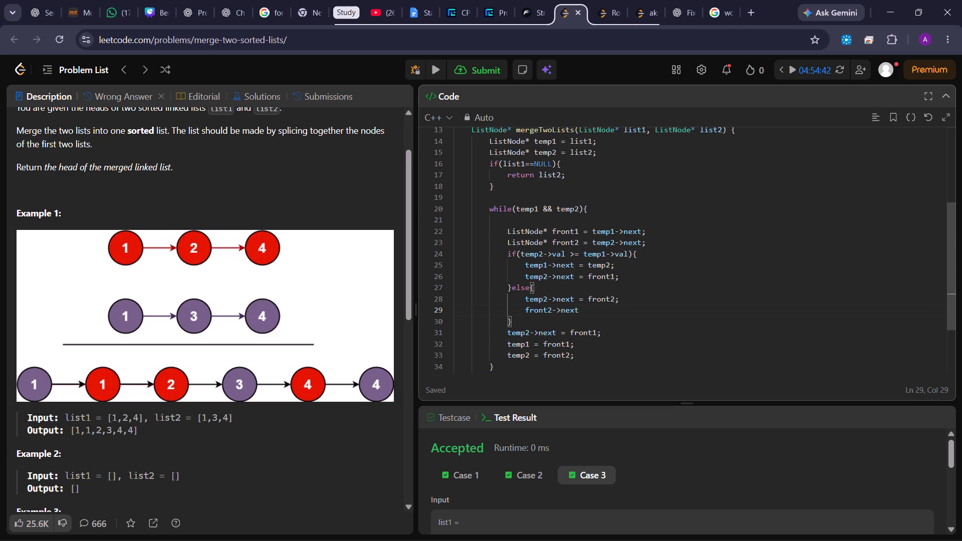
{"action": "key", "text": "space"}
{"action": "type", "text": "= temp"}
{"action": "type", "text": "2;"}
{"action": "key", "text": "Return"}
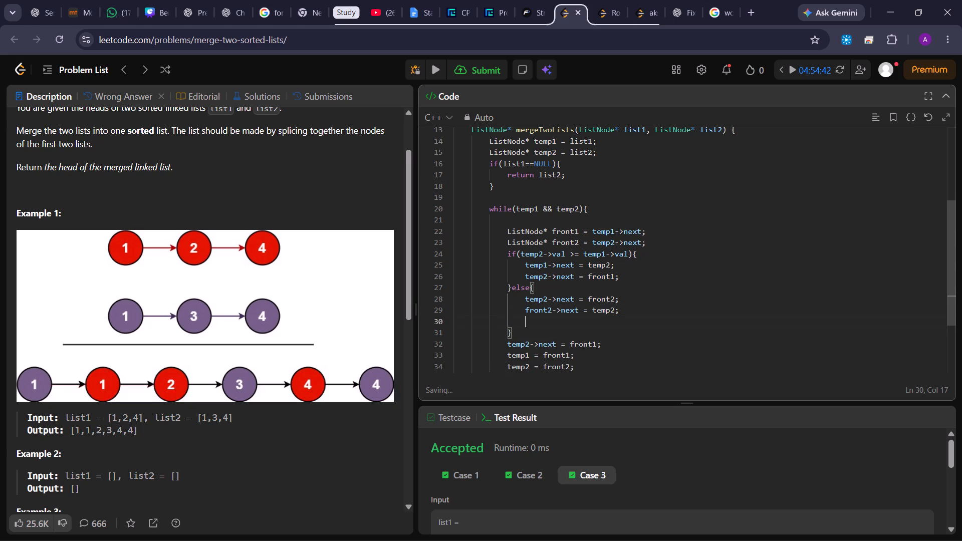
Change the value assigned to front2->next in the else block to temp1.
{"action": "left_click", "coordinate": [615, 309]}
{"action": "key", "text": "BackSpace"}
{"action": "key", "text": "1"}
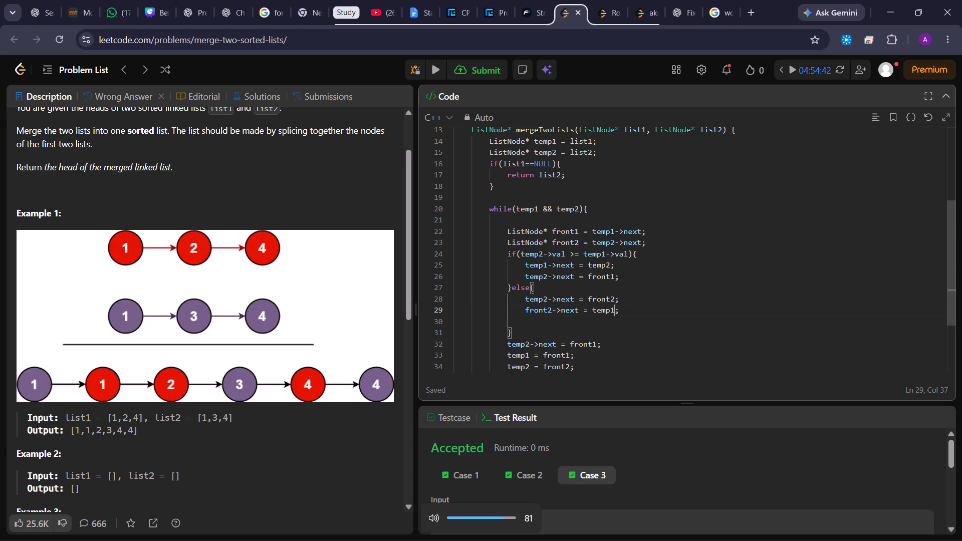
{"action": "right_click", "coordinate": [623, 309]}
{"action": "left_click", "coordinate": [605, 315]}
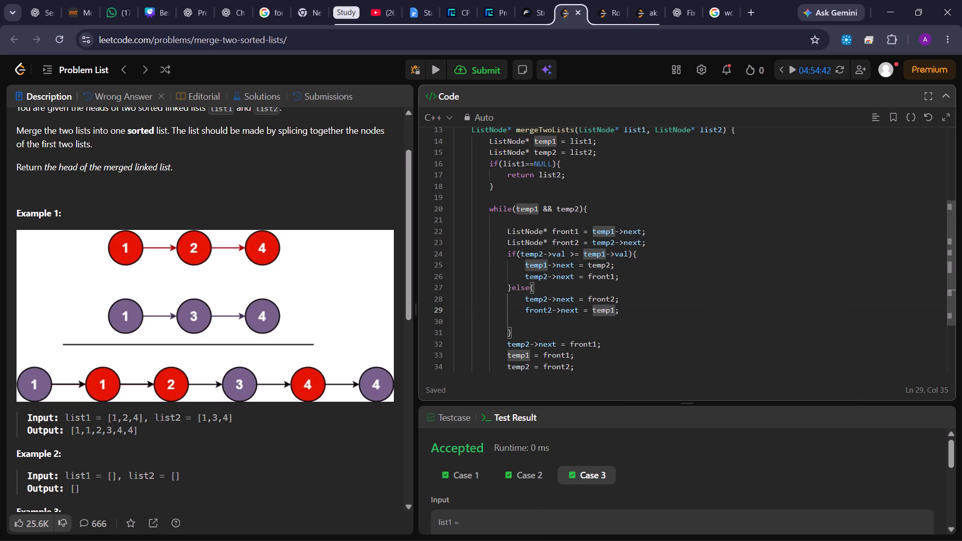
Indent the empty line below front2->next = temp1; to the level of the else block's statements.
{"action": "left_click", "coordinate": [592, 321]}
{"action": "key", "text": "Tab"}
{"action": "key", "text": "Tab"}
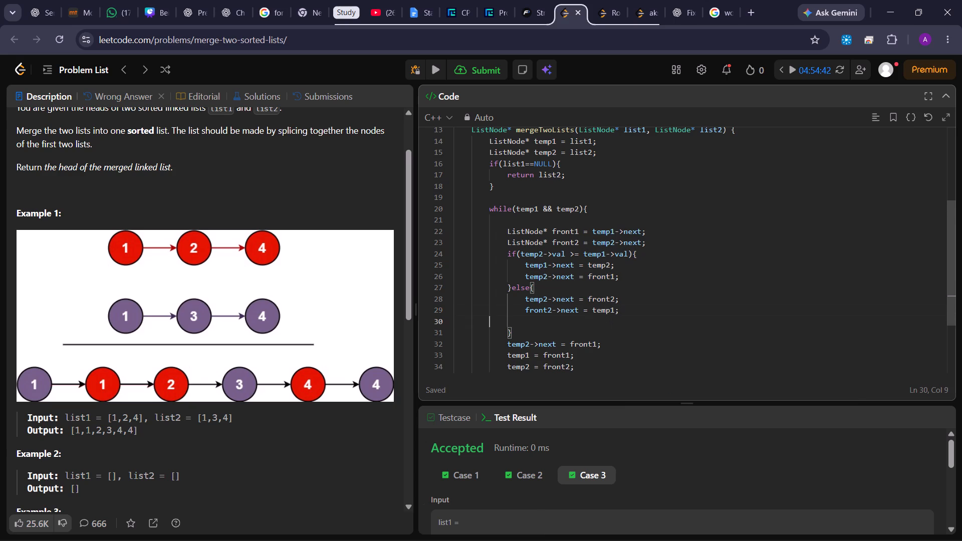
{"action": "key", "text": "Tab"}
{"action": "key", "text": "Tab"}
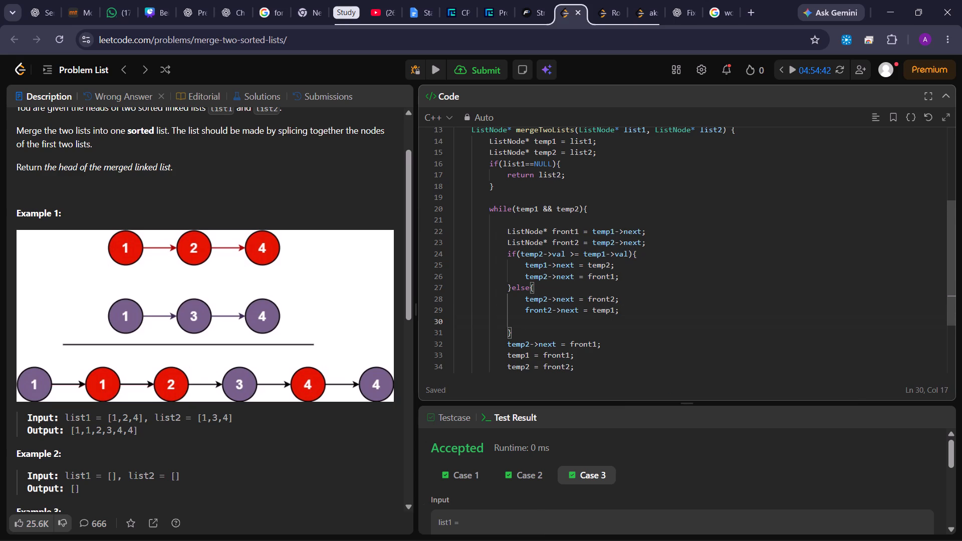
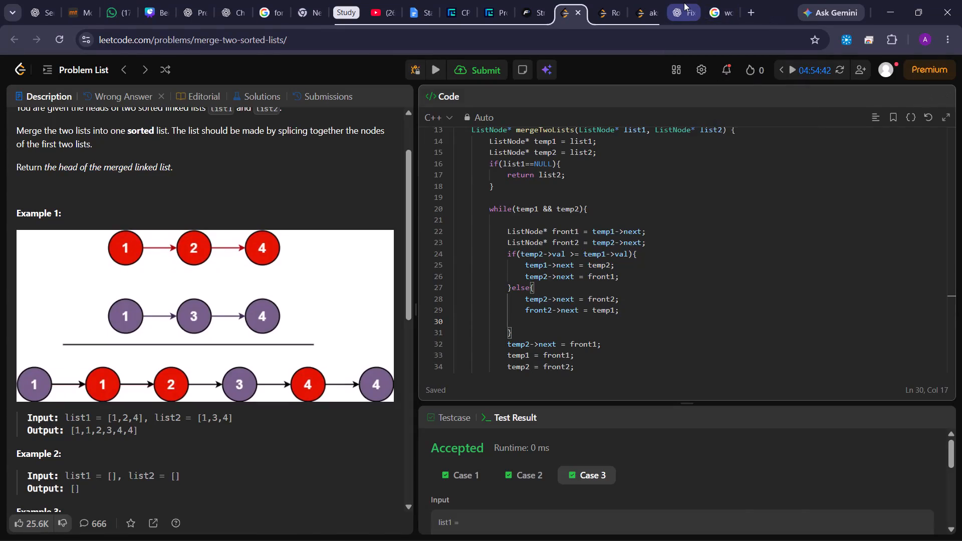
Switch to the Canva presentation and group slide 10's THANK YOU text with its two curved decorative arrows.
{"action": "left_click", "coordinate": [683, 3]}
{"action": "left_click", "coordinate": [154, 1]}
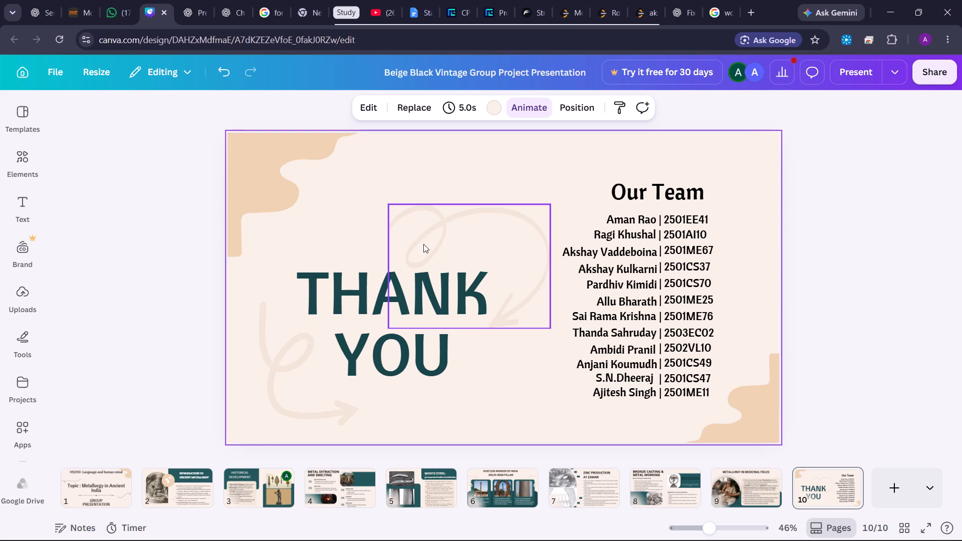
{"action": "left_click", "coordinate": [423, 244]}
{"action": "left_click", "coordinate": [423, 244]}
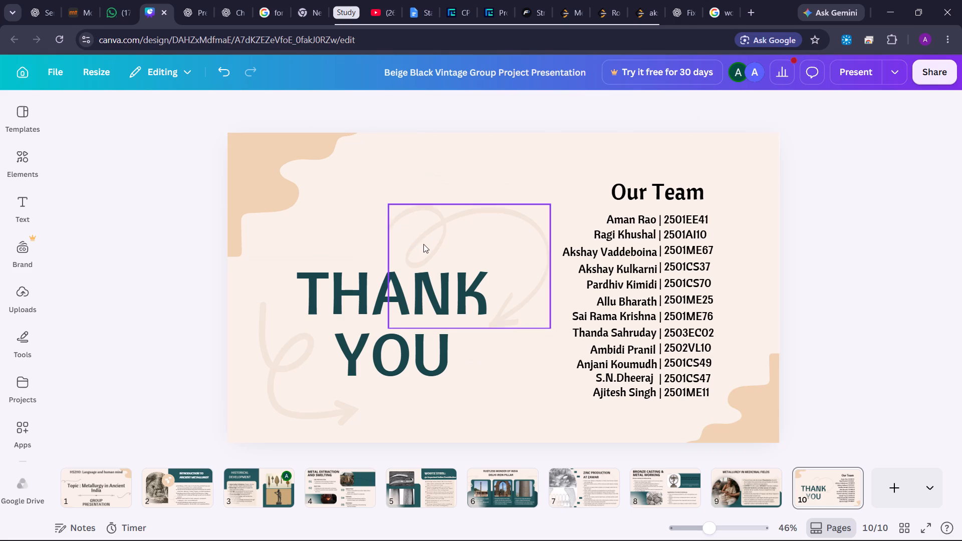
{"action": "left_click", "coordinate": [376, 286], "text": "shift"}
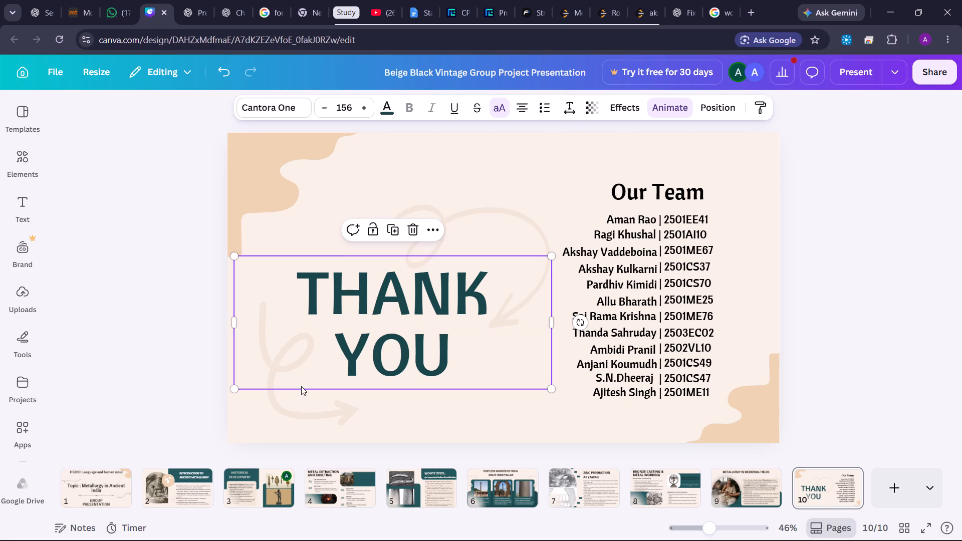
{"action": "left_click", "coordinate": [287, 400], "text": "shift"}
{"action": "left_click", "coordinate": [494, 242], "text": "shift"}
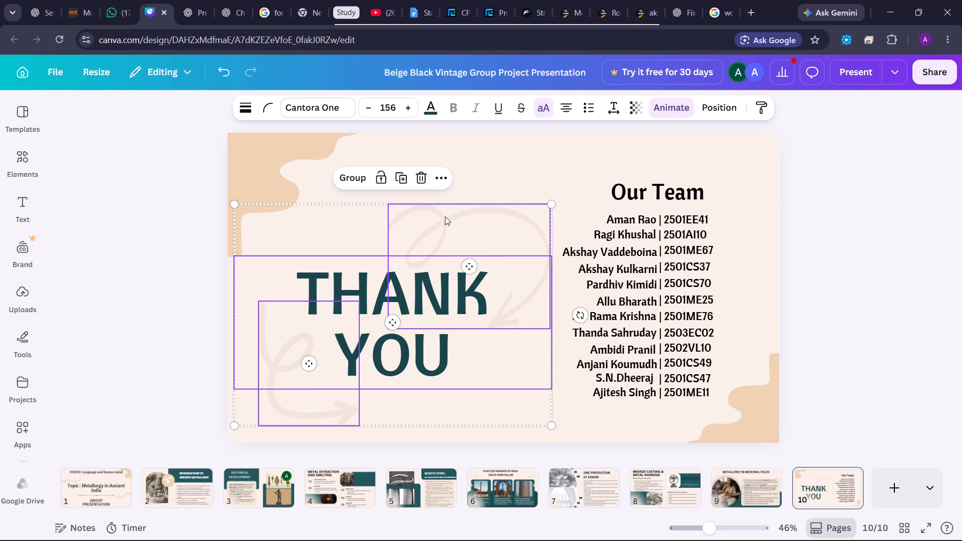
{"action": "left_click", "coordinate": [345, 179]}
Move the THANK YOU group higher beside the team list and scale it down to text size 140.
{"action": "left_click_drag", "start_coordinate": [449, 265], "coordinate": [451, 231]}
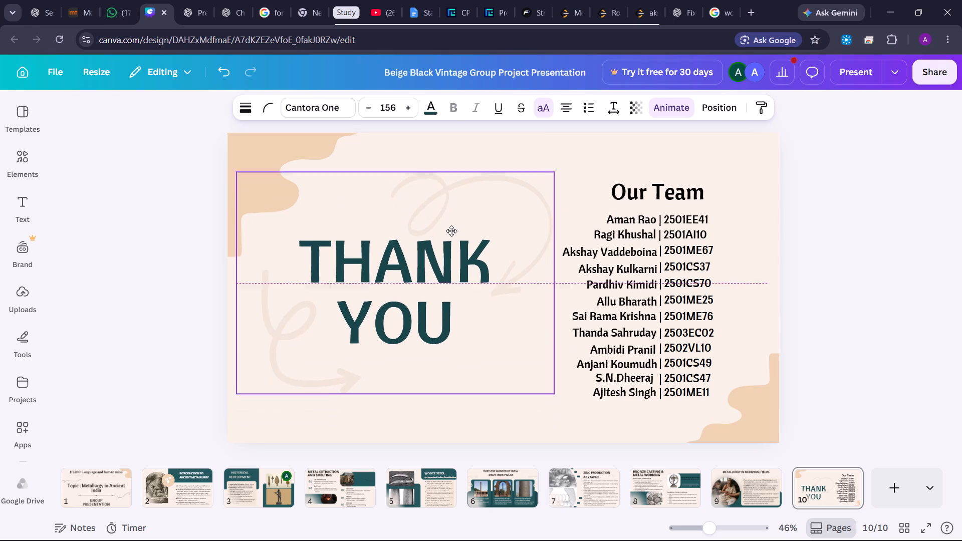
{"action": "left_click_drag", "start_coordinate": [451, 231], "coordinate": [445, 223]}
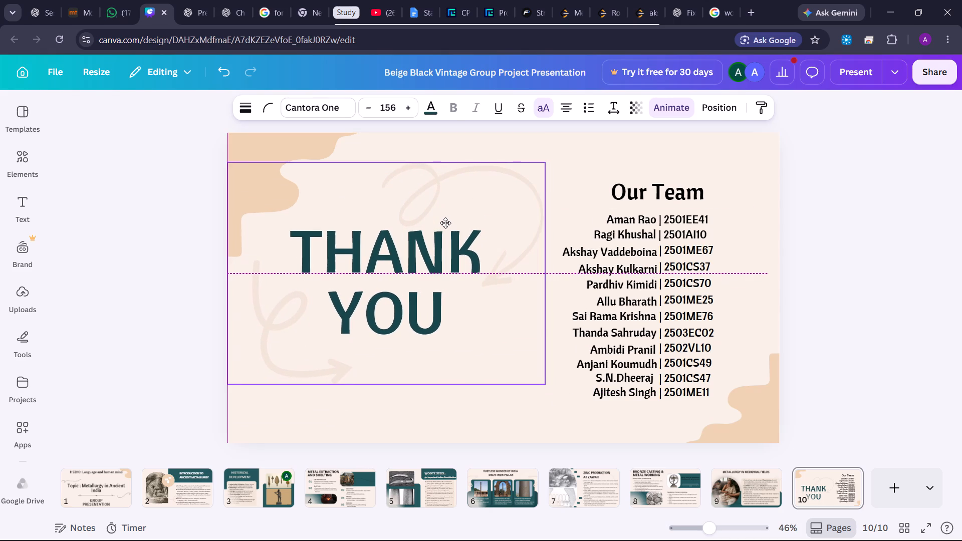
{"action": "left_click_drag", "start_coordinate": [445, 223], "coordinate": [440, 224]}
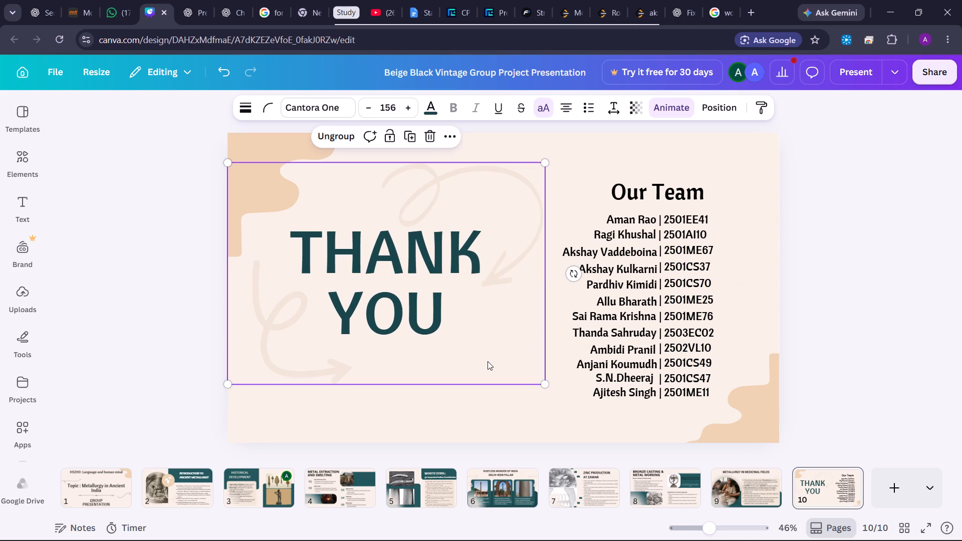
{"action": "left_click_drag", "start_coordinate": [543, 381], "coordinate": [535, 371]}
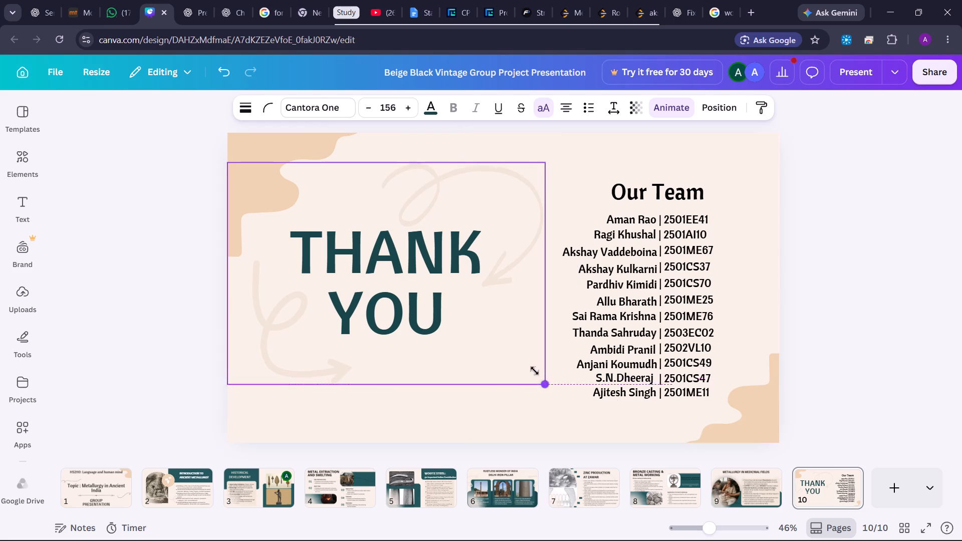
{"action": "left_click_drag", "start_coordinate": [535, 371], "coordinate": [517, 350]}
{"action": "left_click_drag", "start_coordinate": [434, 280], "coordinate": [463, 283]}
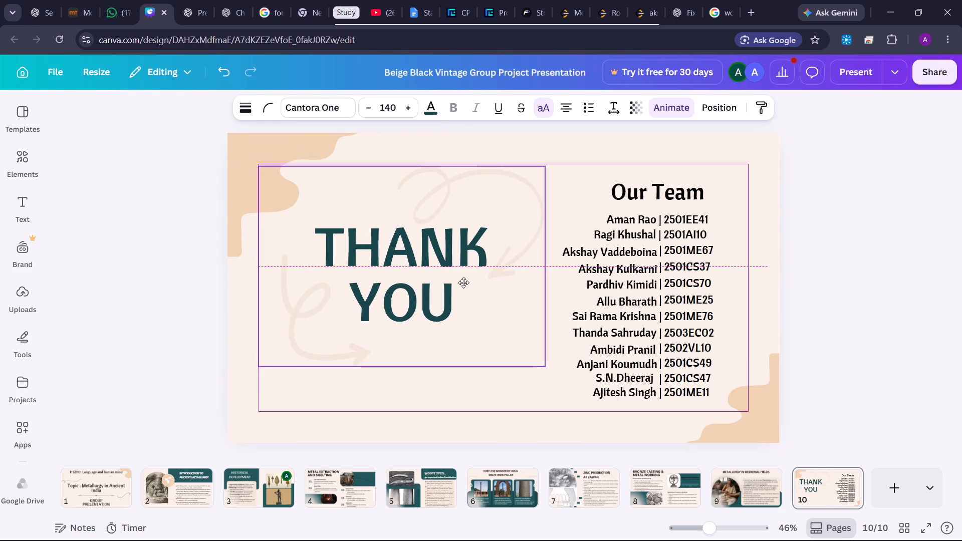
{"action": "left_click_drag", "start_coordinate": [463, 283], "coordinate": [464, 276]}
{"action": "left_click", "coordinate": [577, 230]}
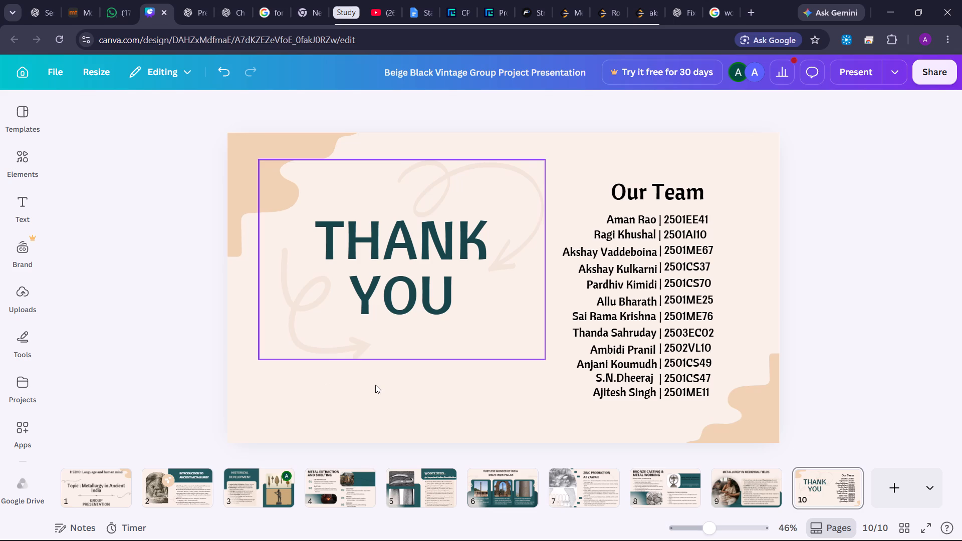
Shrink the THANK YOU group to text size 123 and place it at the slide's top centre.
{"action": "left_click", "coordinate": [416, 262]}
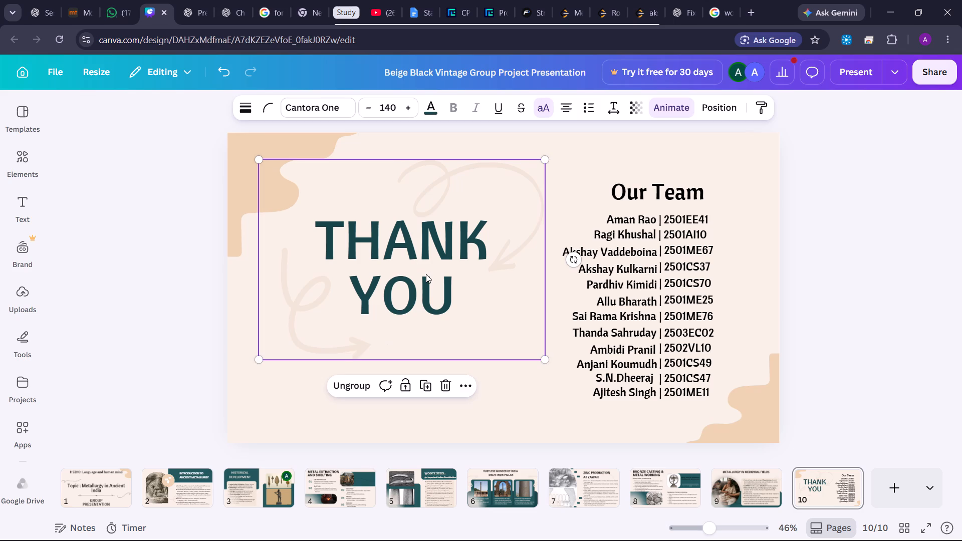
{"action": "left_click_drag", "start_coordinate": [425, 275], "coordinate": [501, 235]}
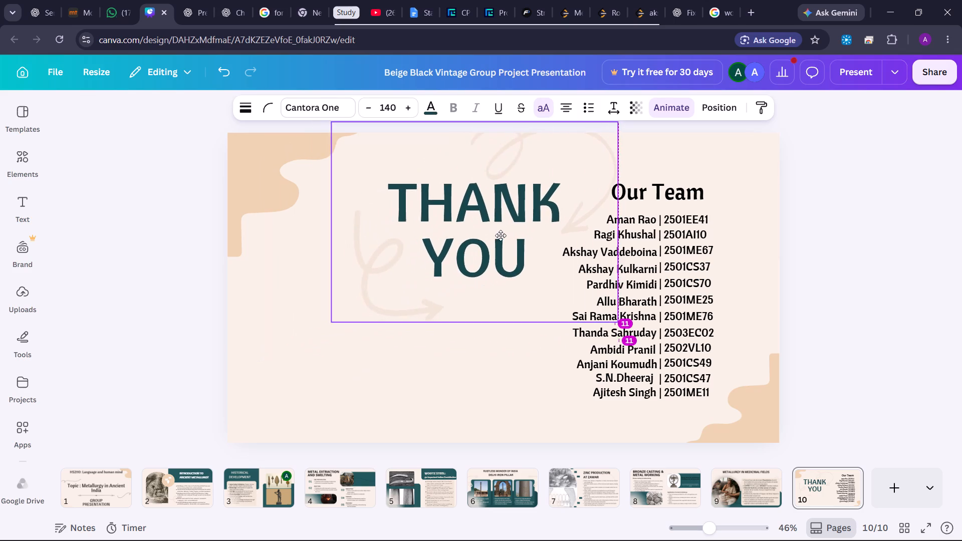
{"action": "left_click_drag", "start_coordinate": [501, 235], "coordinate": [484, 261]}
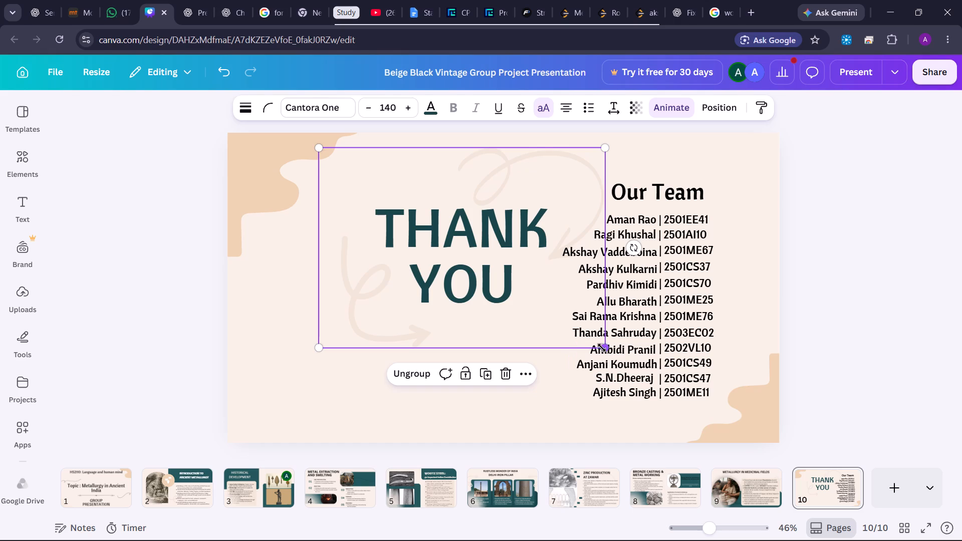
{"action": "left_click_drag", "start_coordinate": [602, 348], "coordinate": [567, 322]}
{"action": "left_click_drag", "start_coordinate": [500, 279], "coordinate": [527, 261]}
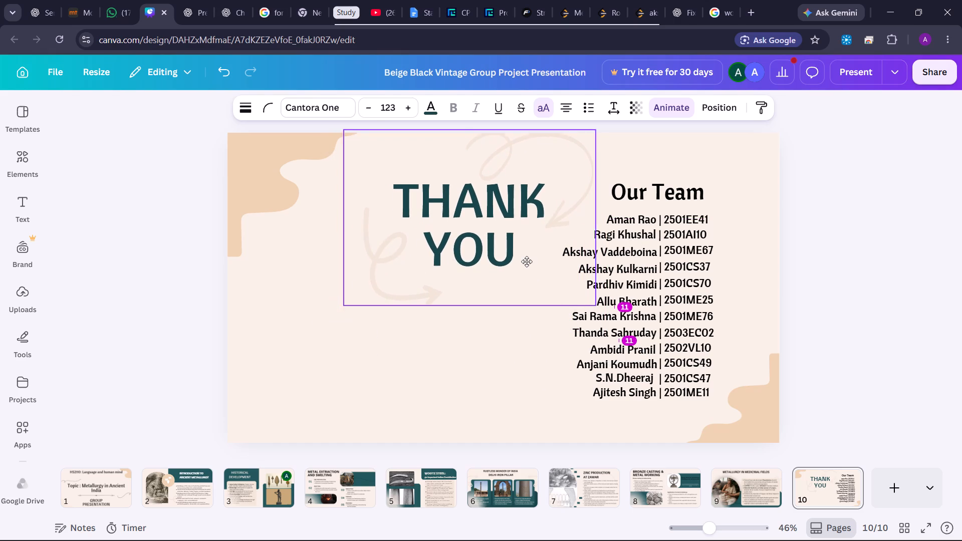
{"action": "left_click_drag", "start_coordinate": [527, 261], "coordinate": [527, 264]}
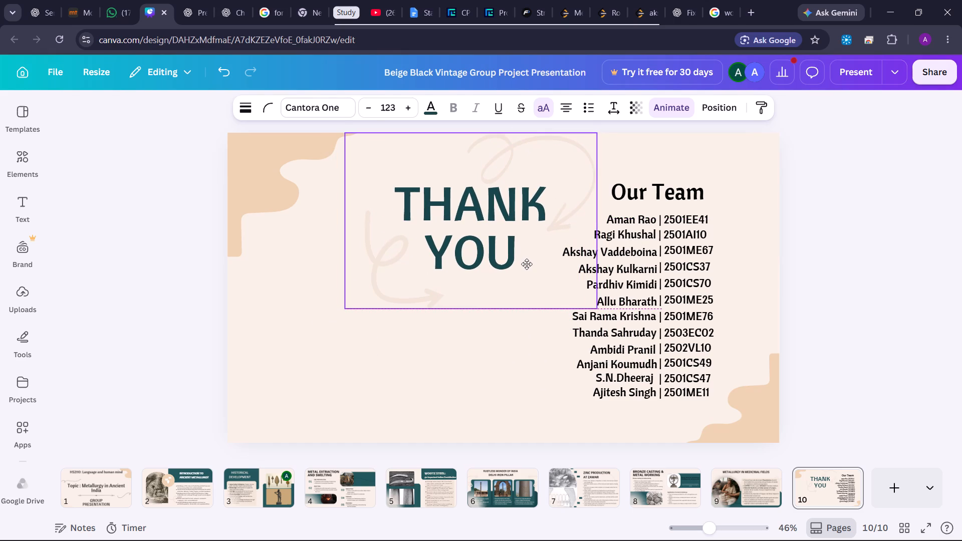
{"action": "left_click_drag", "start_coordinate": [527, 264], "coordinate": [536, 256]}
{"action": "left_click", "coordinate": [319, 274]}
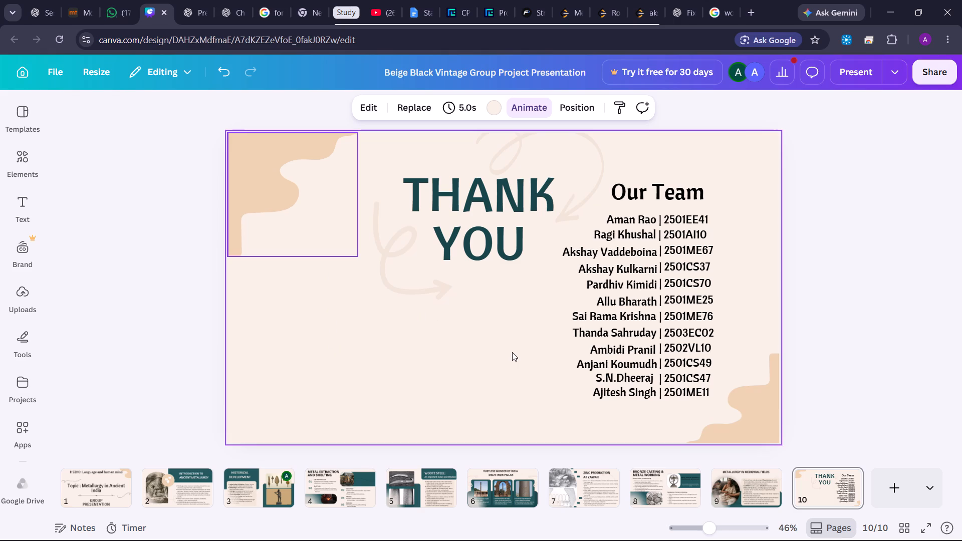
Move the THANK YOU group down to the slide's vertical middle, overlapping the team list, and enlarge it to text size 137.
{"action": "left_click", "coordinate": [478, 206]}
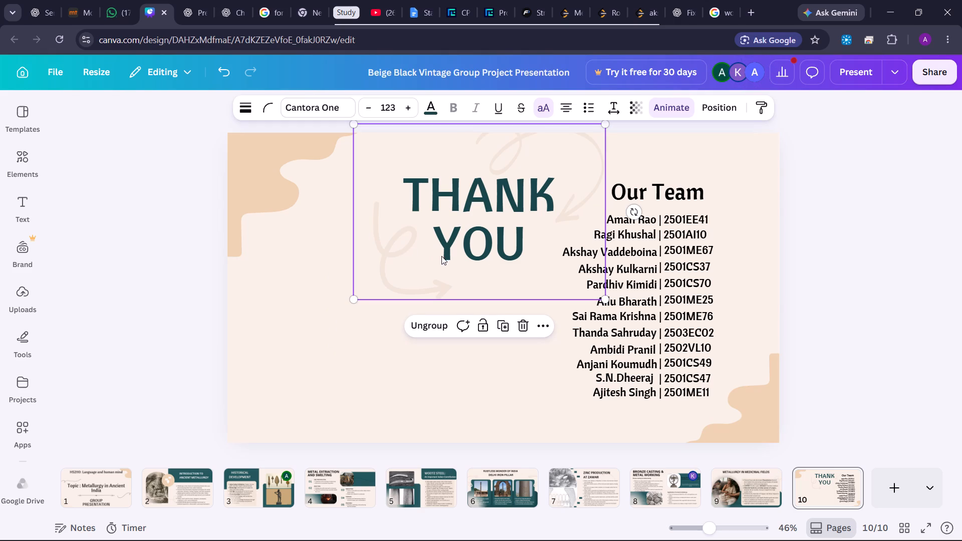
{"action": "left_click_drag", "start_coordinate": [441, 257], "coordinate": [455, 340]}
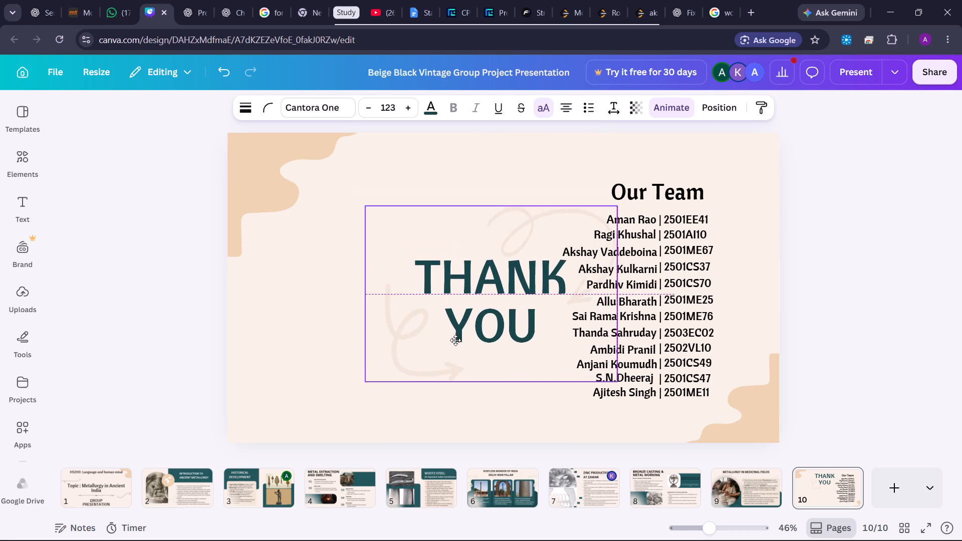
{"action": "left_click_drag", "start_coordinate": [455, 340], "coordinate": [459, 333]}
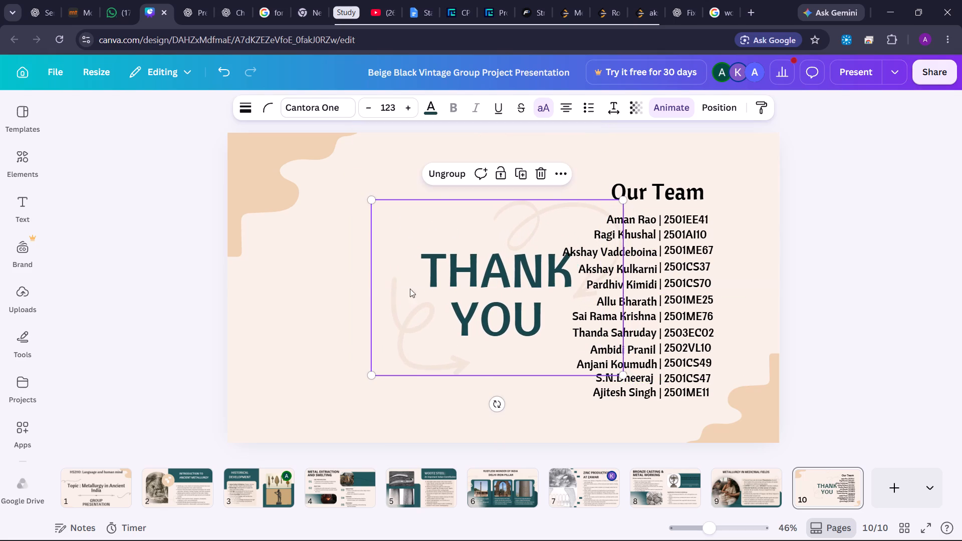
{"action": "left_click_drag", "start_coordinate": [373, 201], "coordinate": [344, 182]}
{"action": "left_click_drag", "start_coordinate": [441, 276], "coordinate": [450, 284]}
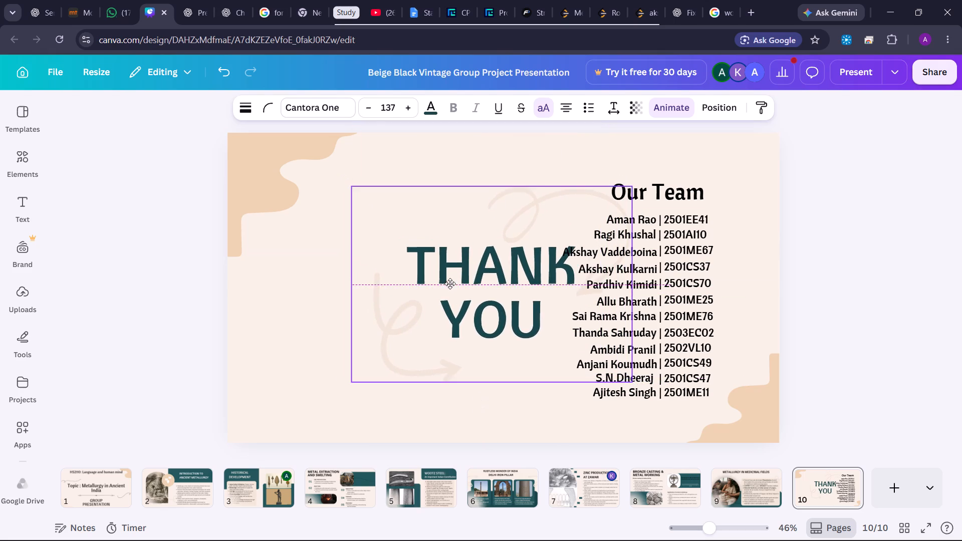
{"action": "left_click_drag", "start_coordinate": [450, 284], "coordinate": [457, 288]}
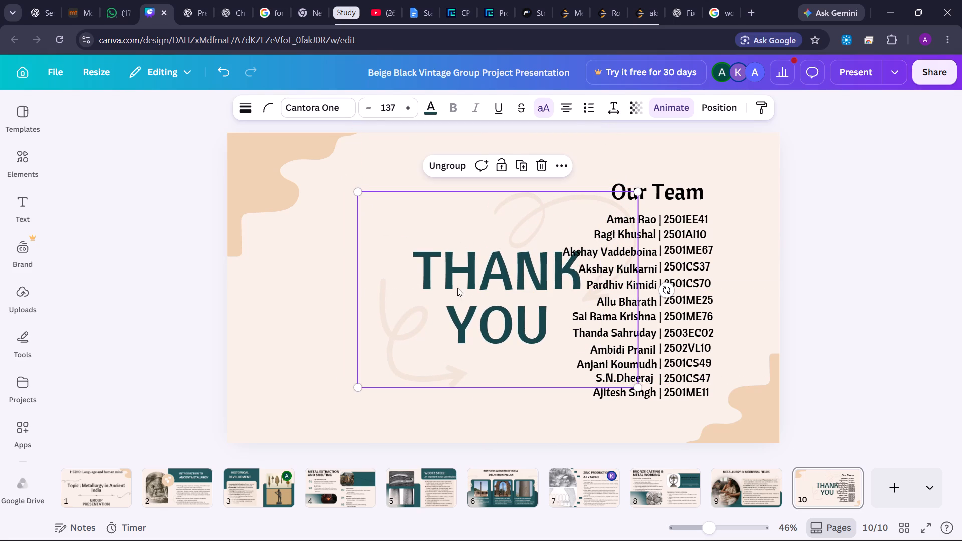
Group slide 10's Our Team heading with all the member names and roll numbers below it.
{"action": "left_click", "coordinate": [687, 198]}
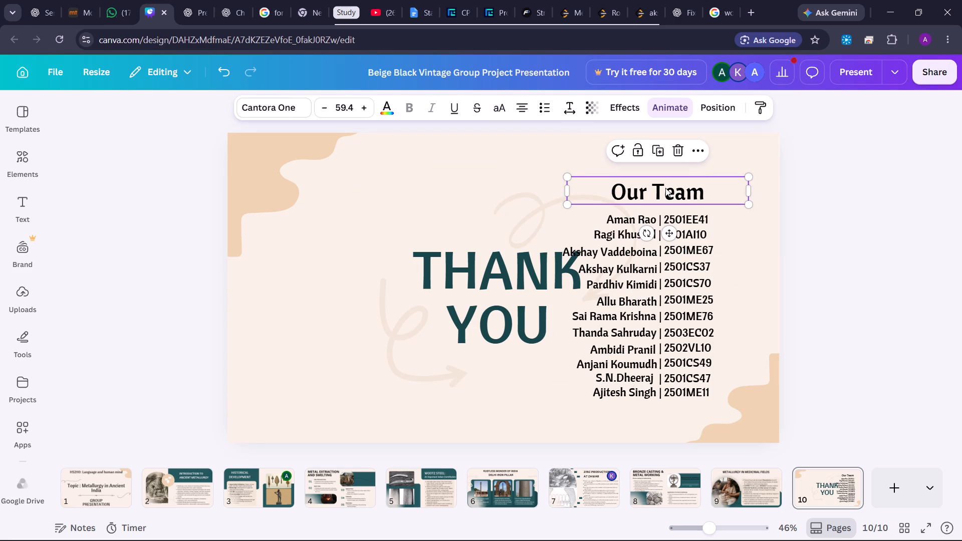
{"action": "left_click", "coordinate": [699, 226], "text": "shift"}
{"action": "left_click", "coordinate": [700, 240], "text": "shift"}
{"action": "left_click", "coordinate": [702, 250], "text": "shift"}
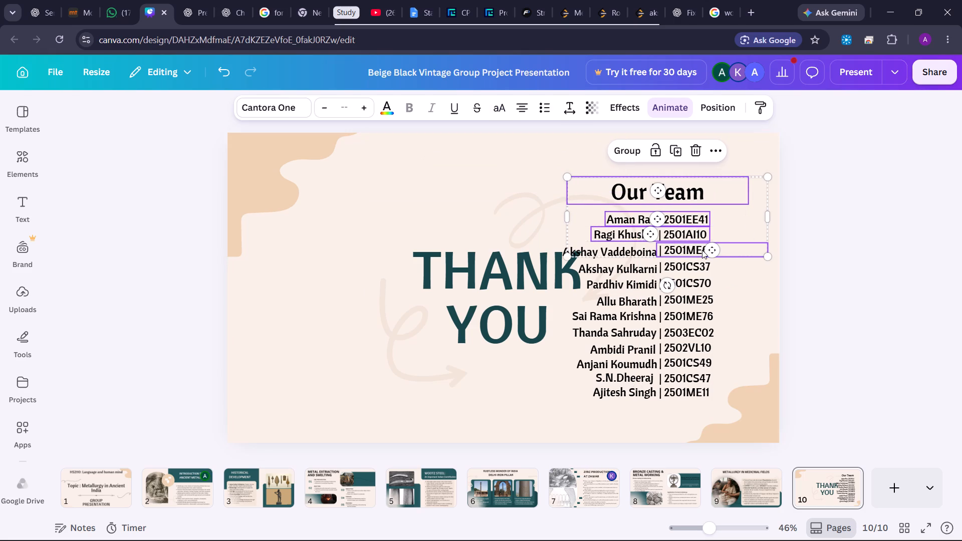
{"action": "left_click", "coordinate": [644, 244], "text": "shift"}
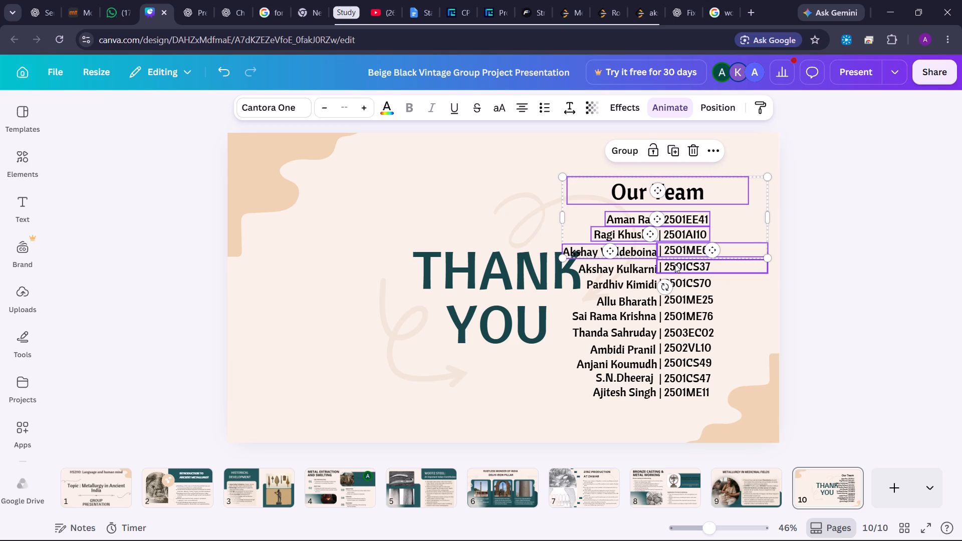
{"action": "left_click_drag", "start_coordinate": [675, 264], "coordinate": [644, 265], "text": "shift"}
{"action": "left_click", "coordinate": [644, 265], "text": "shift"}
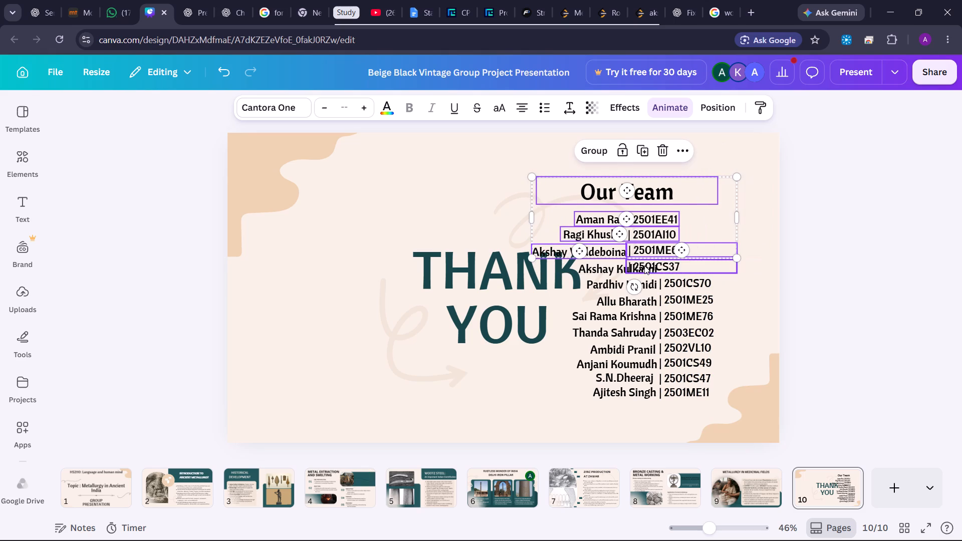
{"action": "key", "text": "ctrl+z"}
{"action": "left_click", "coordinate": [644, 265], "text": "shift"}
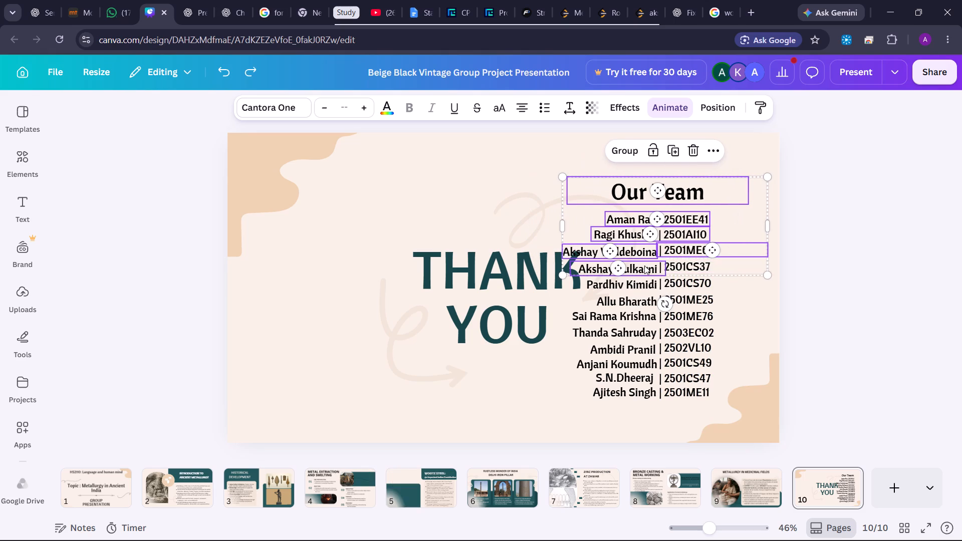
{"action": "left_click", "coordinate": [644, 281], "text": "shift"}
{"action": "left_click", "coordinate": [644, 295], "text": "shift"}
{"action": "left_click", "coordinate": [642, 315], "text": "shift"}
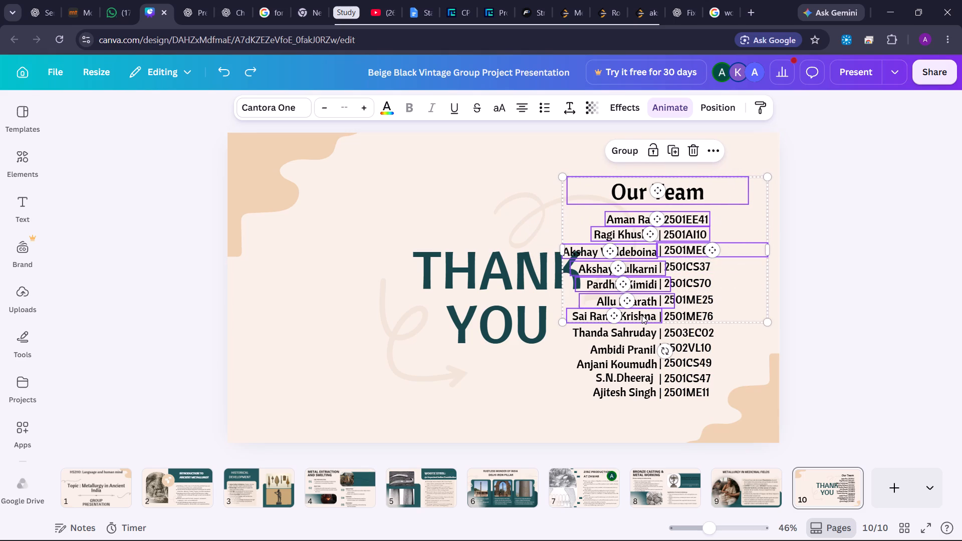
{"action": "left_click", "coordinate": [641, 335], "text": "shift"}
{"action": "left_click", "coordinate": [674, 322], "text": "shift"}
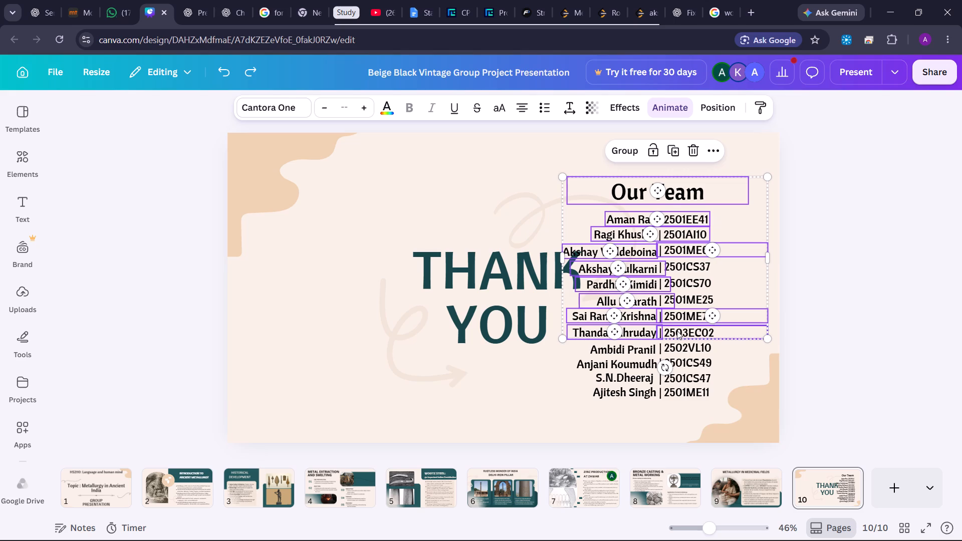
{"action": "left_click_drag", "start_coordinate": [677, 331], "coordinate": [691, 321], "text": "shift"}
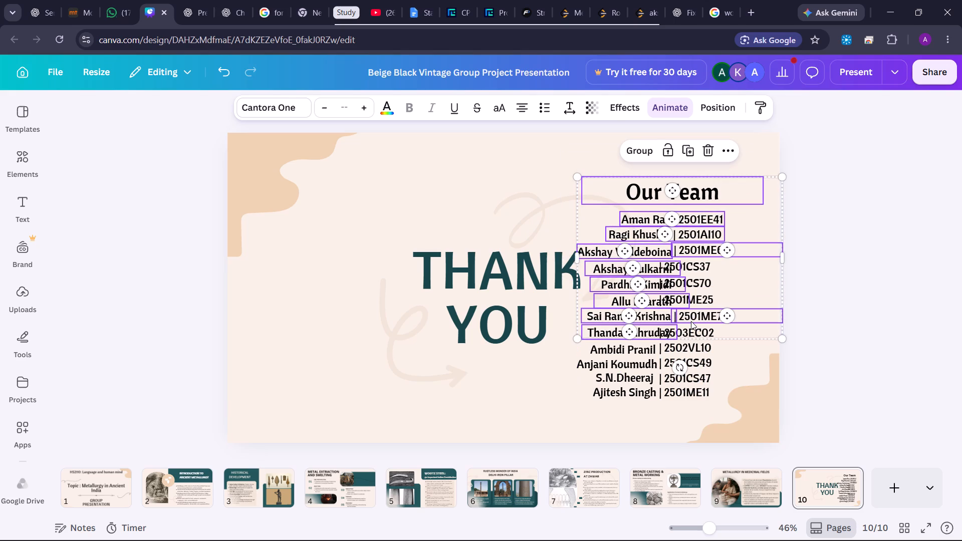
{"action": "key", "text": "ctrl+z"}
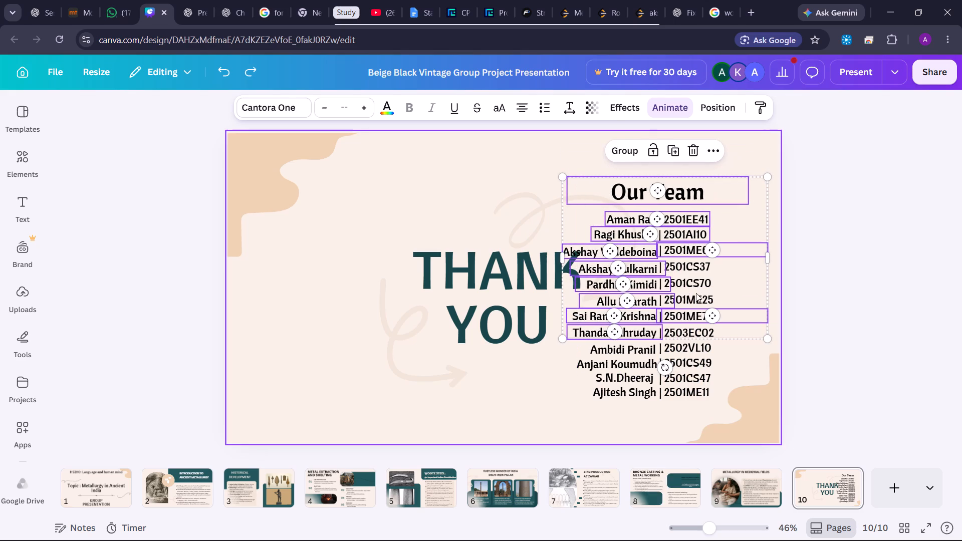
{"action": "left_click", "coordinate": [702, 260], "text": "shift"}
{"action": "left_click", "coordinate": [702, 281], "text": "shift"}
{"action": "left_click", "coordinate": [702, 297], "text": "shift"}
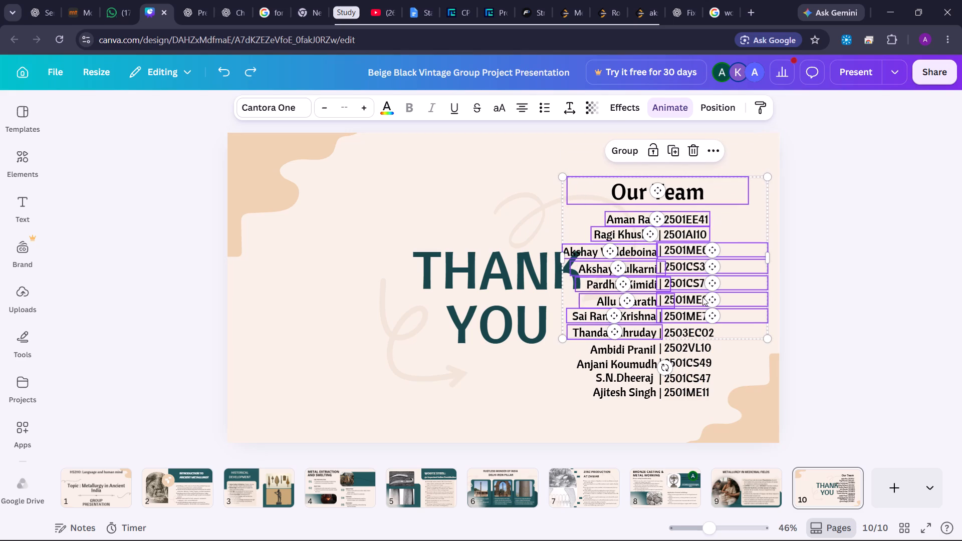
{"action": "left_click", "coordinate": [694, 328], "text": "shift"}
{"action": "left_click", "coordinate": [693, 347], "text": "shift"}
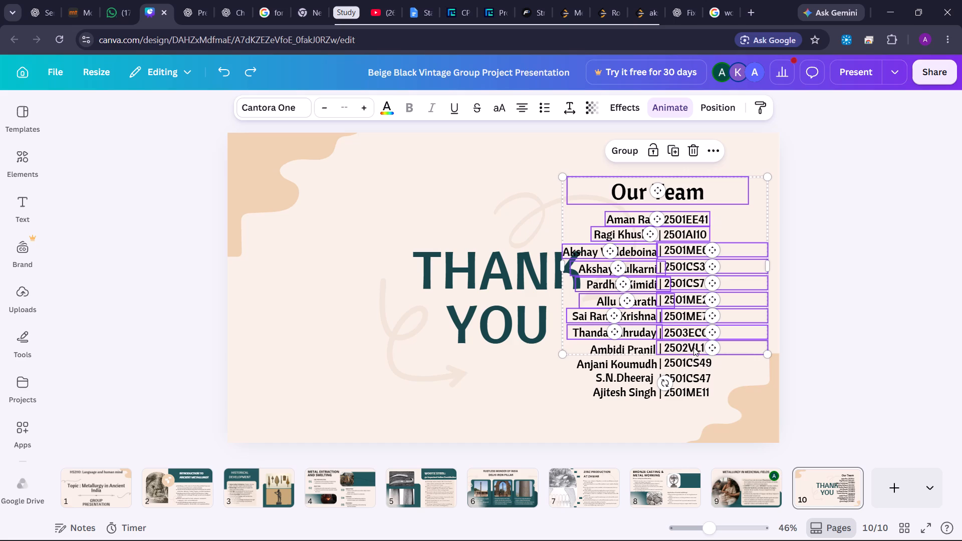
{"action": "left_click", "coordinate": [691, 367], "text": "shift"}
{"action": "left_click", "coordinate": [691, 392], "text": "shift"}
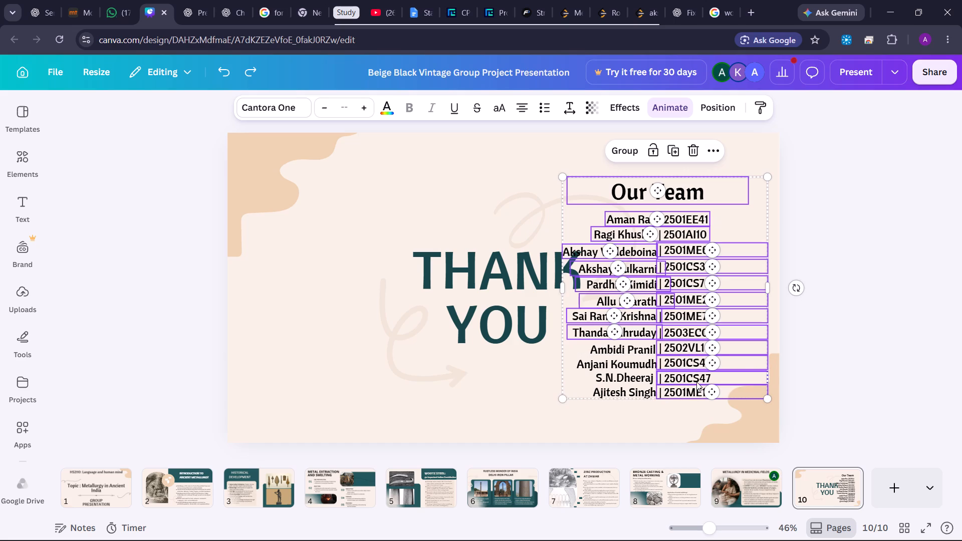
{"action": "left_click", "coordinate": [696, 382], "text": "shift"}
{"action": "left_click", "coordinate": [654, 388], "text": "shift"}
{"action": "left_click", "coordinate": [642, 370], "text": "shift"}
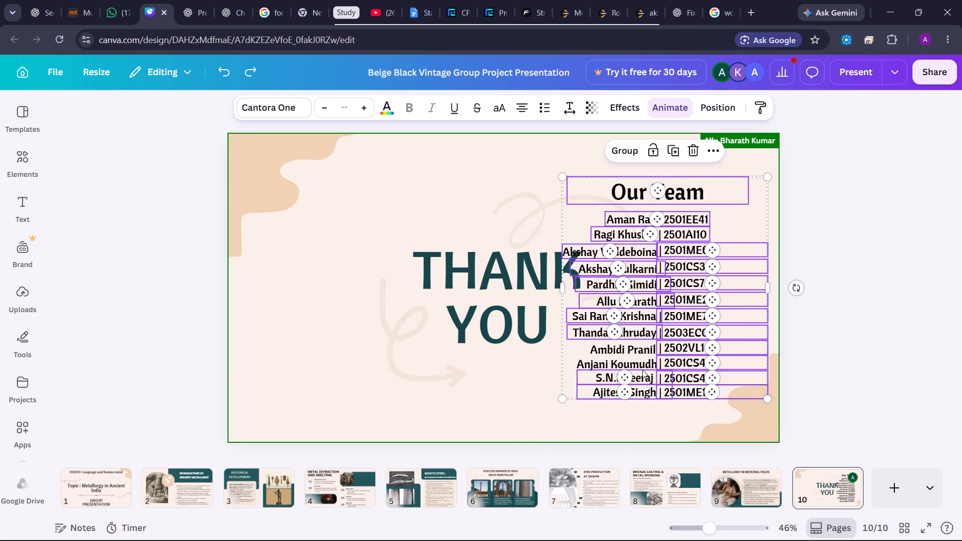
{"action": "left_click", "coordinate": [643, 364], "text": "shift"}
{"action": "left_click", "coordinate": [646, 350], "text": "shift"}
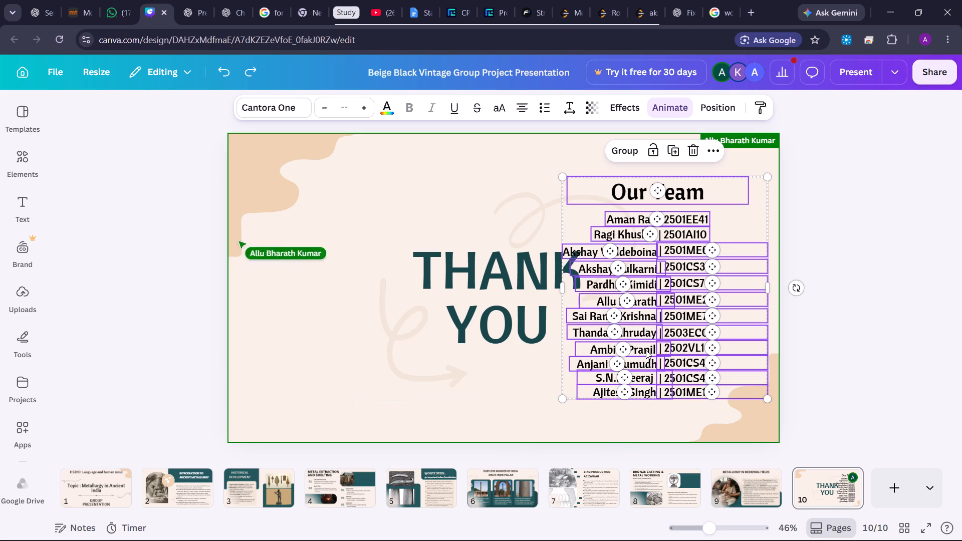
{"action": "left_click", "coordinate": [633, 156]}
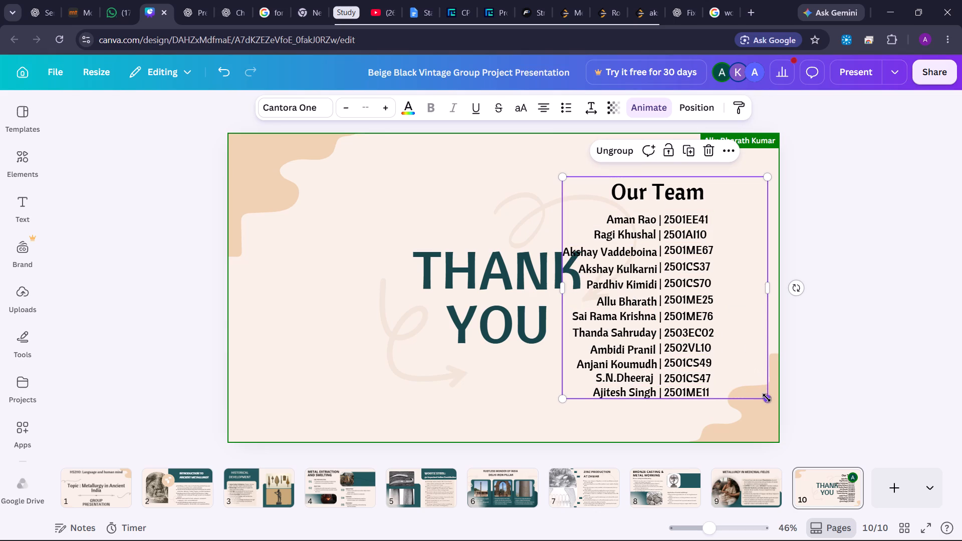
Scale the Our Team group down slightly and place it against the slide's right edge, beside the THANK YOU group.
{"action": "left_click_drag", "start_coordinate": [766, 399], "coordinate": [738, 352]}
{"action": "left_click_drag", "start_coordinate": [667, 293], "coordinate": [710, 297]}
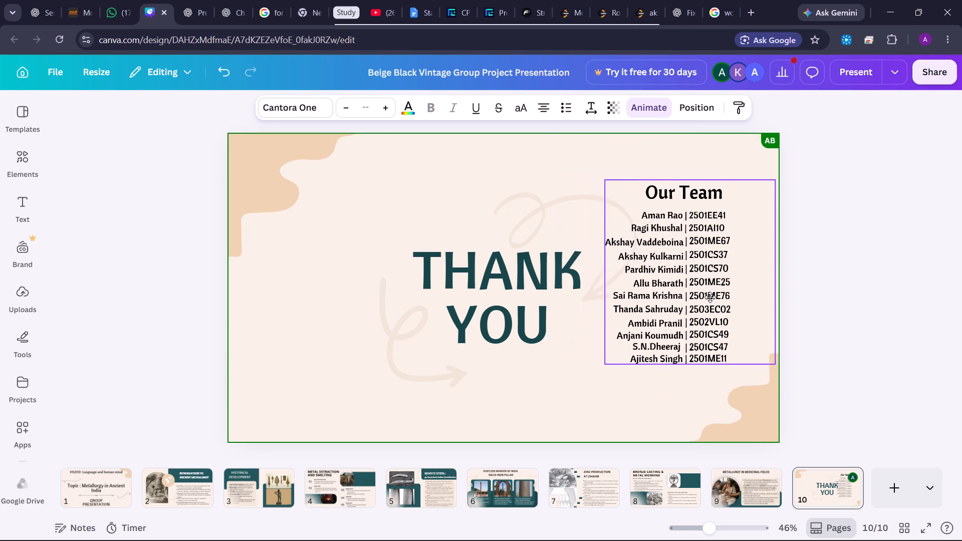
{"action": "left_click_drag", "start_coordinate": [710, 297], "coordinate": [731, 288]}
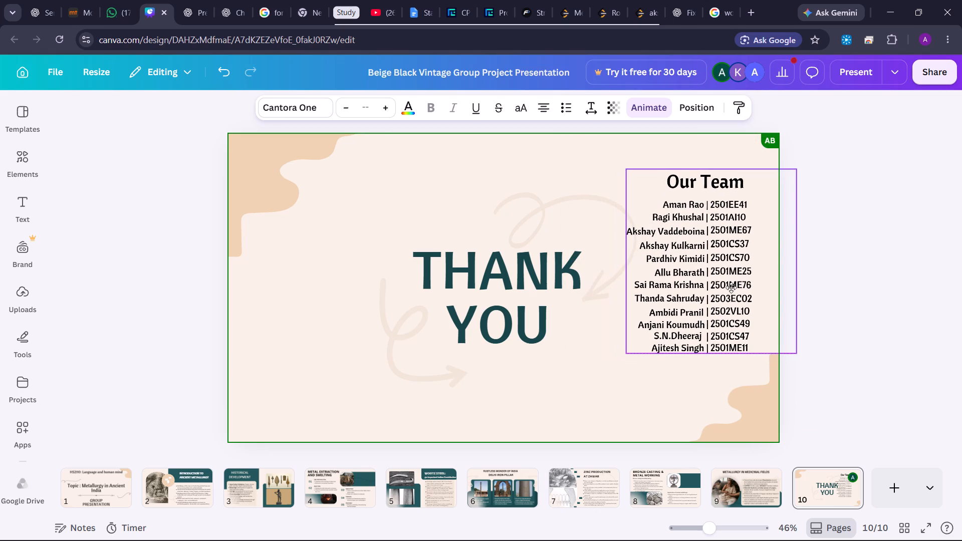
{"action": "left_click_drag", "start_coordinate": [731, 288], "coordinate": [710, 306]}
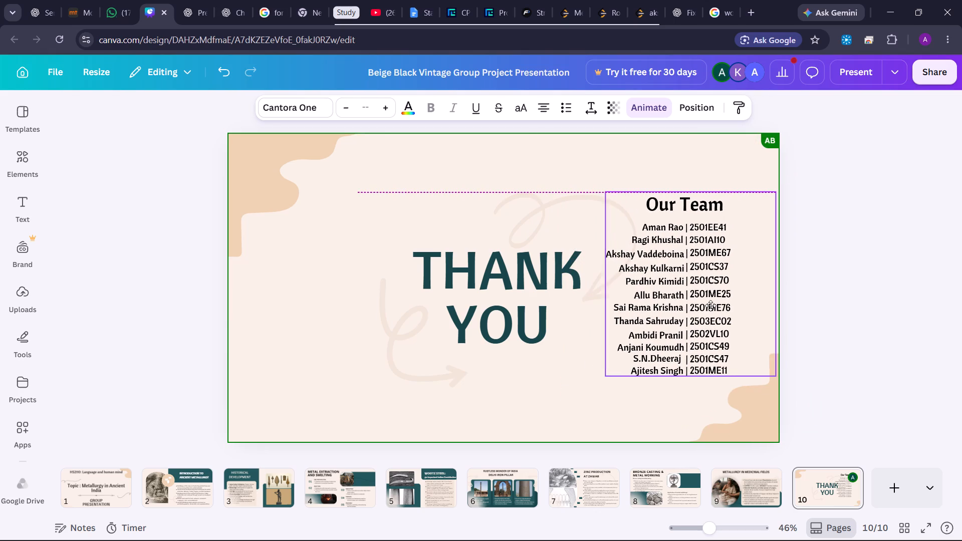
{"action": "left_click_drag", "start_coordinate": [710, 306], "coordinate": [717, 305]}
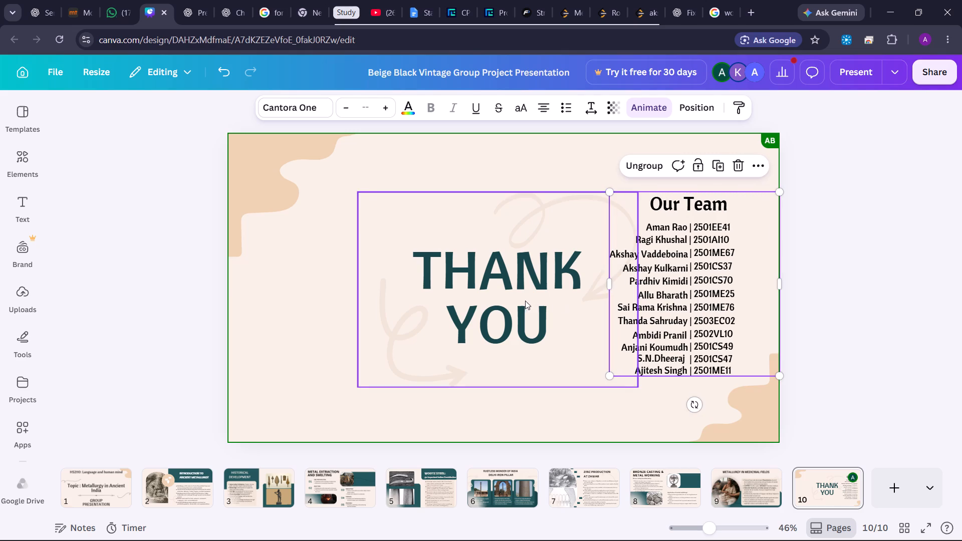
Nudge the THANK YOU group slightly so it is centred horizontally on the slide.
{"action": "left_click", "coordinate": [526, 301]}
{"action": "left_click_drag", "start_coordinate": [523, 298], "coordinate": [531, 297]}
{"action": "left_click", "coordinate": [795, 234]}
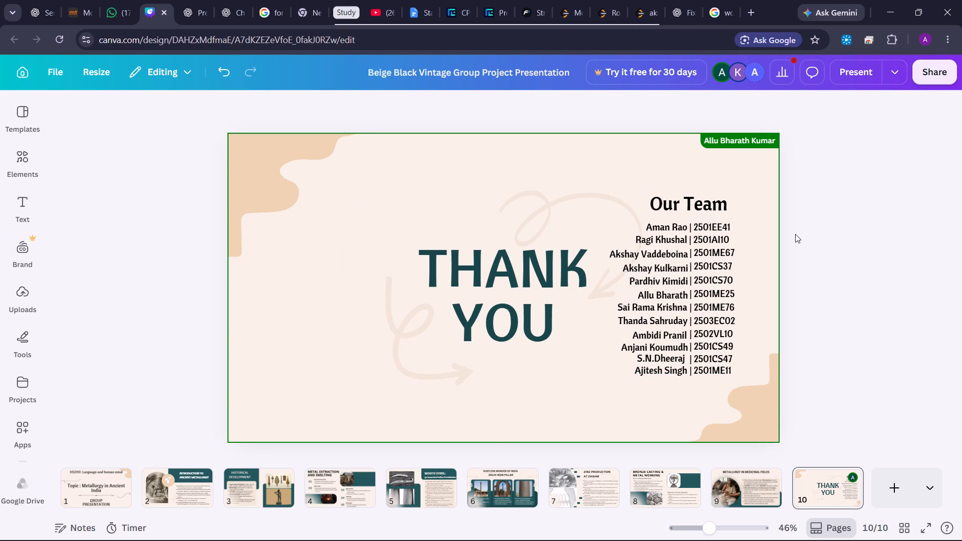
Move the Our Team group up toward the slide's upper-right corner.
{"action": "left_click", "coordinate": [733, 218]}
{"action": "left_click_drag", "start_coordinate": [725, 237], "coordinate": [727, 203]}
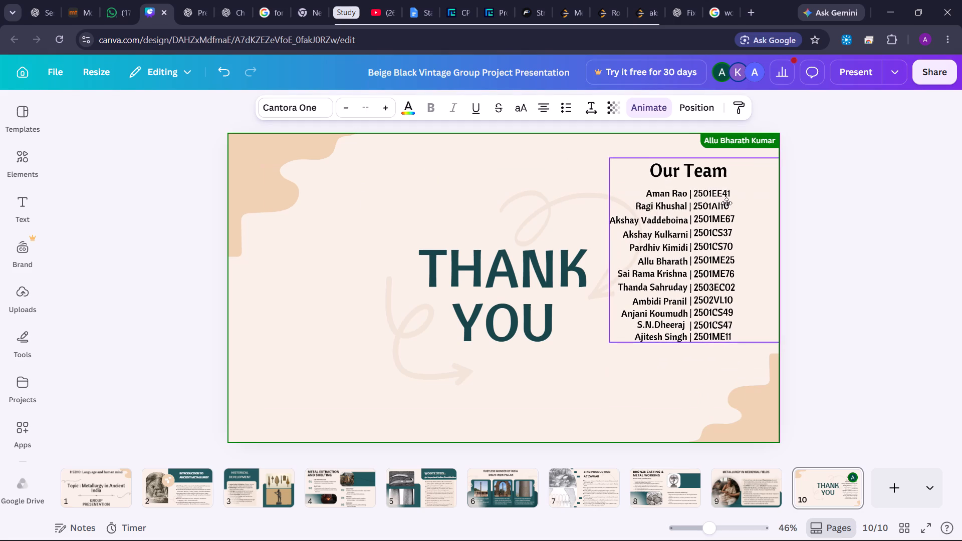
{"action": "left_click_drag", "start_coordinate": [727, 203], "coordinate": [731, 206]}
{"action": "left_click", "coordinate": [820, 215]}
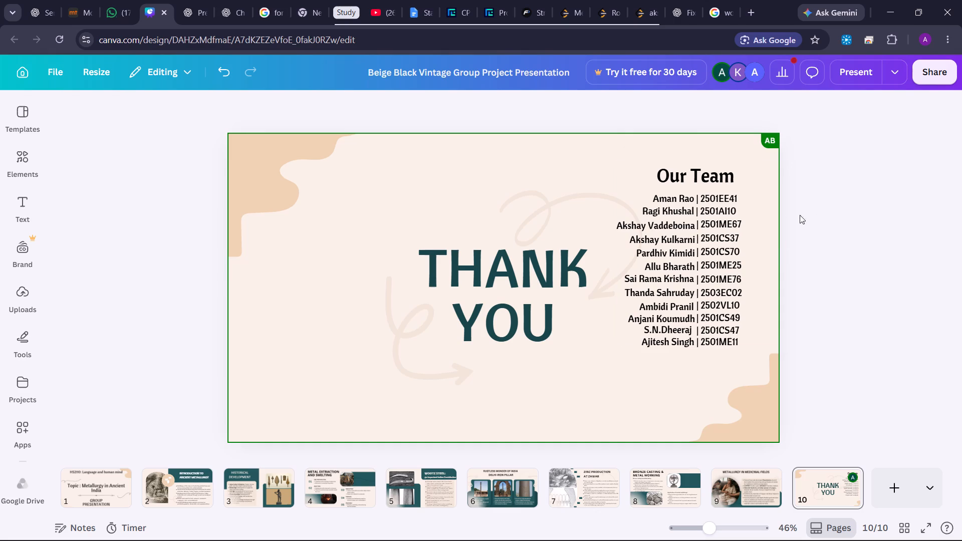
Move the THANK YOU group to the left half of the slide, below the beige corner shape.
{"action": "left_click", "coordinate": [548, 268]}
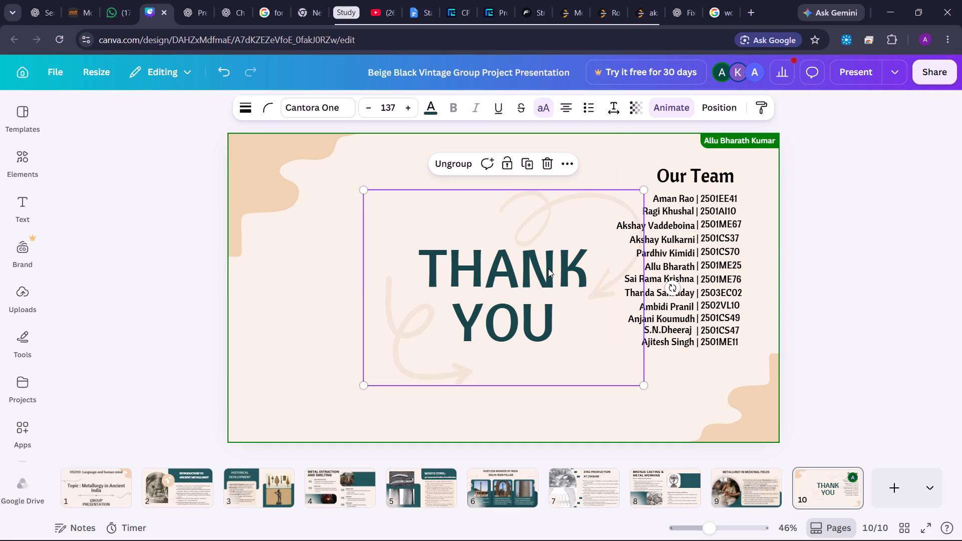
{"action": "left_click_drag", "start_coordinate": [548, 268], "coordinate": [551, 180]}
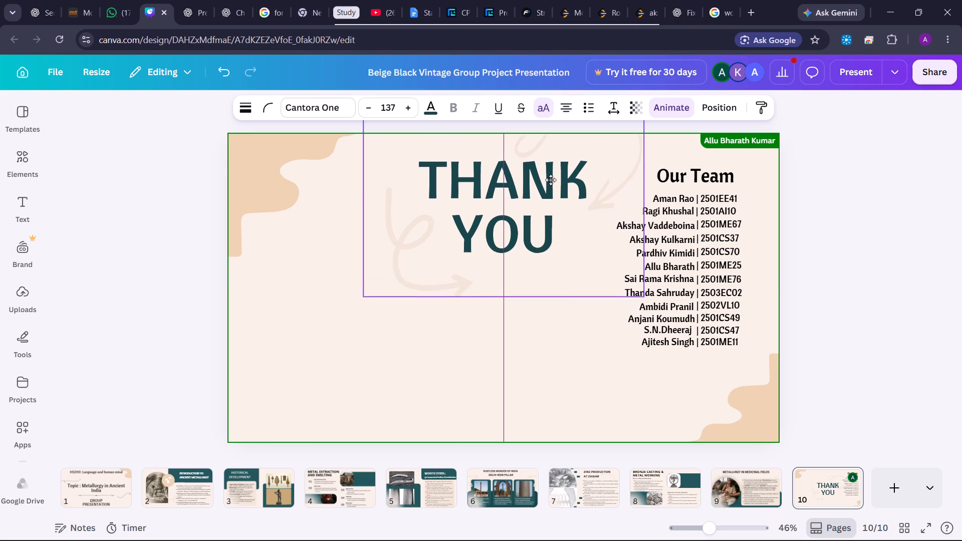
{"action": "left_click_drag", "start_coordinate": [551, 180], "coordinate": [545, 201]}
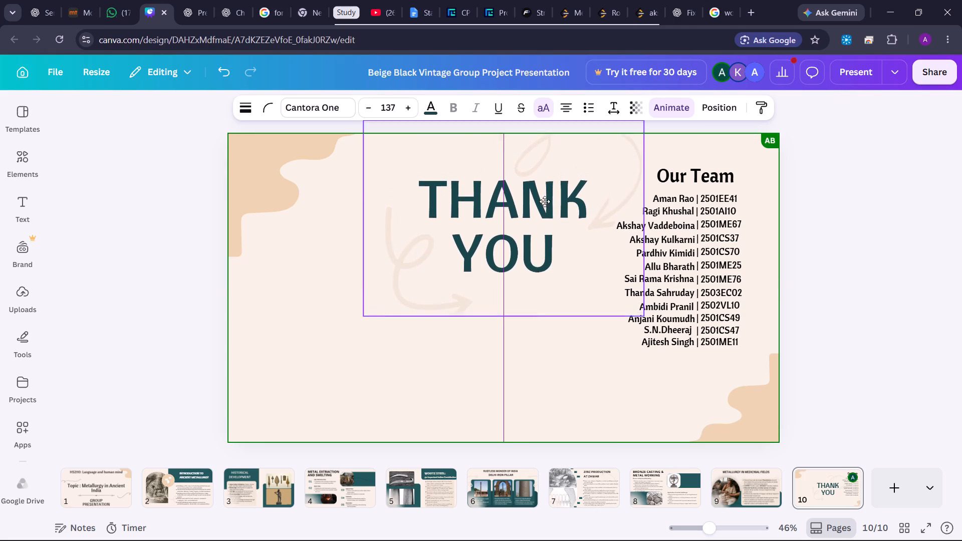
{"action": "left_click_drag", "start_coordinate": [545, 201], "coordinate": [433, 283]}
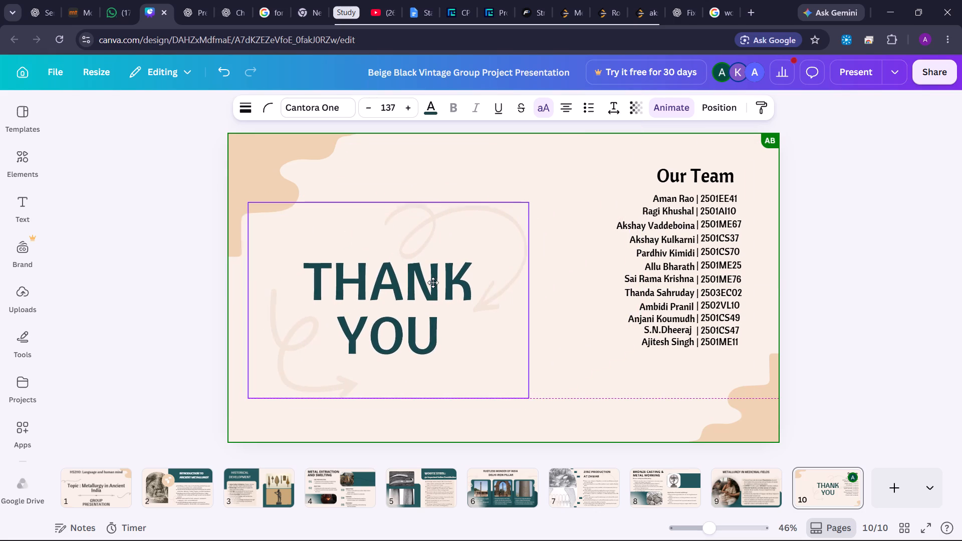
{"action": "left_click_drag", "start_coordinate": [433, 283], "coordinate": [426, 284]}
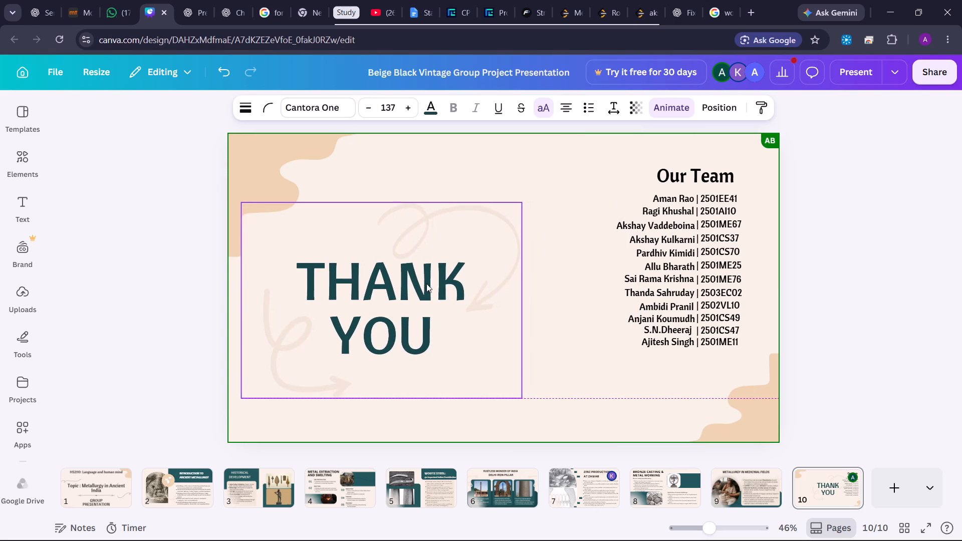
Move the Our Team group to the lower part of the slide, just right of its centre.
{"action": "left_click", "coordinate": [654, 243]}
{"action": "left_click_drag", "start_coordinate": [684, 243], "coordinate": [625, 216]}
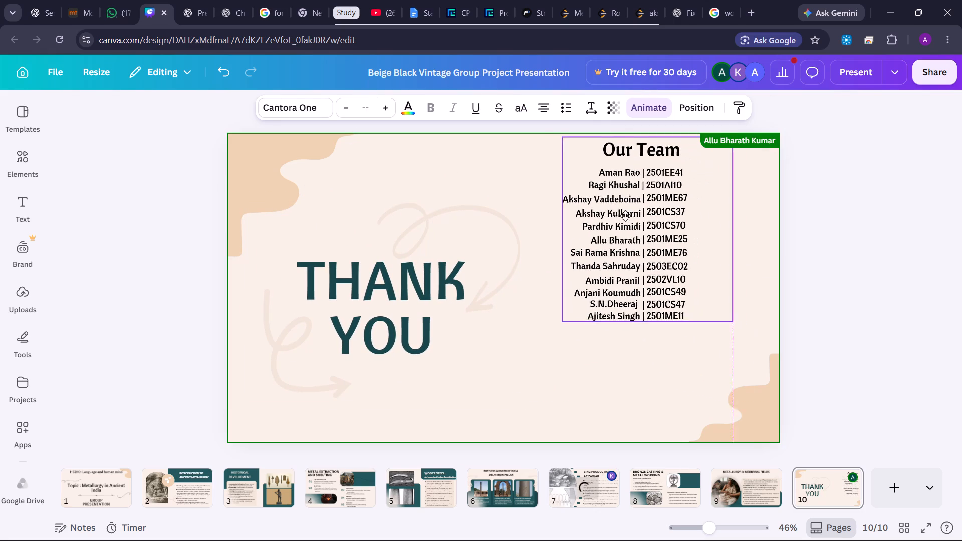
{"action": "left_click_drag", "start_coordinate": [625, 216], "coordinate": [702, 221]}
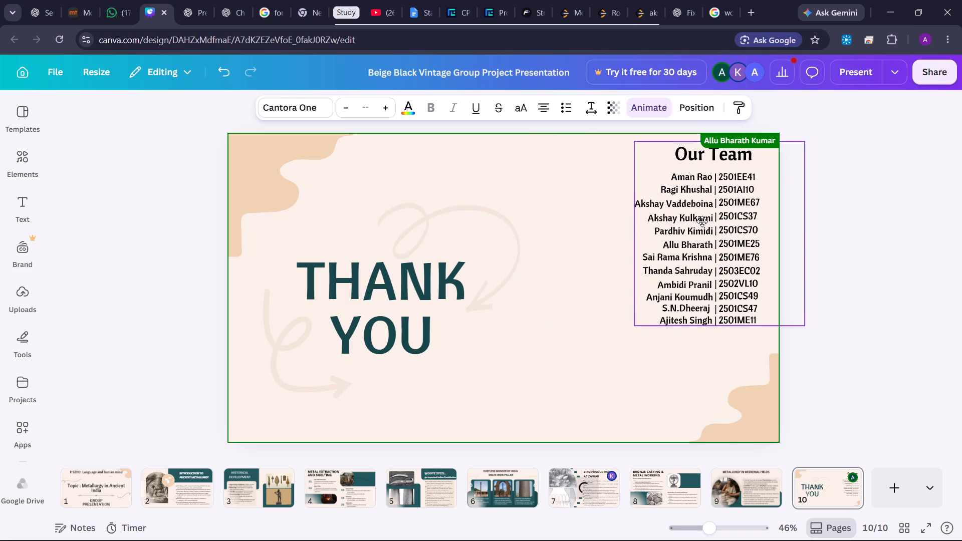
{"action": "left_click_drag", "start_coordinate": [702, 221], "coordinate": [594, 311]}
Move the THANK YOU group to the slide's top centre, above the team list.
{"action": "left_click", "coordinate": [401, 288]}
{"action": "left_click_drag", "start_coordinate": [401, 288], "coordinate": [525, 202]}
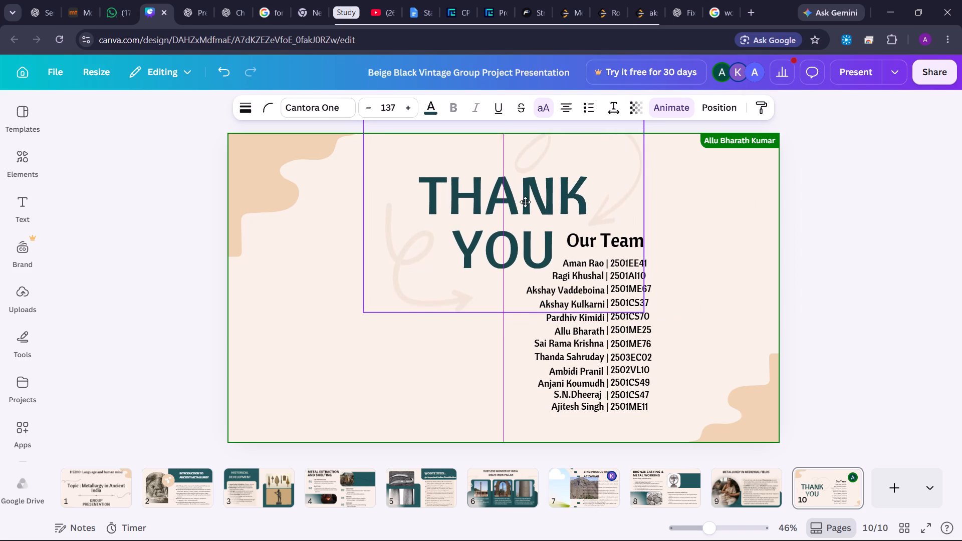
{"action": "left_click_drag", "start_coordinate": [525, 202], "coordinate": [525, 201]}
Move the Our Team group to the slide's lower-left corner, below the beige corner shape.
{"action": "left_click", "coordinate": [607, 338]}
{"action": "left_click_drag", "start_coordinate": [608, 339], "coordinate": [357, 349]}
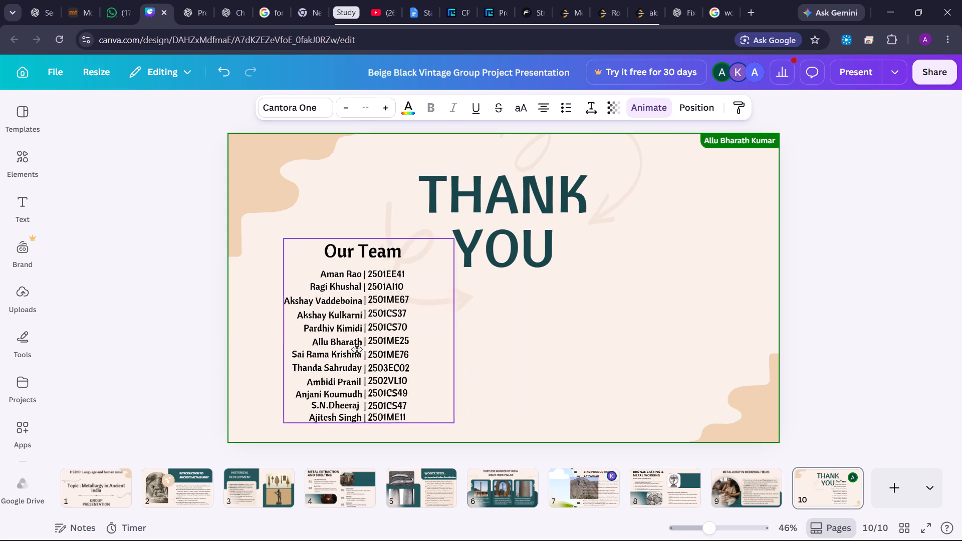
{"action": "left_click_drag", "start_coordinate": [357, 349], "coordinate": [322, 353]}
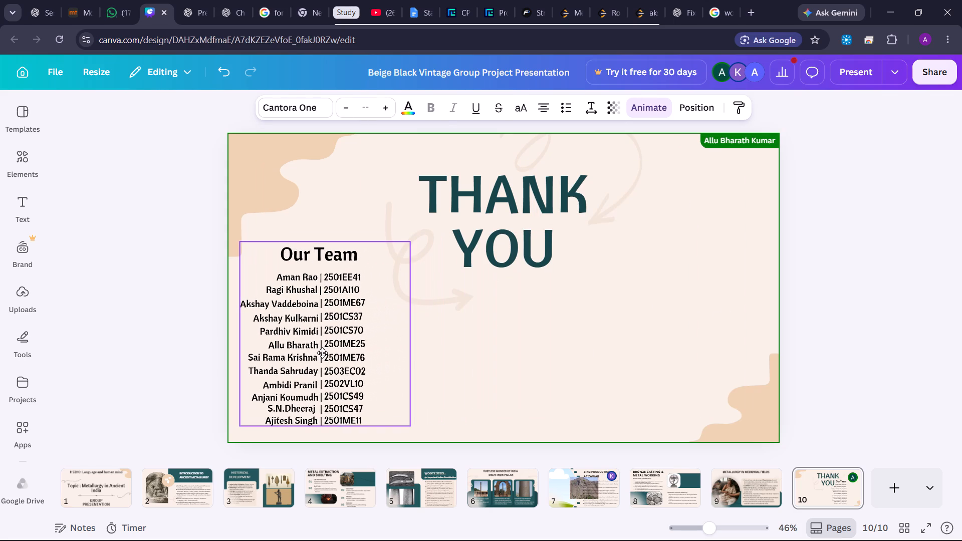
{"action": "left_click_drag", "start_coordinate": [322, 353], "coordinate": [321, 359]}
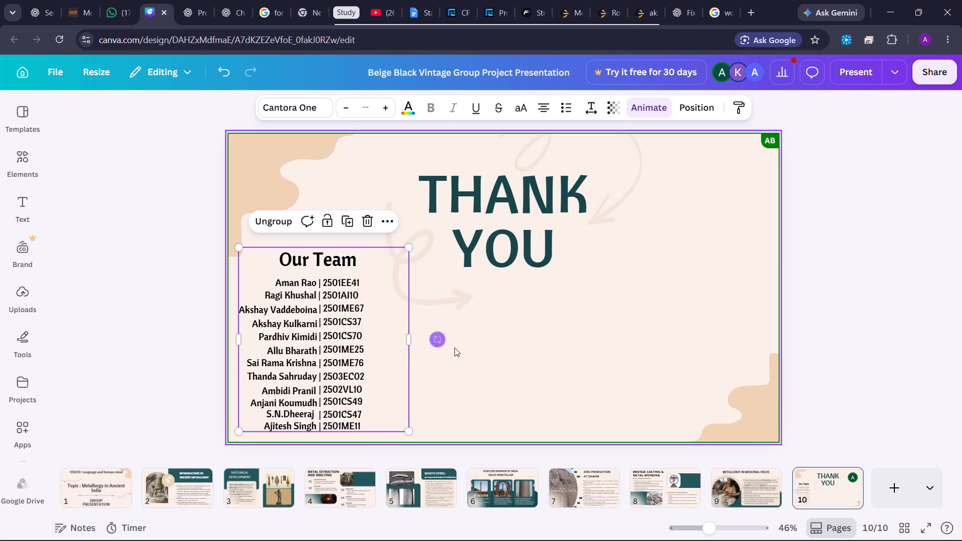
{"action": "left_click", "coordinate": [458, 359]}
Move the THANK YOU group down to the middle of the slide, beside the Our Team group.
{"action": "left_click", "coordinate": [503, 268]}
{"action": "left_click_drag", "start_coordinate": [515, 250], "coordinate": [506, 284]}
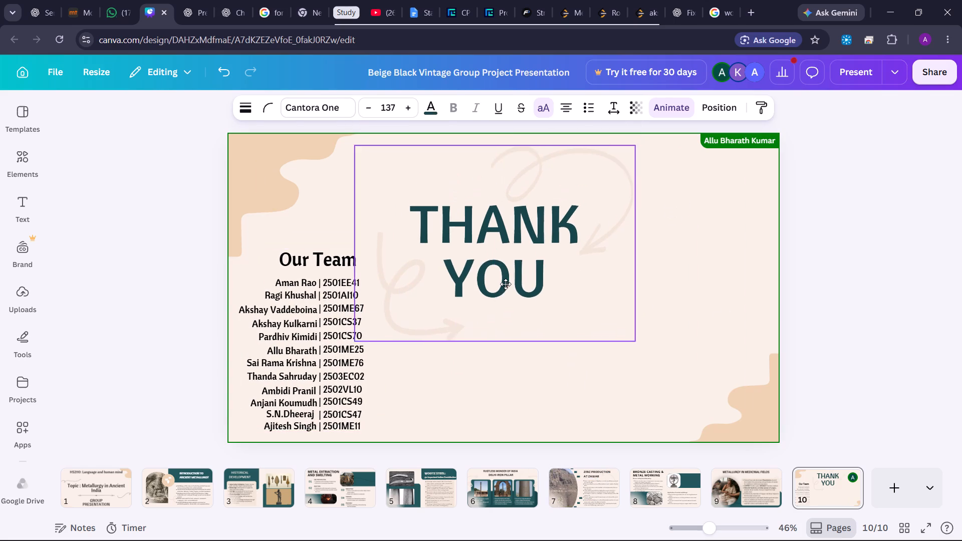
{"action": "left_click_drag", "start_coordinate": [506, 284], "coordinate": [503, 309]}
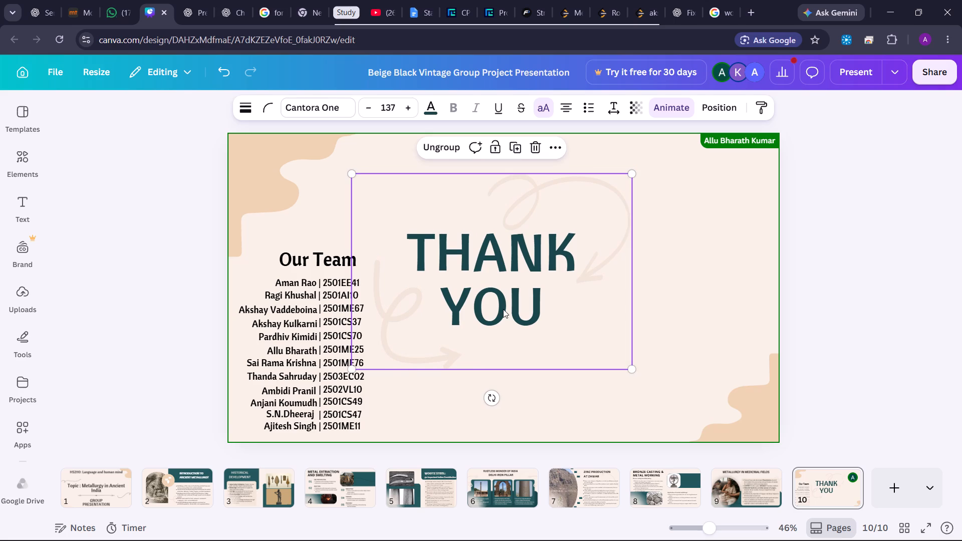
Enlarge the THANK YOU group proportionally to a font size of about 154.
{"action": "left_click_drag", "start_coordinate": [352, 370], "coordinate": [327, 390]}
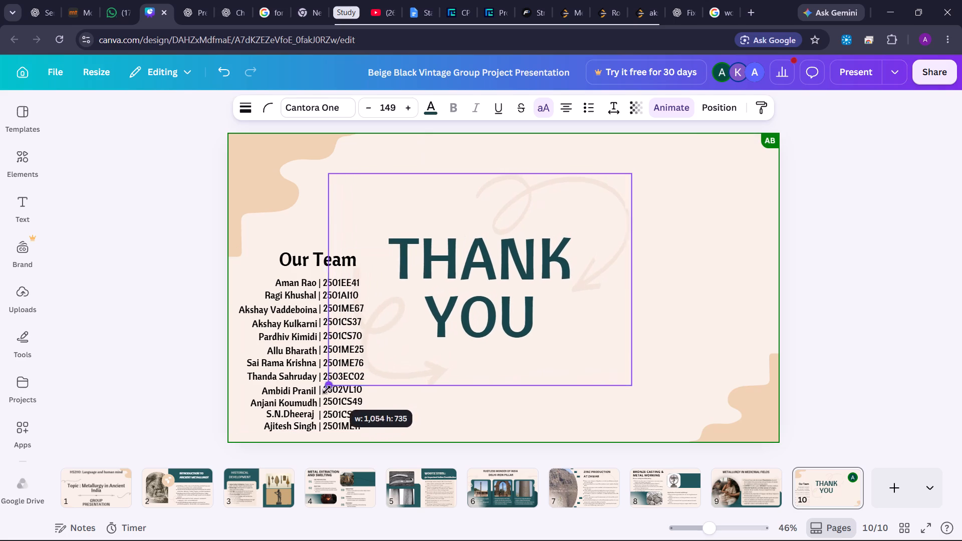
{"action": "left_click_drag", "start_coordinate": [327, 390], "coordinate": [319, 397]}
Reposition the enlarged THANK YOU group at the slide's vertical middle, close to its horizontal centre.
{"action": "left_click_drag", "start_coordinate": [517, 294], "coordinate": [531, 303]}
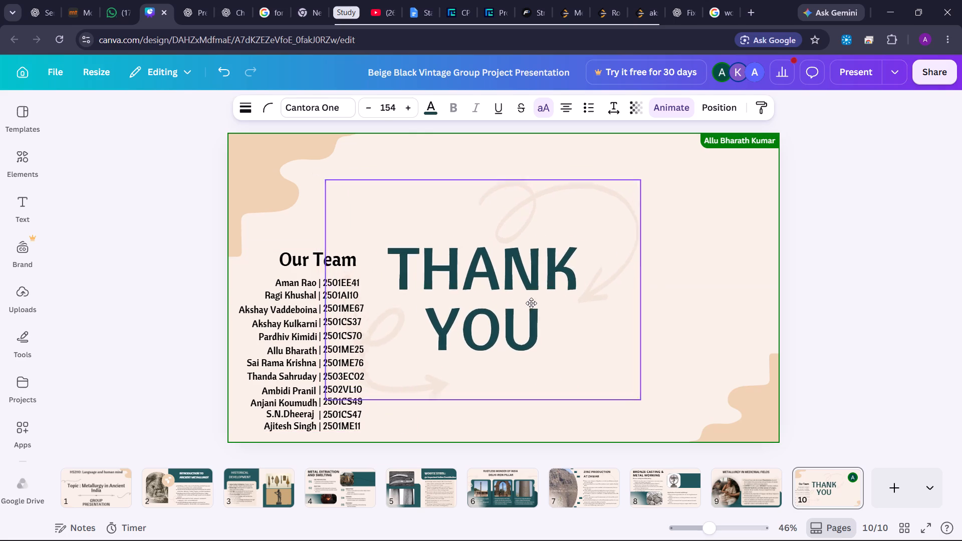
{"action": "left_click_drag", "start_coordinate": [531, 303], "coordinate": [541, 296]}
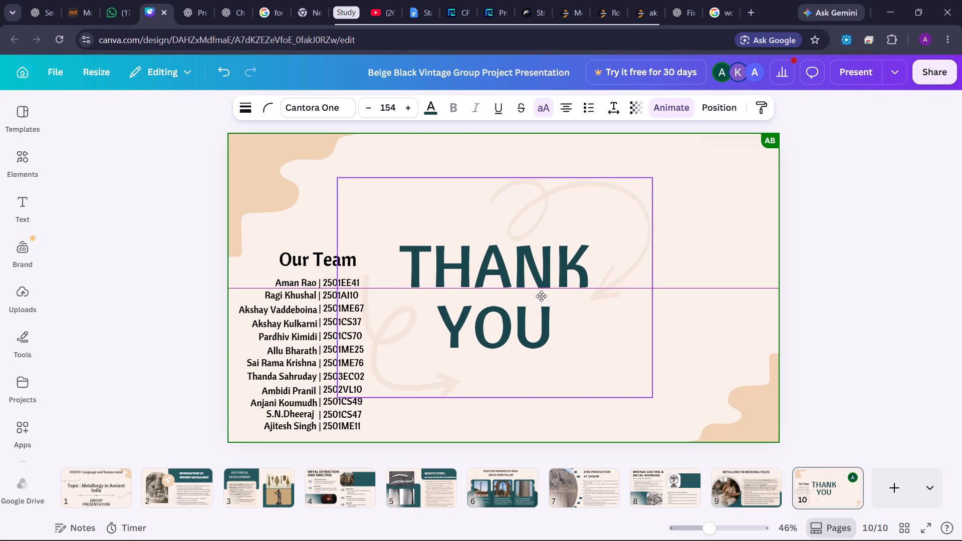
{"action": "left_click_drag", "start_coordinate": [541, 296], "coordinate": [543, 296]}
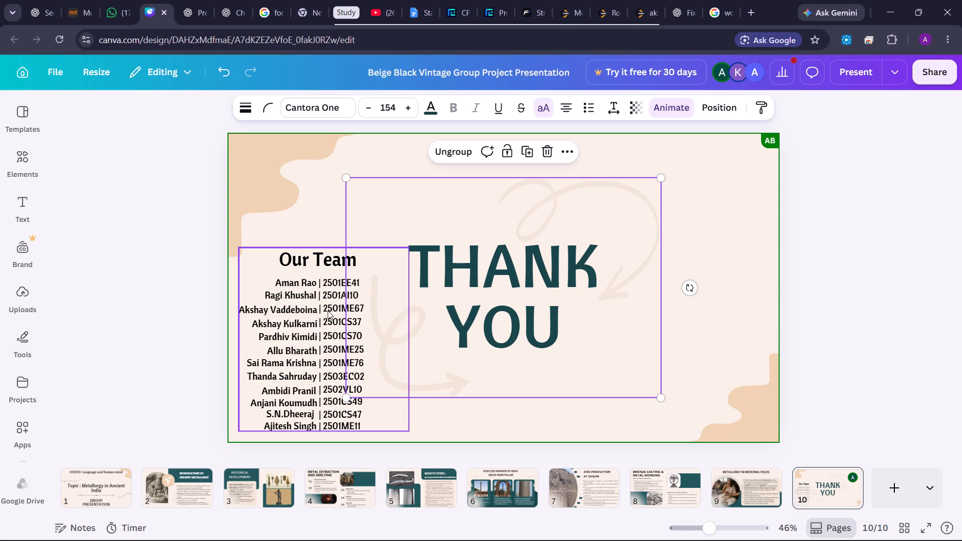
{"action": "left_click_drag", "start_coordinate": [494, 276], "coordinate": [489, 275]}
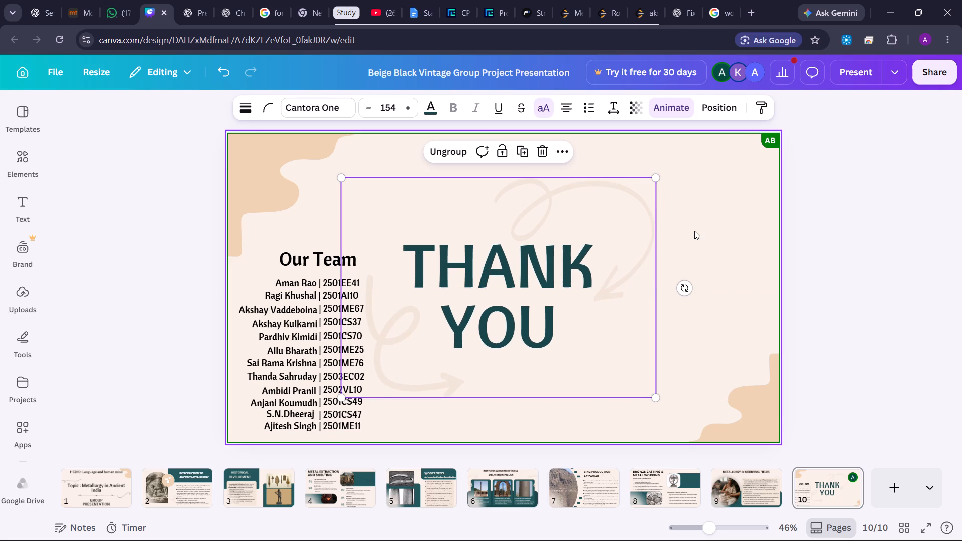
{"action": "left_click", "coordinate": [816, 213]}
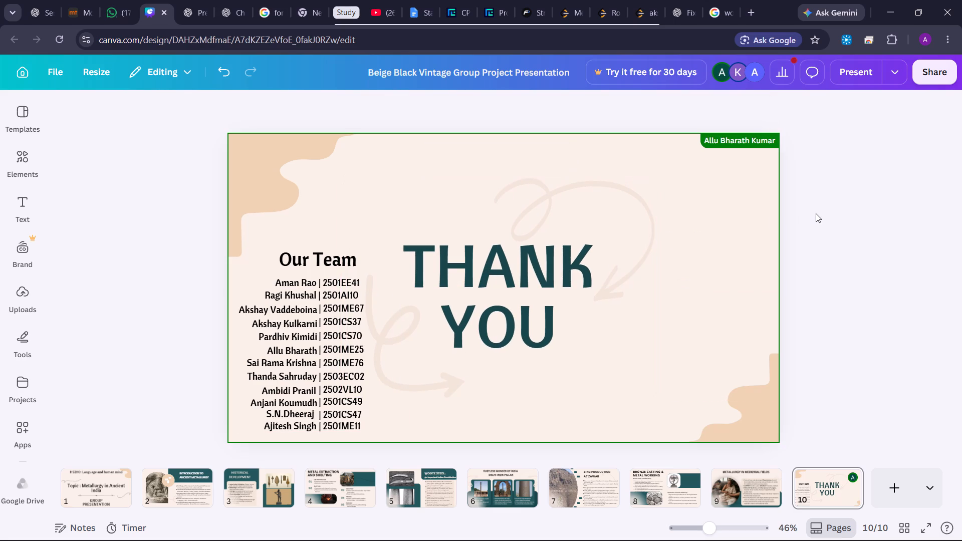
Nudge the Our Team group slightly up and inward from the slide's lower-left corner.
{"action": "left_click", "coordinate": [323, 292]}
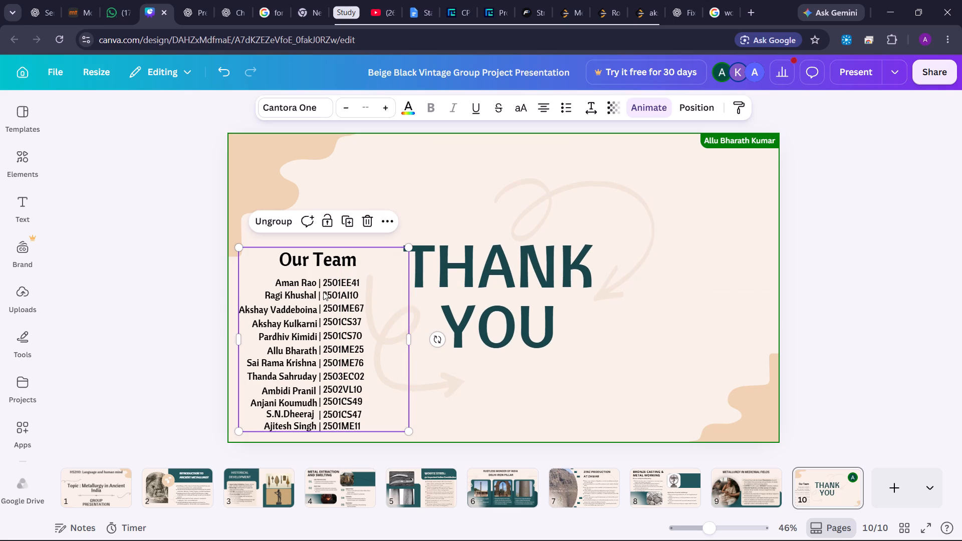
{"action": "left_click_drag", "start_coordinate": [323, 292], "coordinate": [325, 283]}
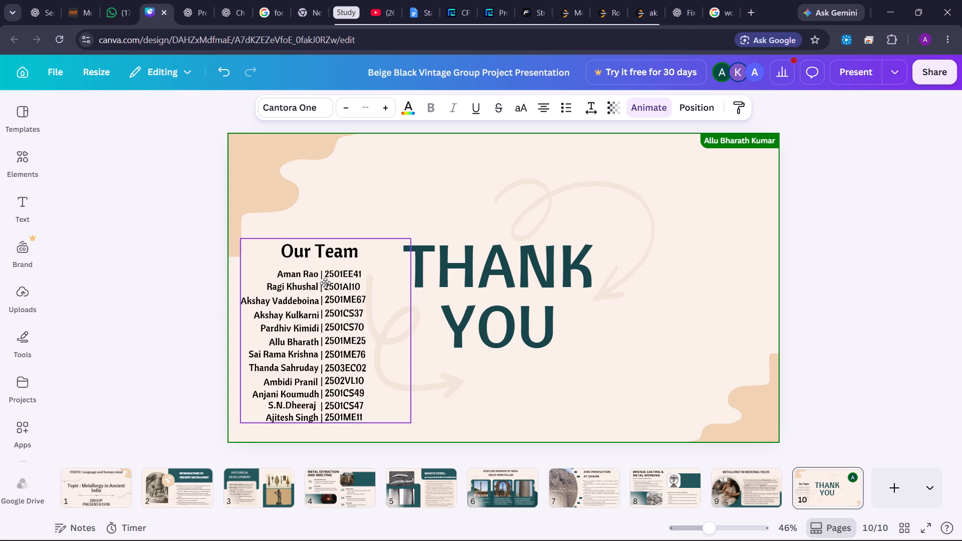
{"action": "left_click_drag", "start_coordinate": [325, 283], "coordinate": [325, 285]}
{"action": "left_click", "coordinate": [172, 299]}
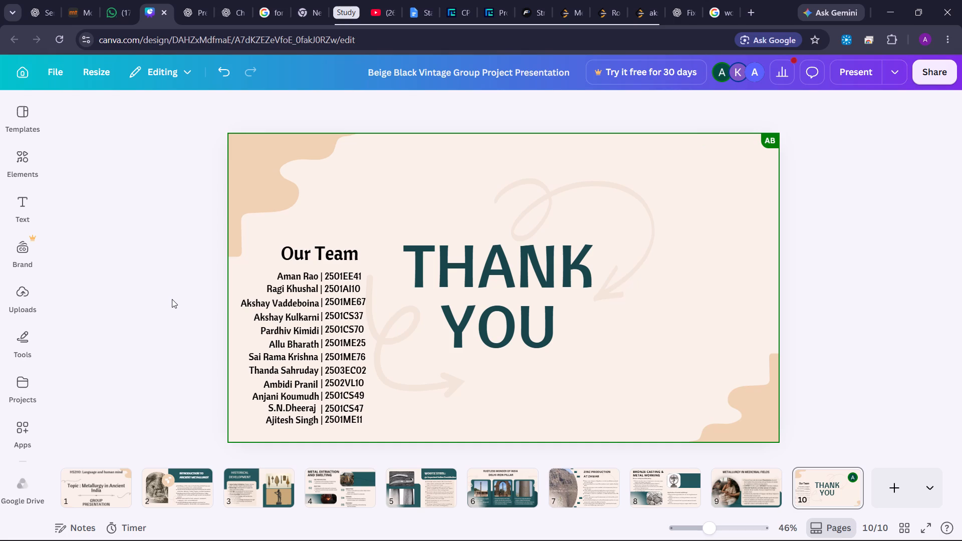
Move the Our Team group to the slide's right side, above the beige corner shape and beside THANK YOU.
{"action": "left_click", "coordinate": [295, 300]}
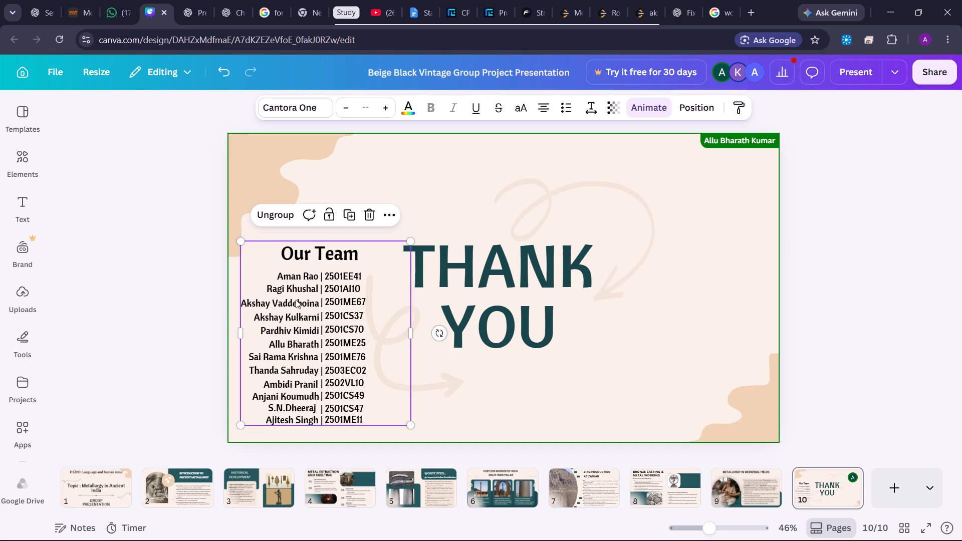
{"action": "left_click_drag", "start_coordinate": [296, 300], "coordinate": [690, 227]}
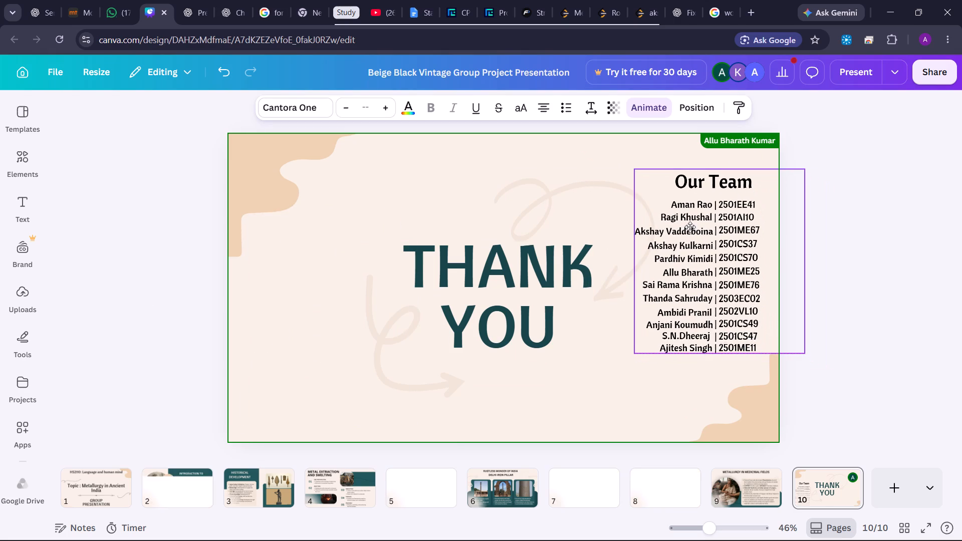
{"action": "left_click_drag", "start_coordinate": [690, 227], "coordinate": [688, 222]}
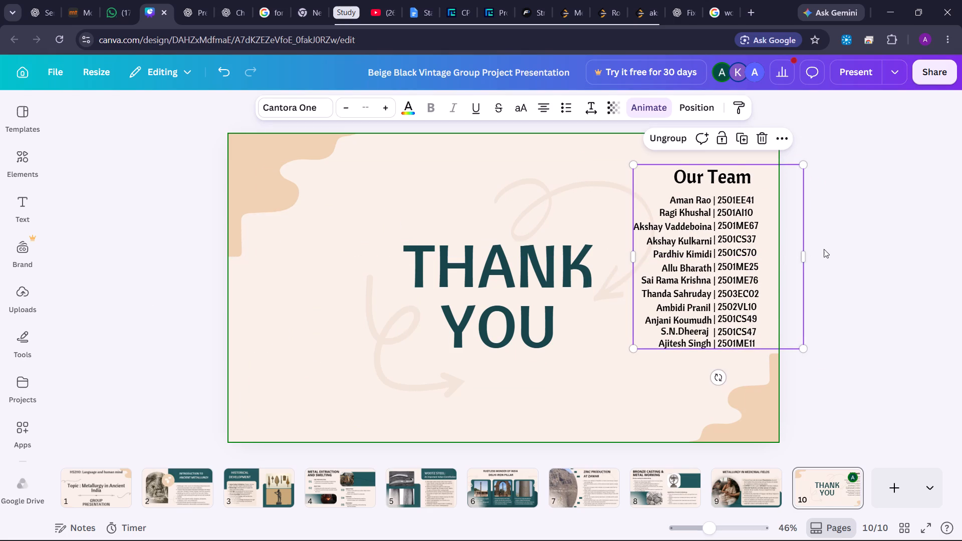
{"action": "left_click", "coordinate": [839, 251]}
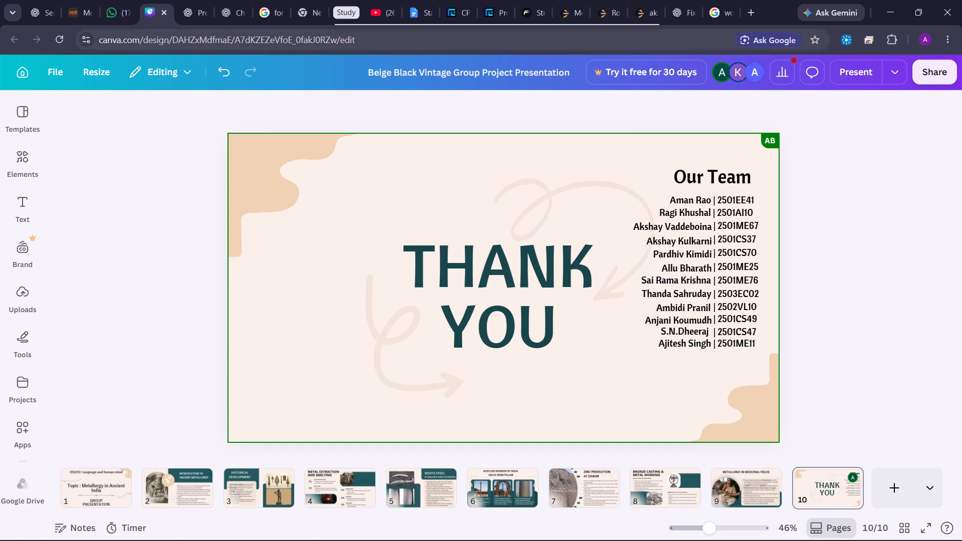
Switch to LeetCode's Merge Two Sorted Lists problem.
{"action": "left_click", "coordinate": [563, 0]}
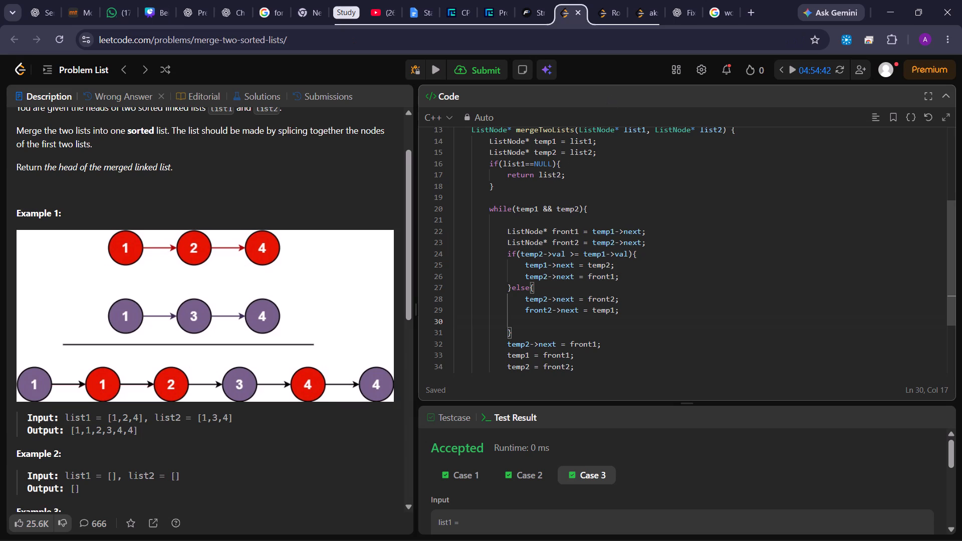
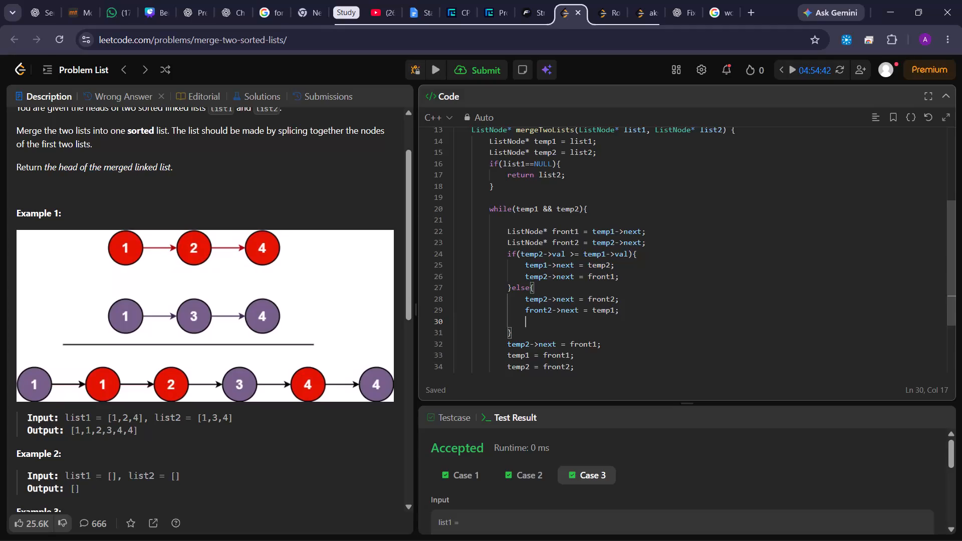
Move the declaration ListNode* front1 = temp1->next; from the while loop's start to the first line inside the if(temp2->val >= temp1->val) block.
{"action": "left_click_drag", "start_coordinate": [506, 231], "coordinate": [553, 231]}
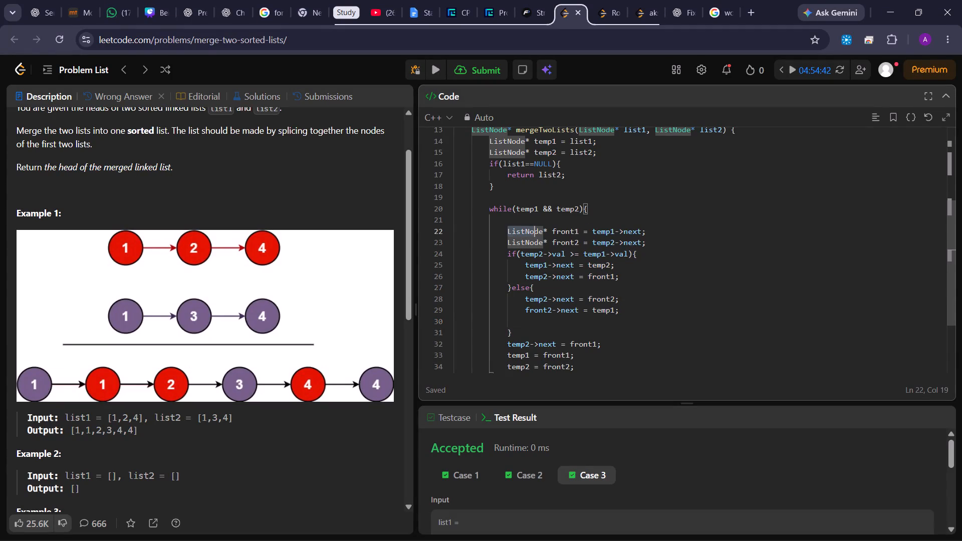
{"action": "left_click_drag", "start_coordinate": [553, 231], "coordinate": [650, 228]}
{"action": "key", "text": "ctrl+c"}
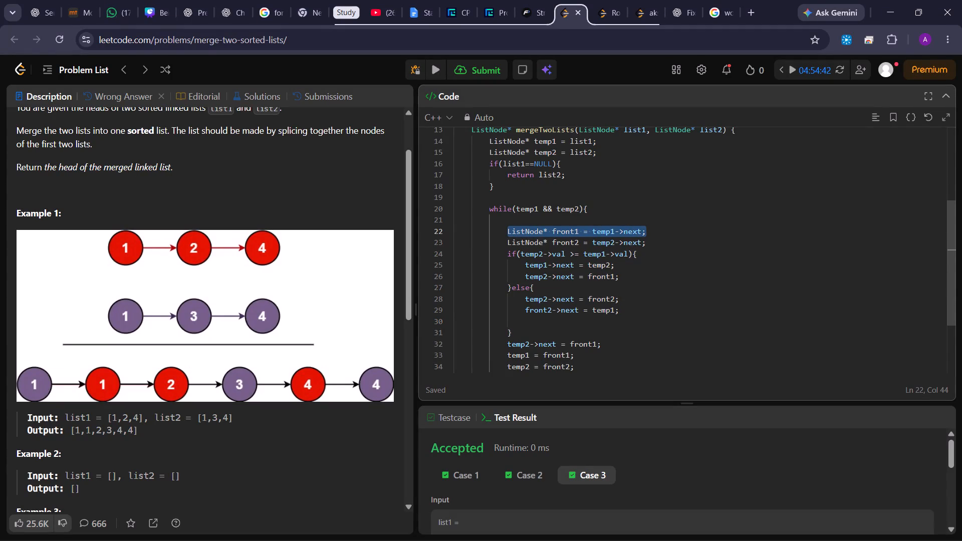
{"action": "key", "text": "ctrl+x"}
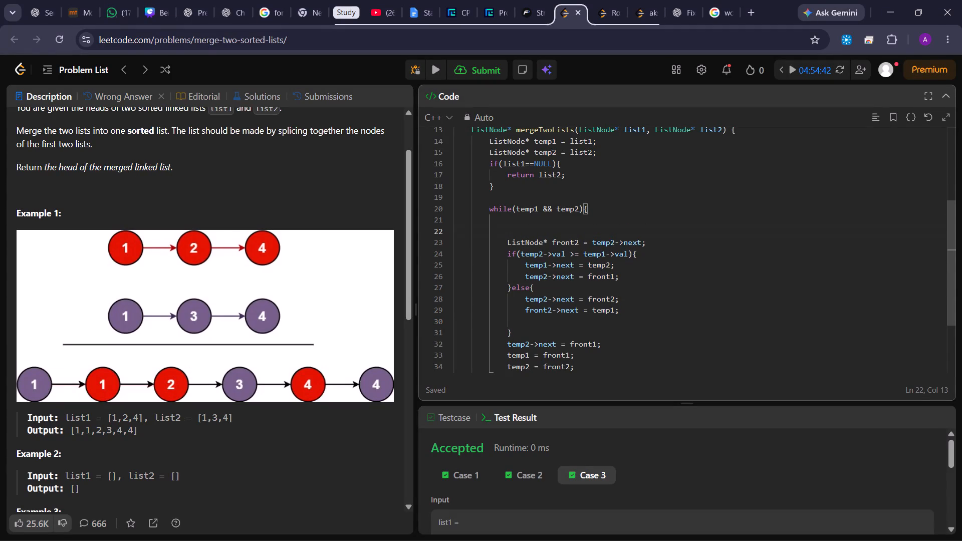
{"action": "left_click", "coordinate": [637, 257]}
{"action": "key", "text": "Return"}
{"action": "key", "text": "ctrl+v"}
{"action": "left_click", "coordinate": [637, 257], "text": "ctrl"}
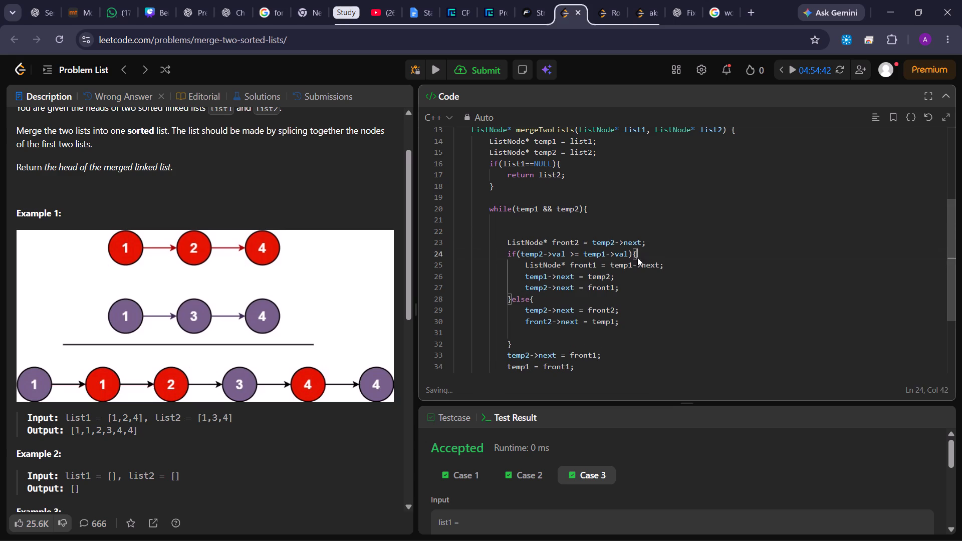
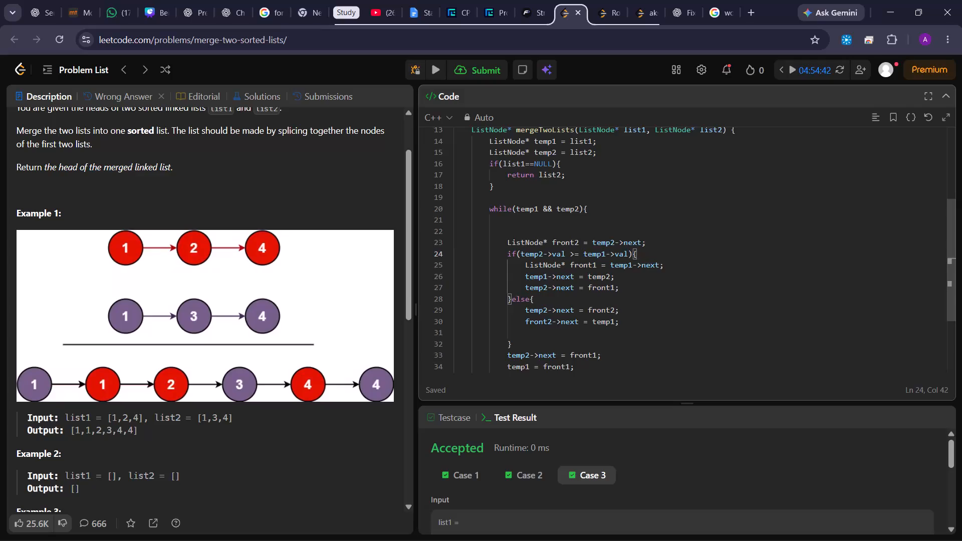
Submit the C++ solution for Merge Two Sorted Lists.
{"action": "left_click", "coordinate": [458, 61]}
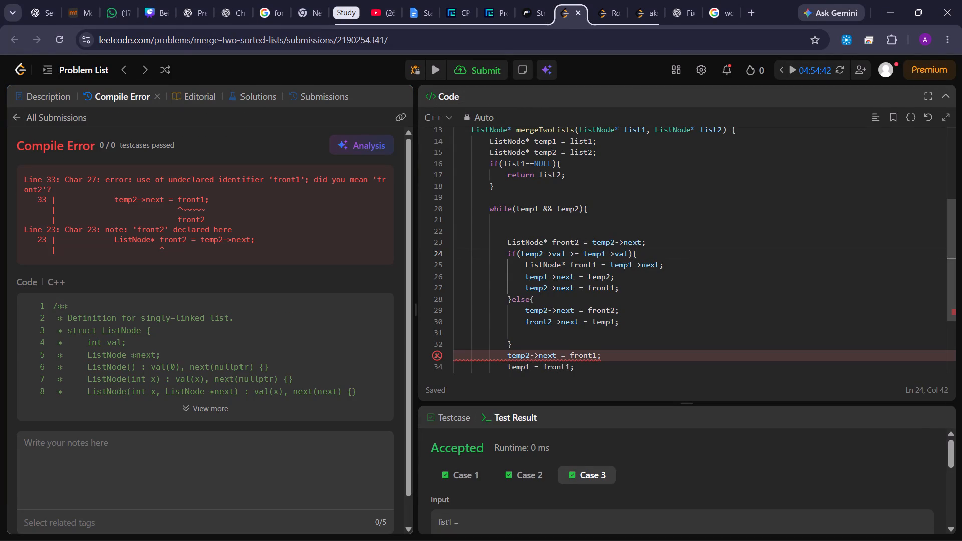
Go to the LeetCode profile page and reload it to check the submission activity.
{"action": "left_click", "coordinate": [635, 12]}
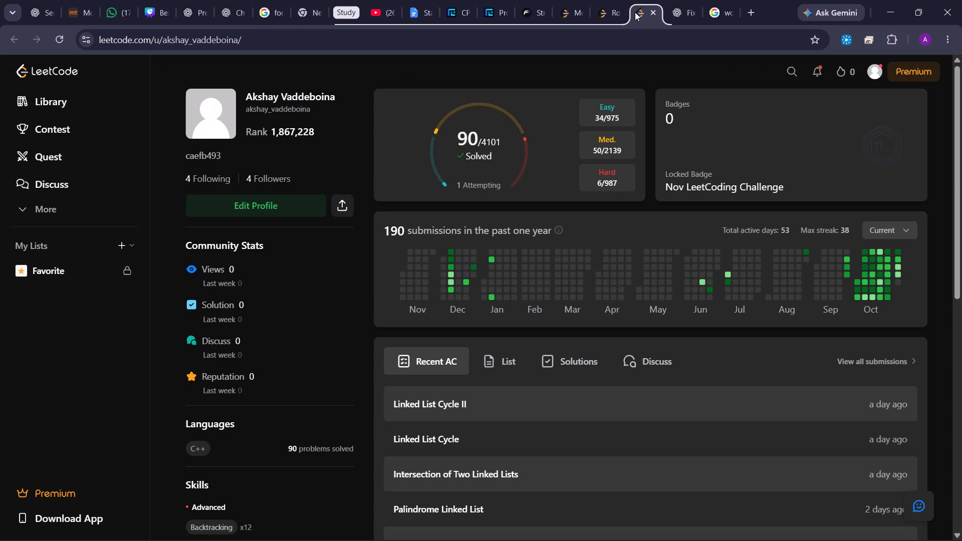
{"action": "left_click", "coordinate": [54, 42]}
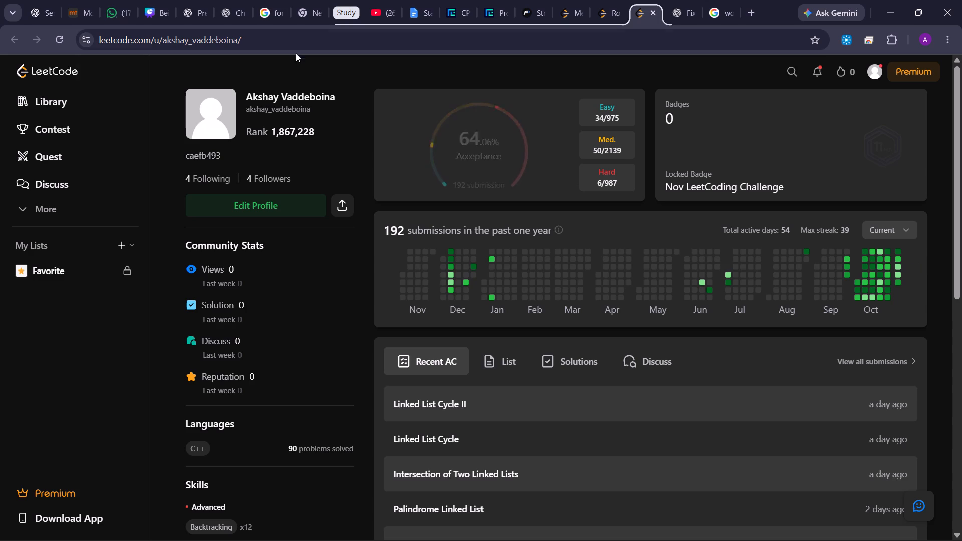
Switch to the Canva metallurgy presentation and review slide 7 on zinc production and slide 8 on bronze casting.
{"action": "left_click", "coordinate": [145, 0]}
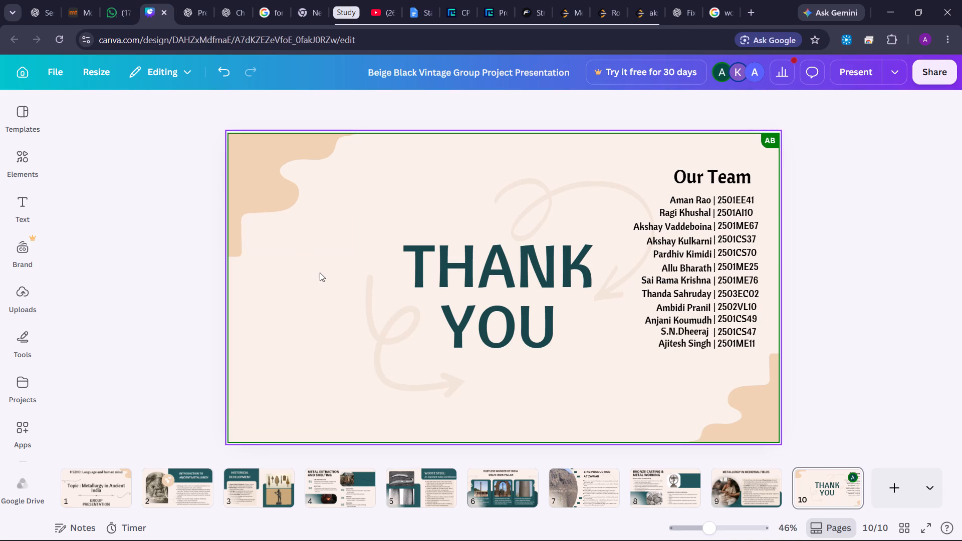
{"action": "left_click", "coordinate": [572, 503]}
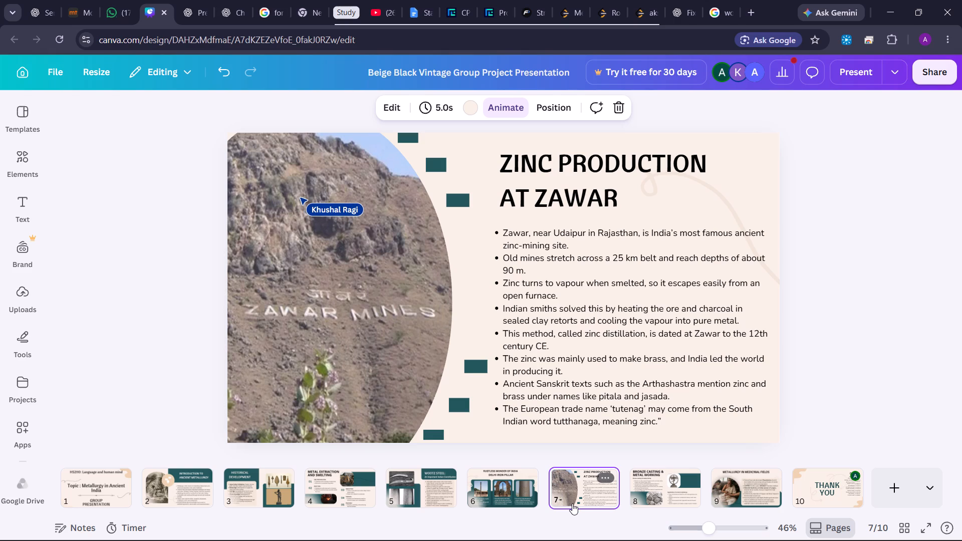
{"action": "left_click", "coordinate": [660, 472]}
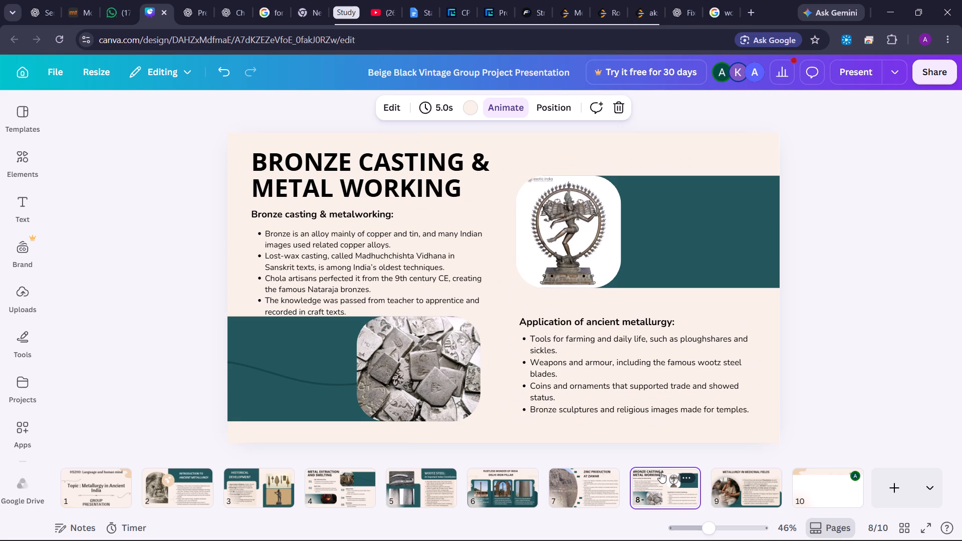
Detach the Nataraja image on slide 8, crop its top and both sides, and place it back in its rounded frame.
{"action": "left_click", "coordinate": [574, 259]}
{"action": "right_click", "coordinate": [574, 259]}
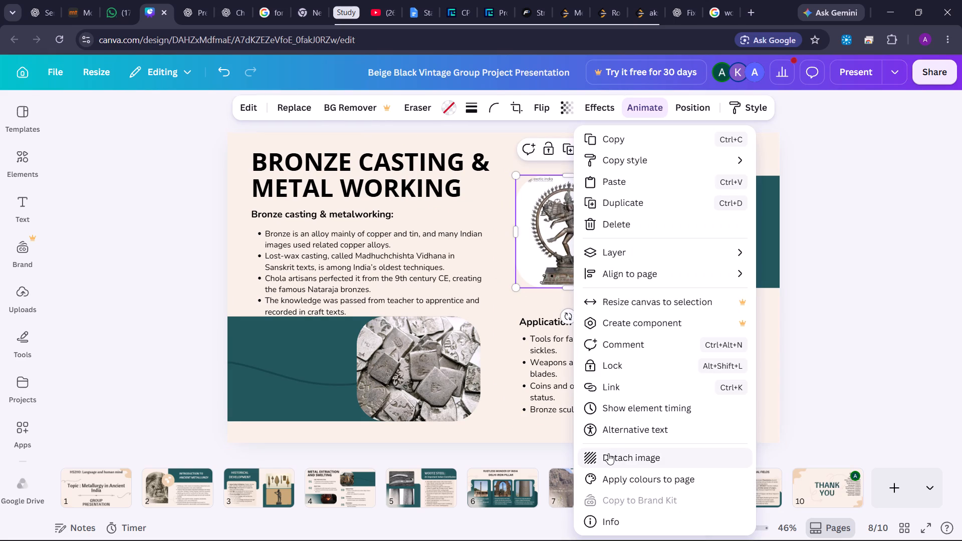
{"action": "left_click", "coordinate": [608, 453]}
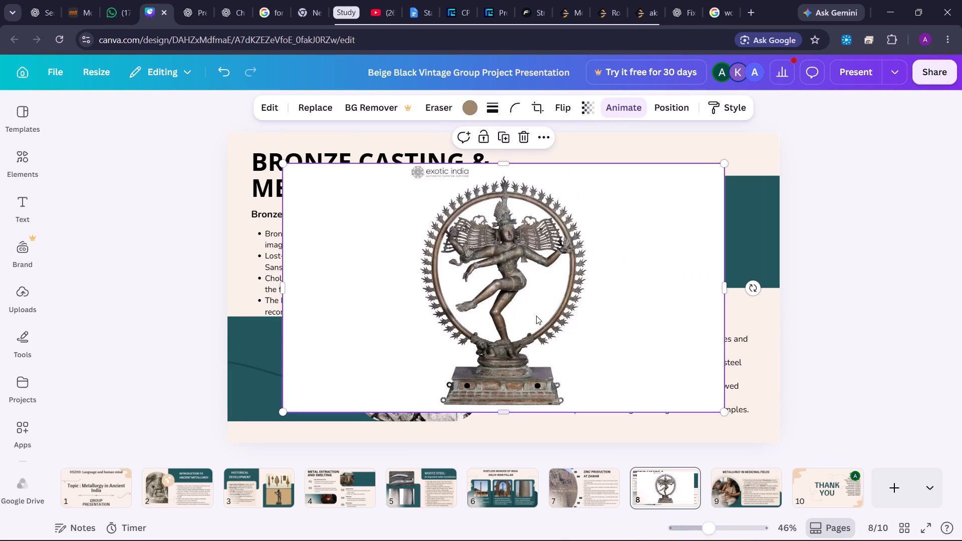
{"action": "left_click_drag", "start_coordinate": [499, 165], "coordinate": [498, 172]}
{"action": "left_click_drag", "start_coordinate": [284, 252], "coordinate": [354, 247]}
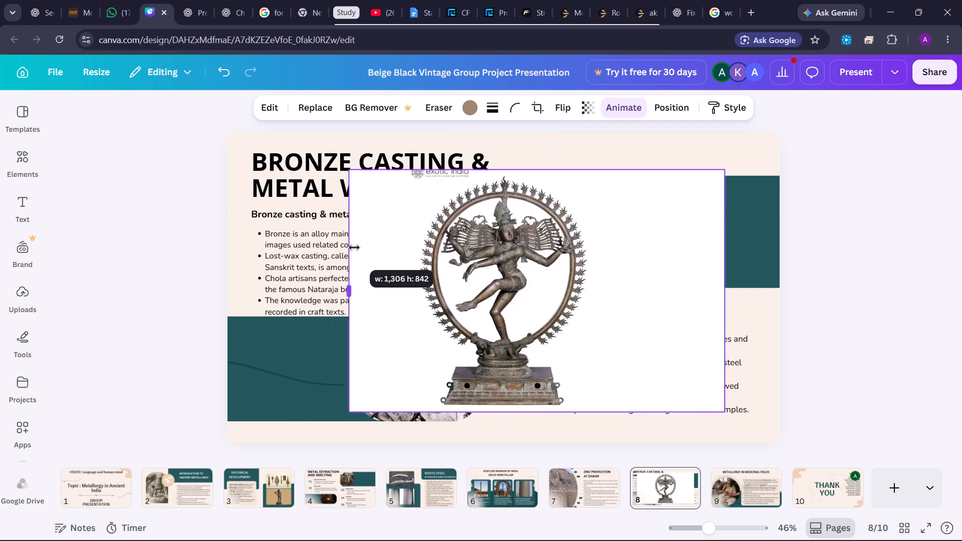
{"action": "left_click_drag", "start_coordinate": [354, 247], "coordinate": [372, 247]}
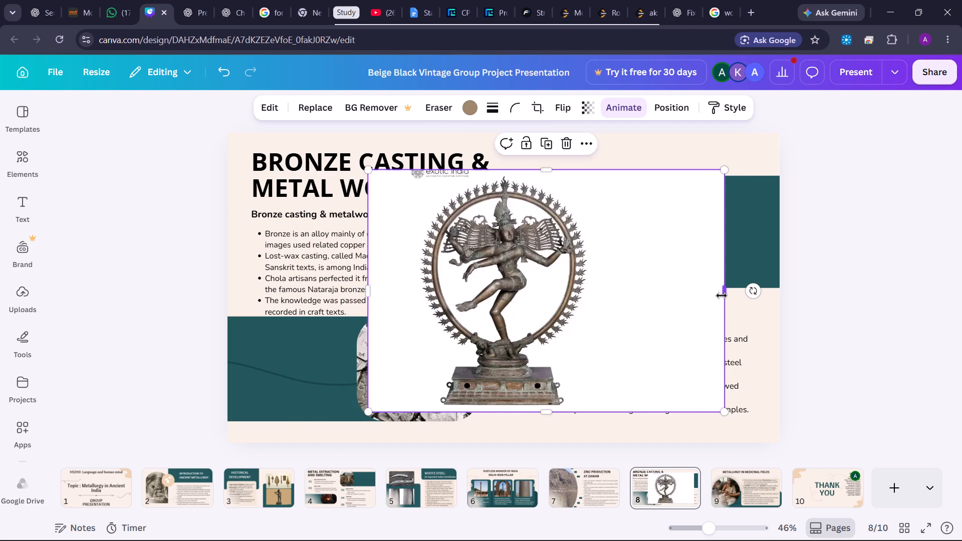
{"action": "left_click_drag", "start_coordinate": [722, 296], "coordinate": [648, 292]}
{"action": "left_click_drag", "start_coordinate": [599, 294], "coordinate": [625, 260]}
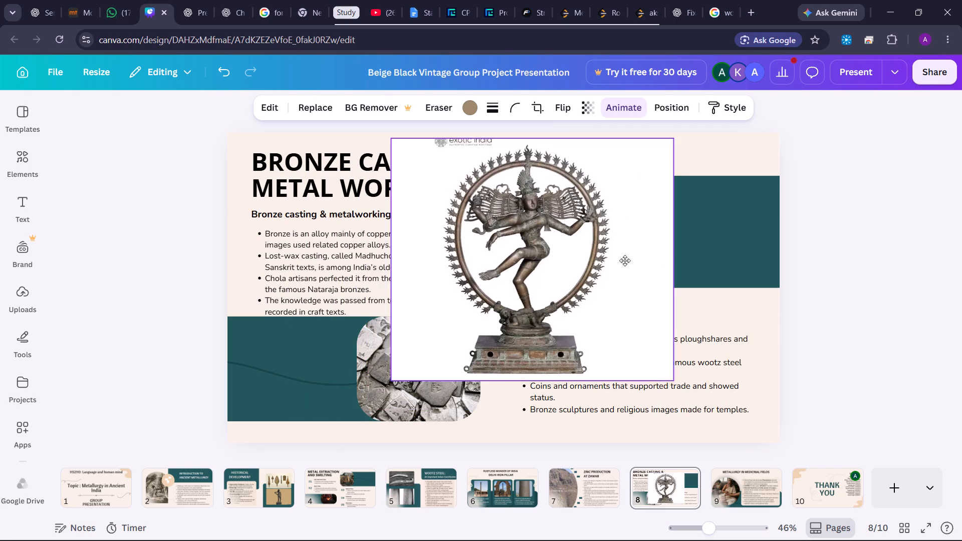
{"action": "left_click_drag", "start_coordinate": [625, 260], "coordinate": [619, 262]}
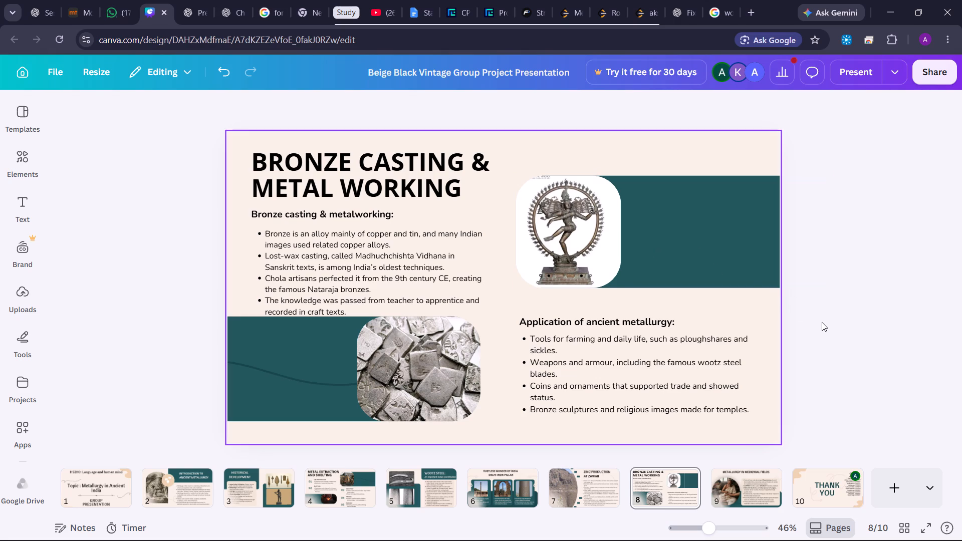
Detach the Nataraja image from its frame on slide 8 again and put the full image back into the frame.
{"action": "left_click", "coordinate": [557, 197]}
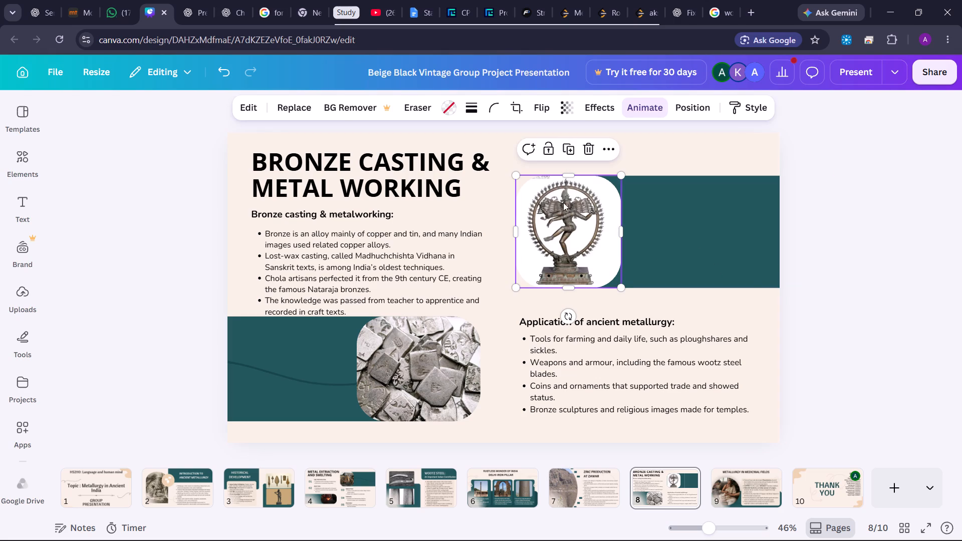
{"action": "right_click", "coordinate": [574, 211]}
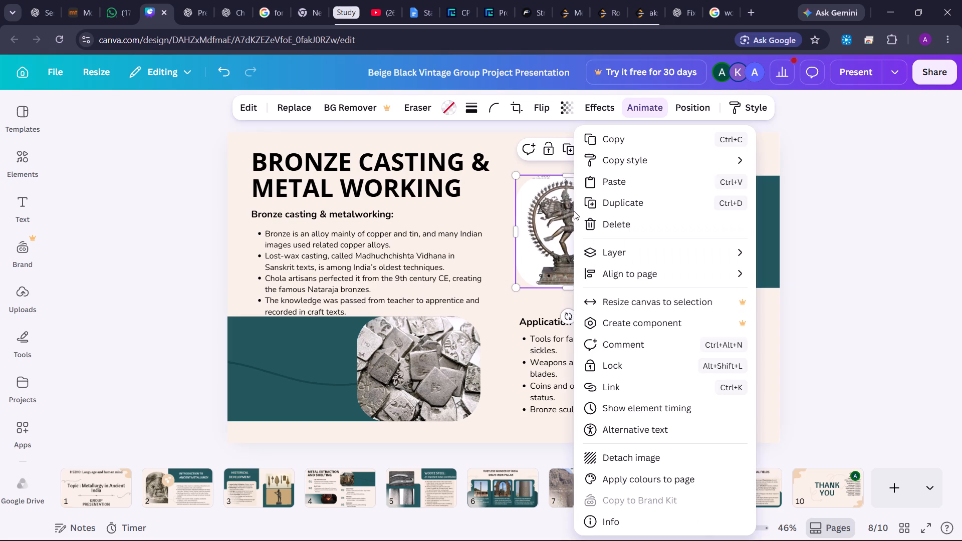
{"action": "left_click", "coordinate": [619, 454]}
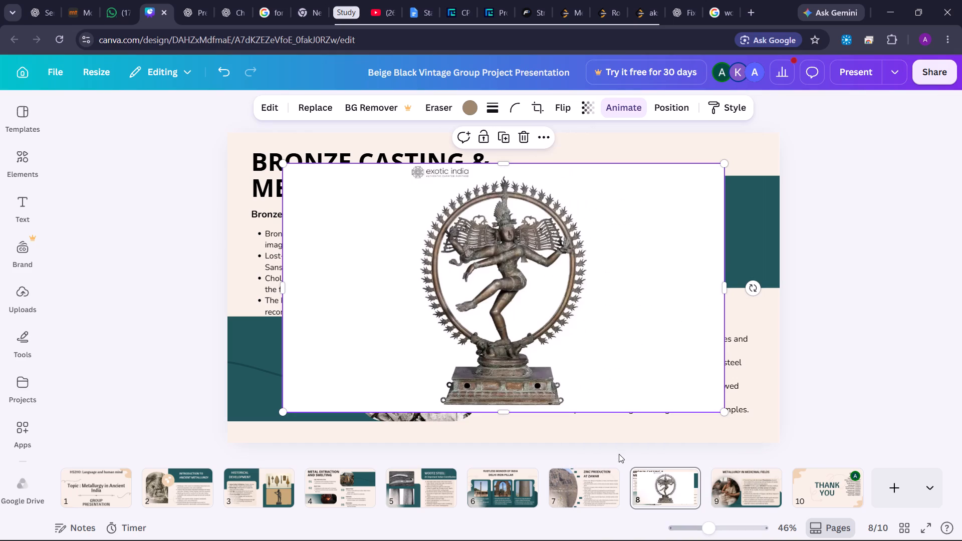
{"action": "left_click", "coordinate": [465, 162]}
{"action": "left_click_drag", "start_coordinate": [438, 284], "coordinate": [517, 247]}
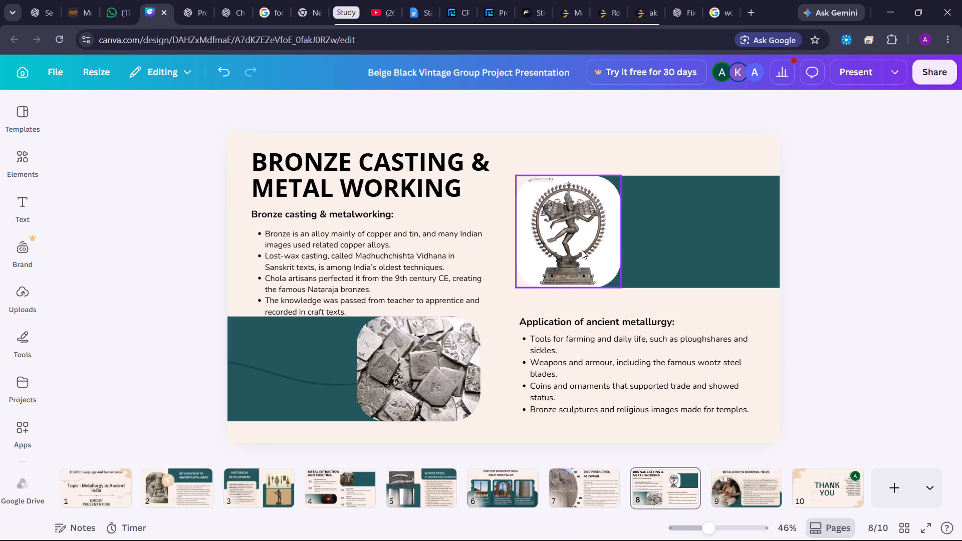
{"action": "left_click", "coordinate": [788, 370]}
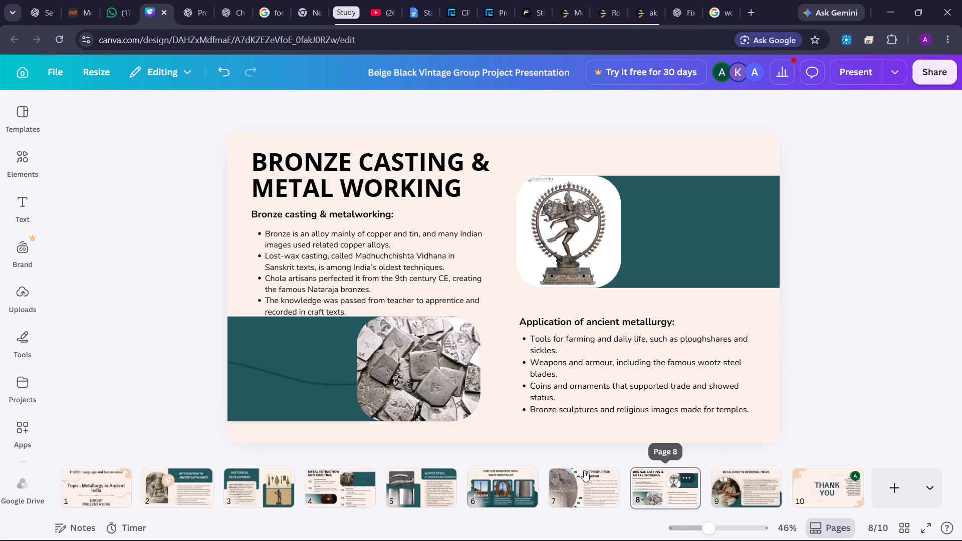
Look over slides 5 and 4, and preview slide 4, Metal Extraction and Smelting, in full-screen presentation.
{"action": "left_click", "coordinate": [433, 474]}
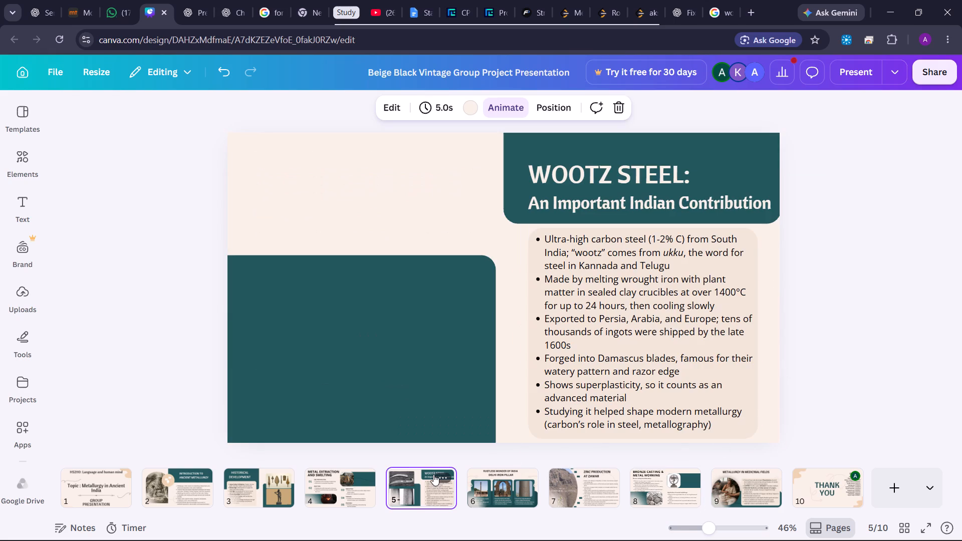
{"action": "left_click", "coordinate": [364, 478]}
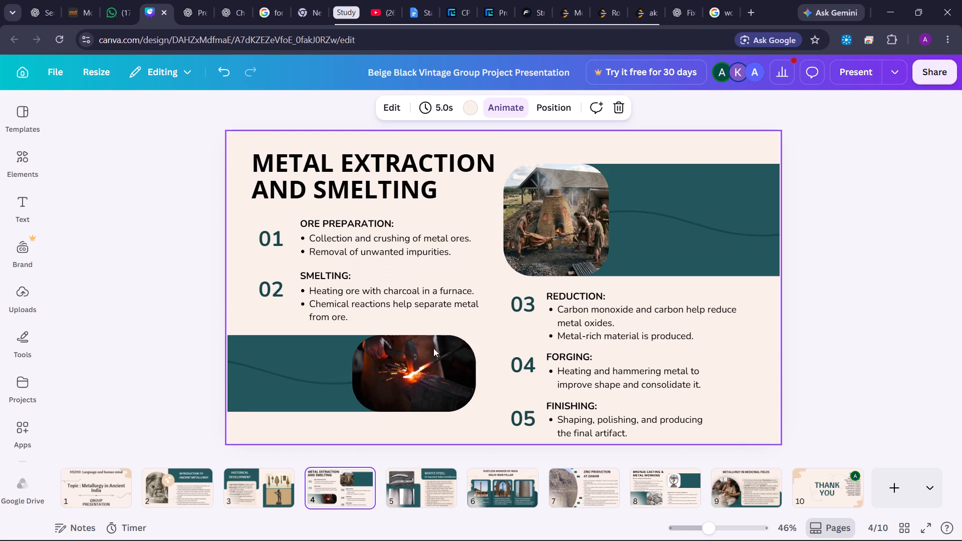
{"action": "left_click_drag", "start_coordinate": [872, 50], "coordinate": [866, 59]}
{"action": "left_click", "coordinate": [866, 59]}
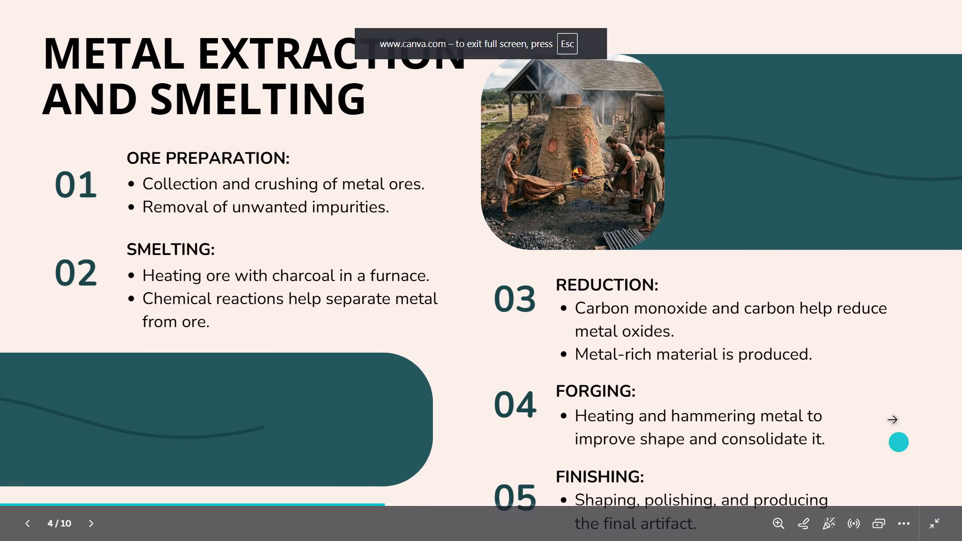
{"action": "key", "text": "Escape"}
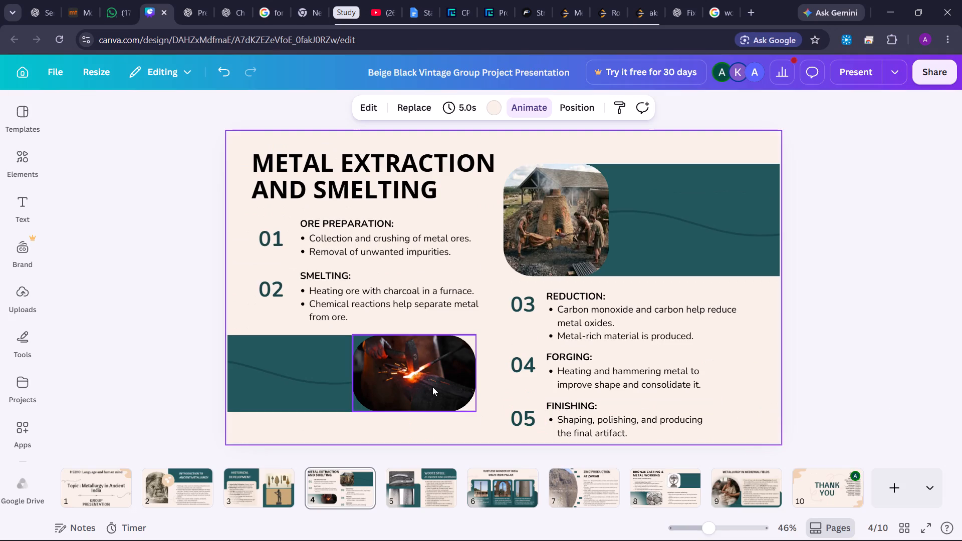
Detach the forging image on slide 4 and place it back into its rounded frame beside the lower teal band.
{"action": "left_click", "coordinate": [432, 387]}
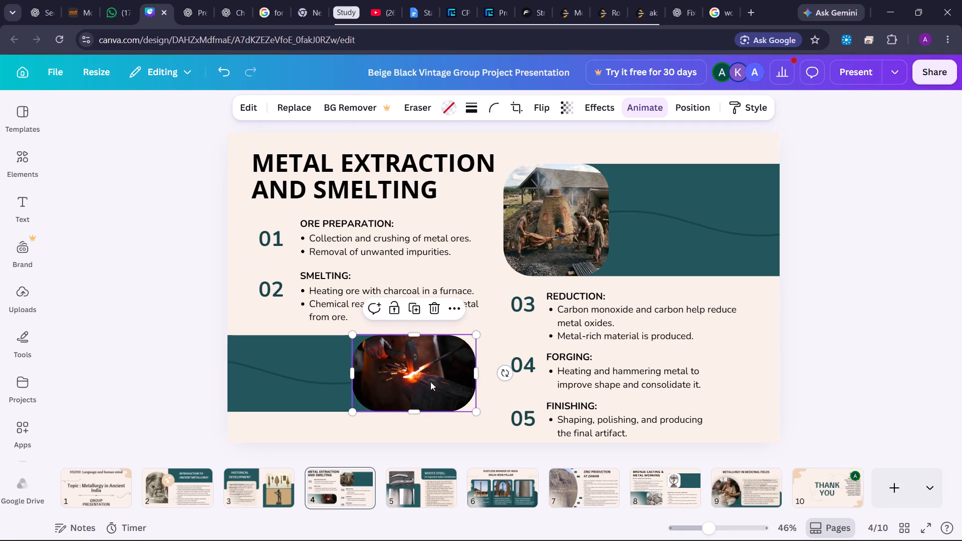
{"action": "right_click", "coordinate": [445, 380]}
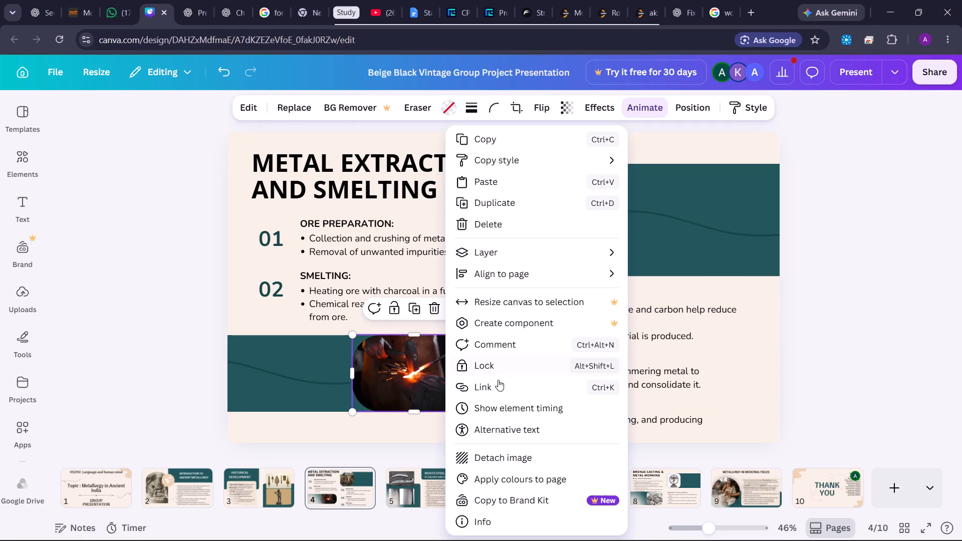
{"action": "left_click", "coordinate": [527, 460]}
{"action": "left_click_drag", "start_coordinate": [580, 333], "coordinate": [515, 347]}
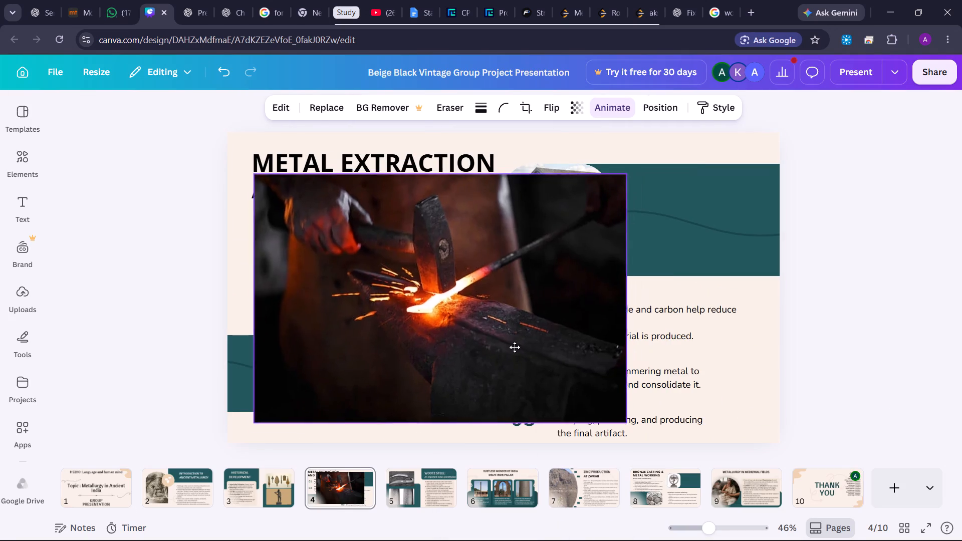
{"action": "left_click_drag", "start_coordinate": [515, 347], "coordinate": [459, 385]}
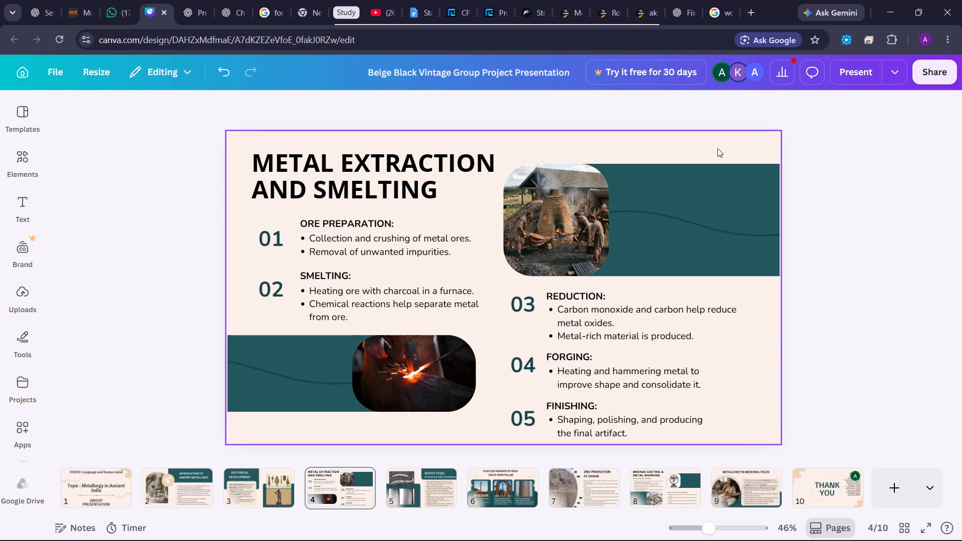
Present the slides full screen from slide 4, check slides 3 to 5, and exit the presentation.
{"action": "left_click", "coordinate": [844, 65]}
{"action": "left_click", "coordinate": [845, 65]}
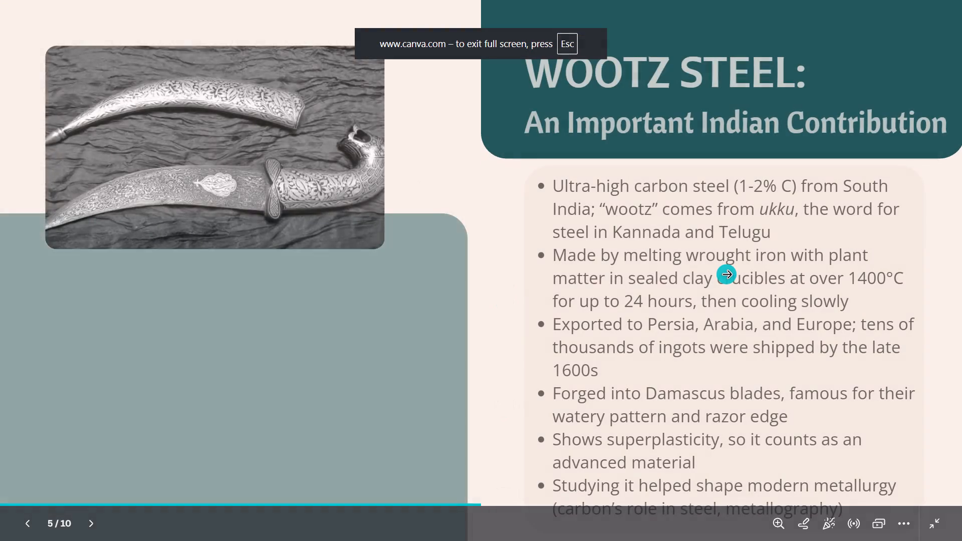
{"action": "scroll", "coordinate": [229, 277], "scroll_direction": "left", "scroll_amount": 1}
{"action": "left_click", "coordinate": [117, 280]}
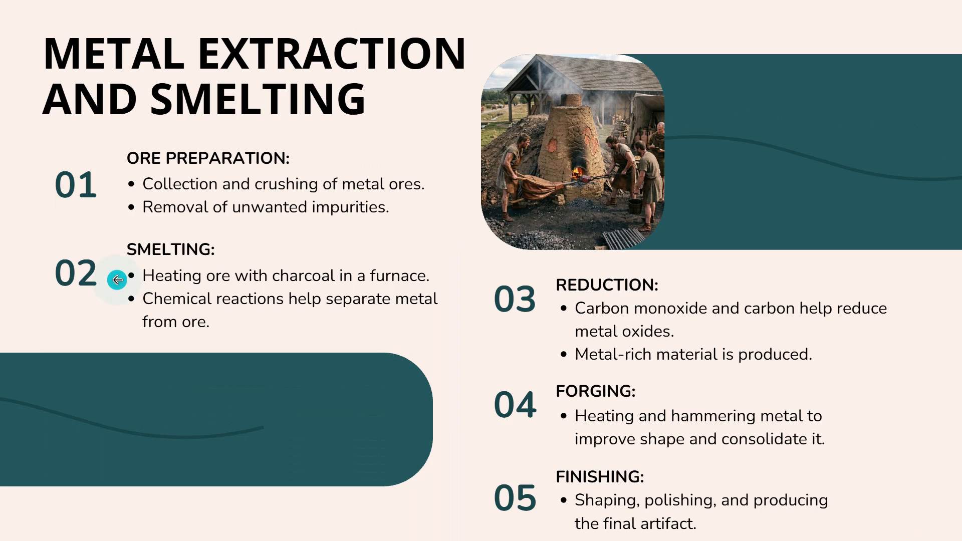
{"action": "left_click", "coordinate": [117, 280]}
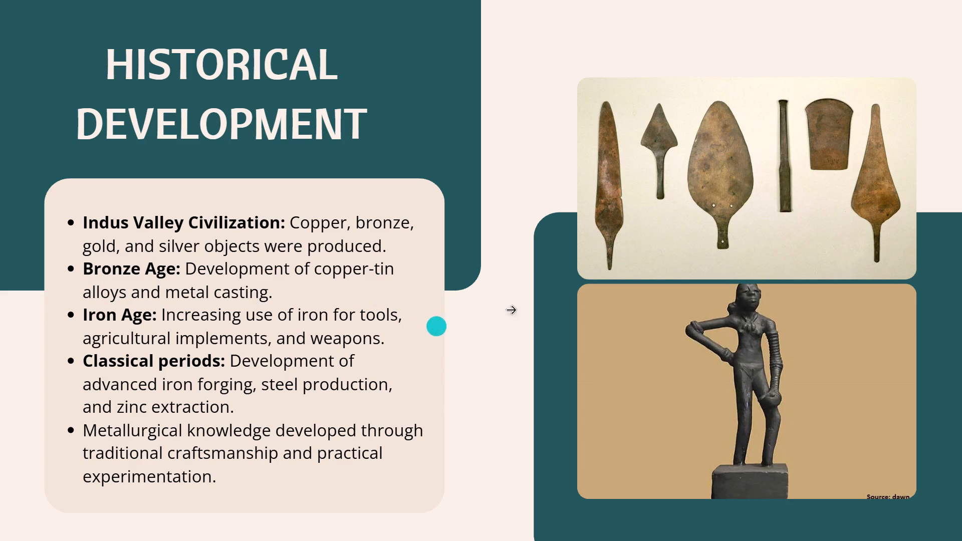
{"action": "scroll", "coordinate": [689, 317], "scroll_direction": "right", "scroll_amount": 1}
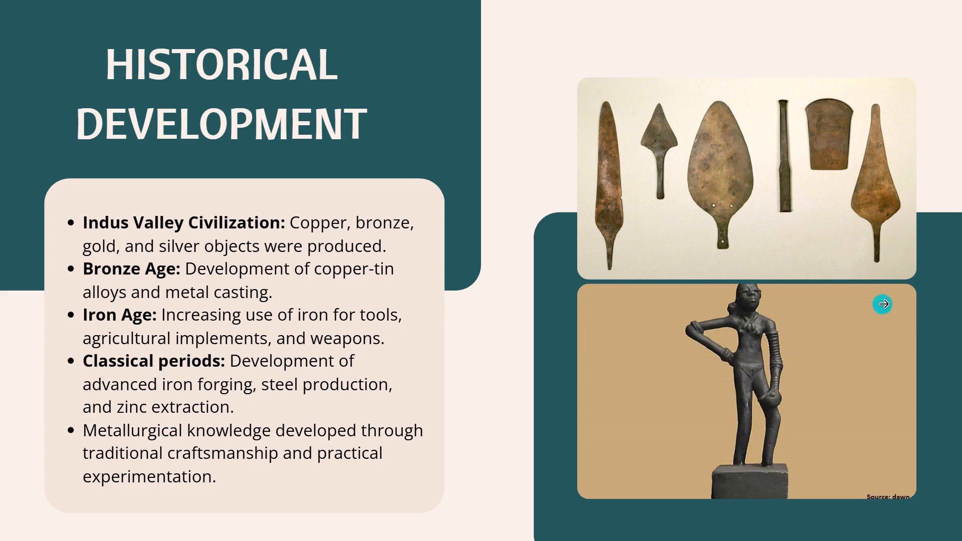
{"action": "left_click", "coordinate": [886, 319]}
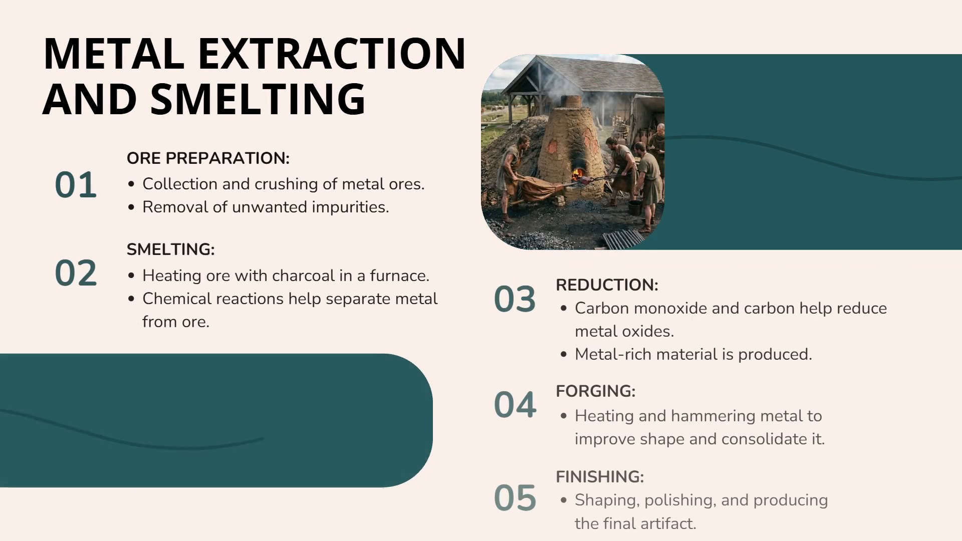
{"action": "left_click", "coordinate": [918, 529]}
{"action": "key", "text": "Escape"}
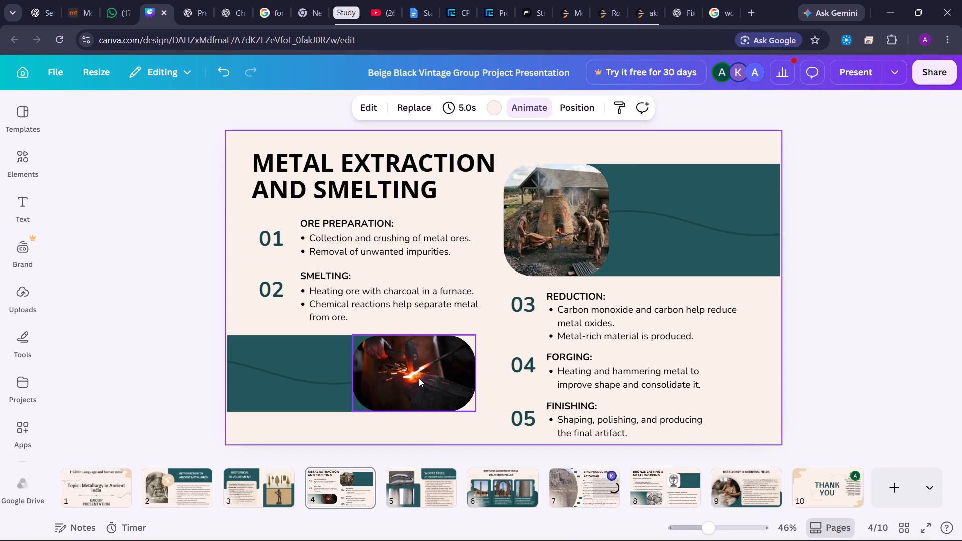
Open slide 7, Zinc Production at Zawar, to check the collaborator's image edit.
{"action": "left_click", "coordinate": [581, 498]}
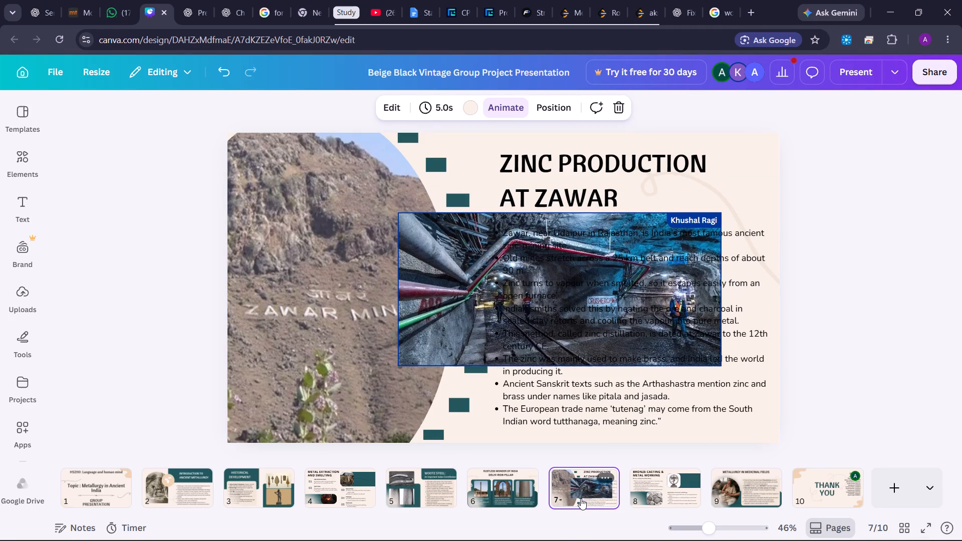
{"action": "left_click", "coordinate": [581, 498]}
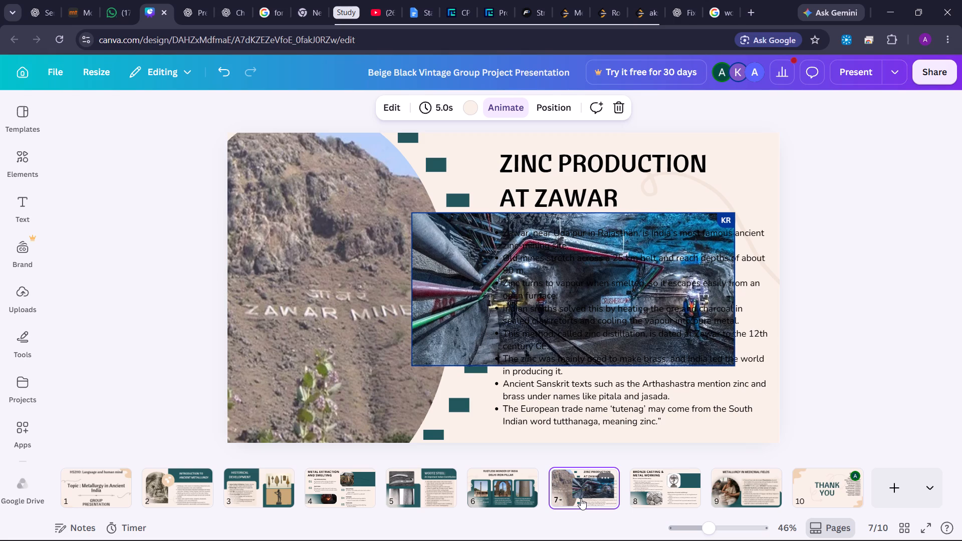
Preview slide 4, Metal Extraction and Smelting, in full-screen presentation and exit.
{"action": "left_click", "coordinate": [332, 488]}
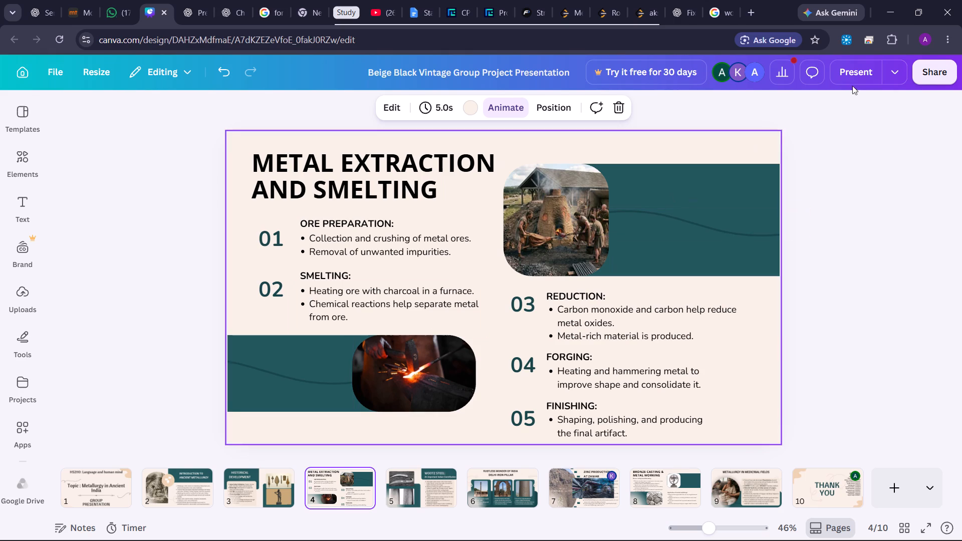
{"action": "left_click", "coordinate": [873, 68]}
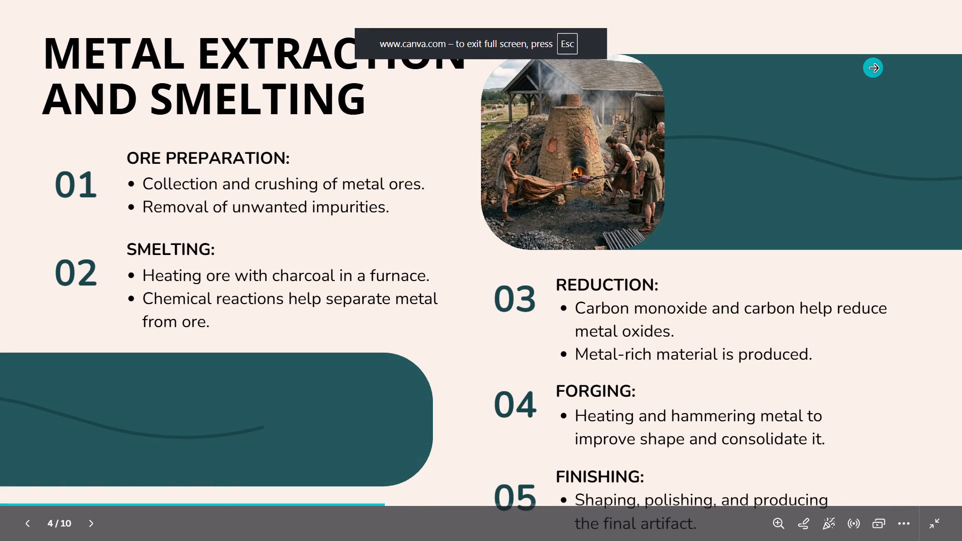
{"action": "key", "text": "Escape"}
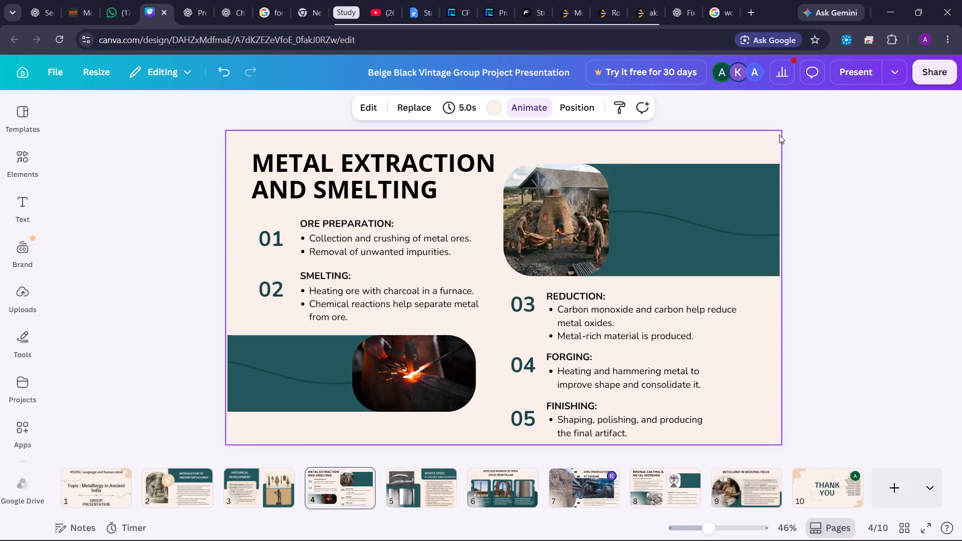
On slide 7, crop away the mine tunnel photo's left portion and move it to start at the hillside picture's curved edge.
{"action": "left_click", "coordinate": [581, 501]}
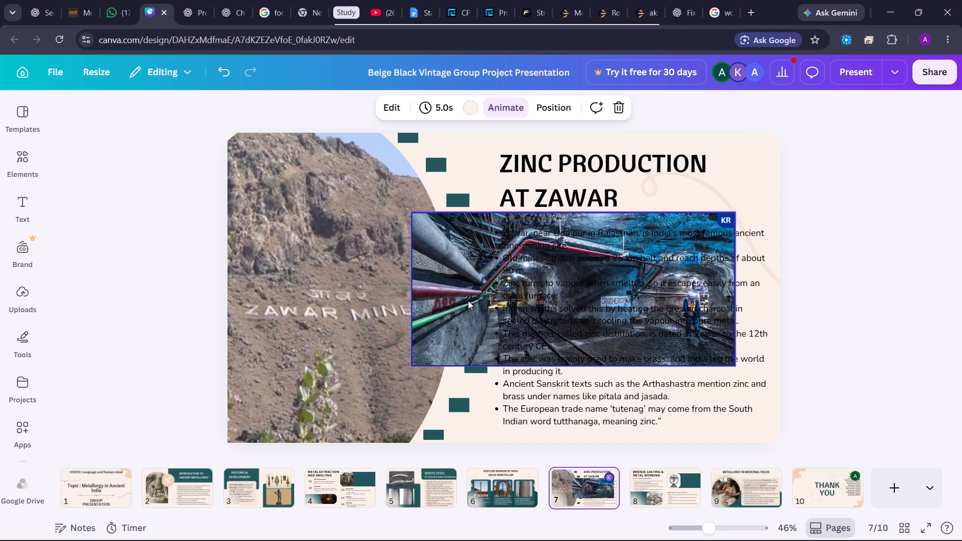
{"action": "left_click", "coordinate": [468, 301]}
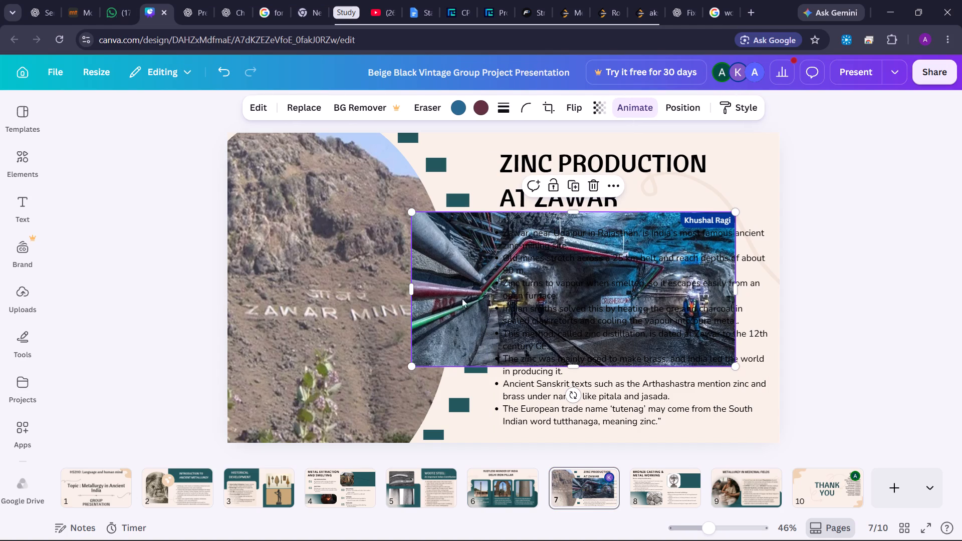
{"action": "left_click_drag", "start_coordinate": [415, 285], "coordinate": [464, 288]}
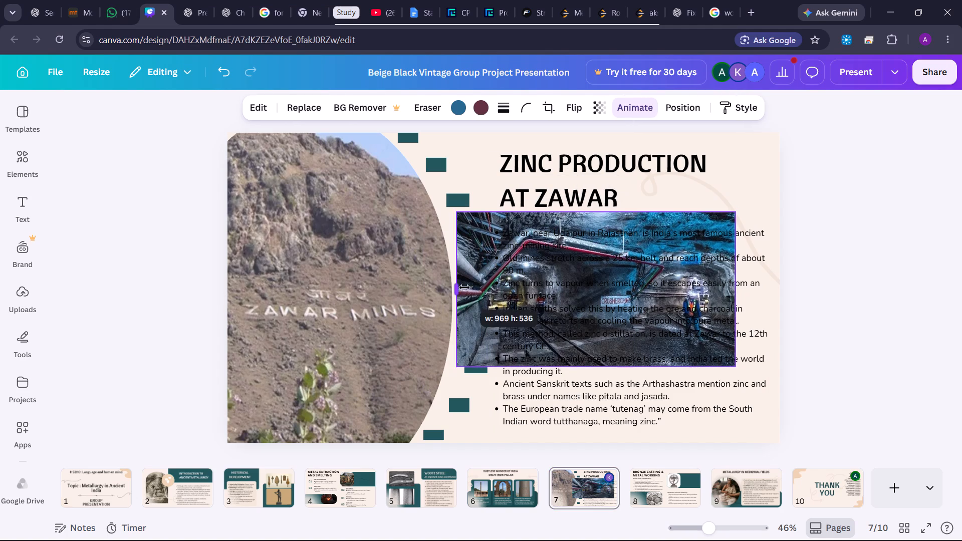
{"action": "left_click_drag", "start_coordinate": [464, 288], "coordinate": [496, 296]}
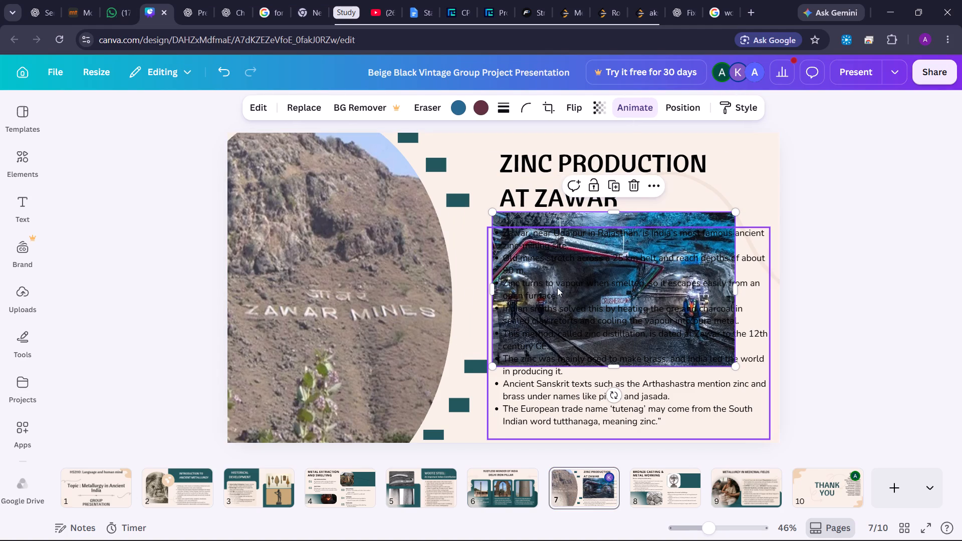
{"action": "left_click_drag", "start_coordinate": [591, 221], "coordinate": [425, 216]}
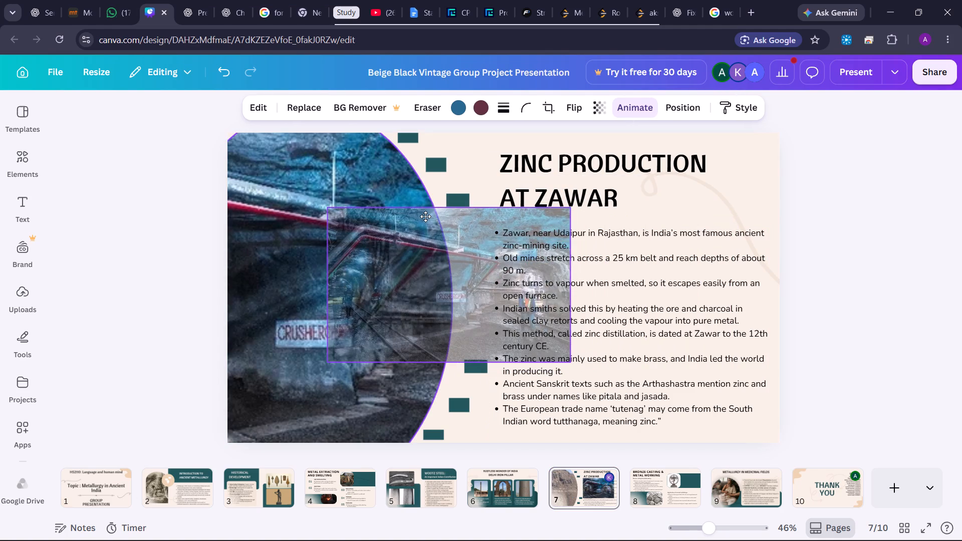
{"action": "left_click_drag", "start_coordinate": [425, 216], "coordinate": [518, 198]}
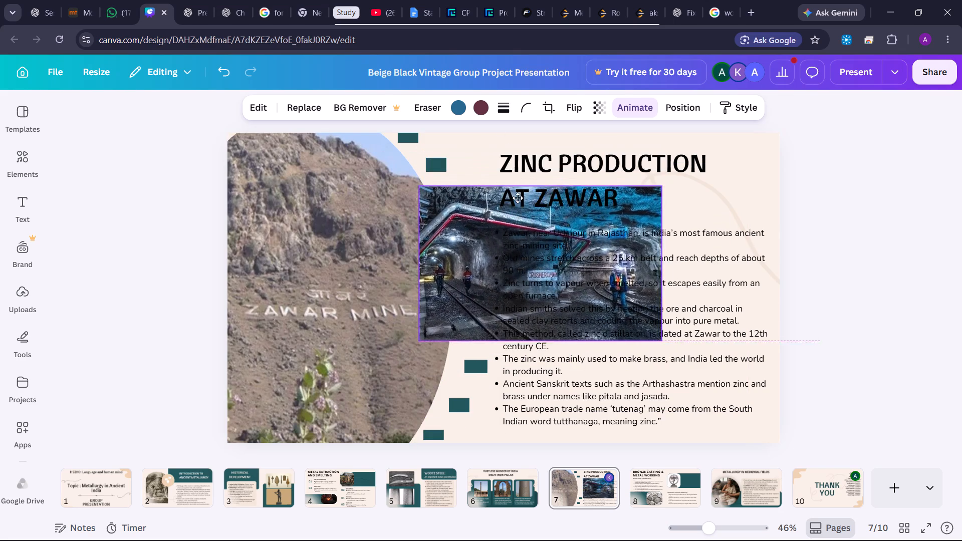
{"action": "left_click_drag", "start_coordinate": [518, 198], "coordinate": [516, 204]}
{"action": "left_click_drag", "start_coordinate": [516, 204], "coordinate": [546, 198]}
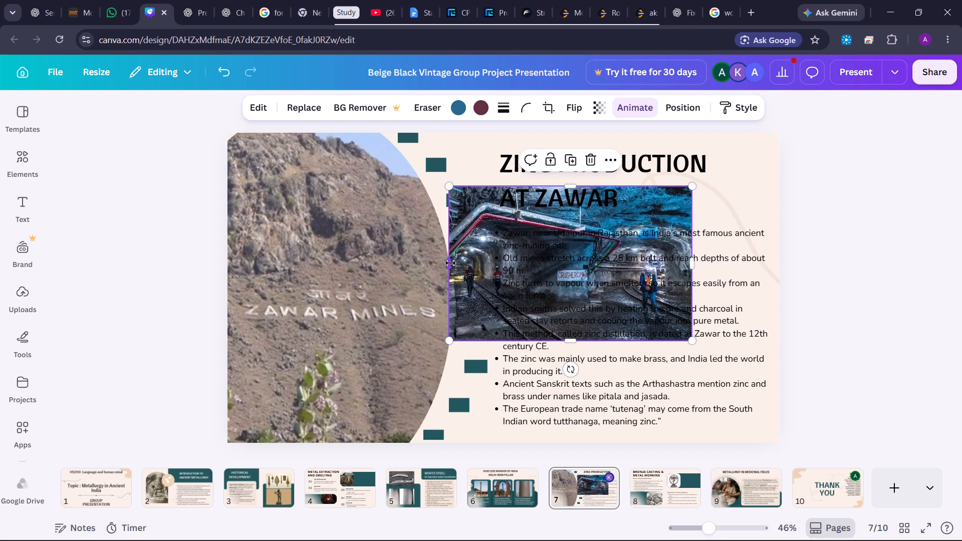
{"action": "left_click_drag", "start_coordinate": [450, 263], "coordinate": [469, 246]}
{"action": "left_click_drag", "start_coordinate": [469, 246], "coordinate": [454, 249]}
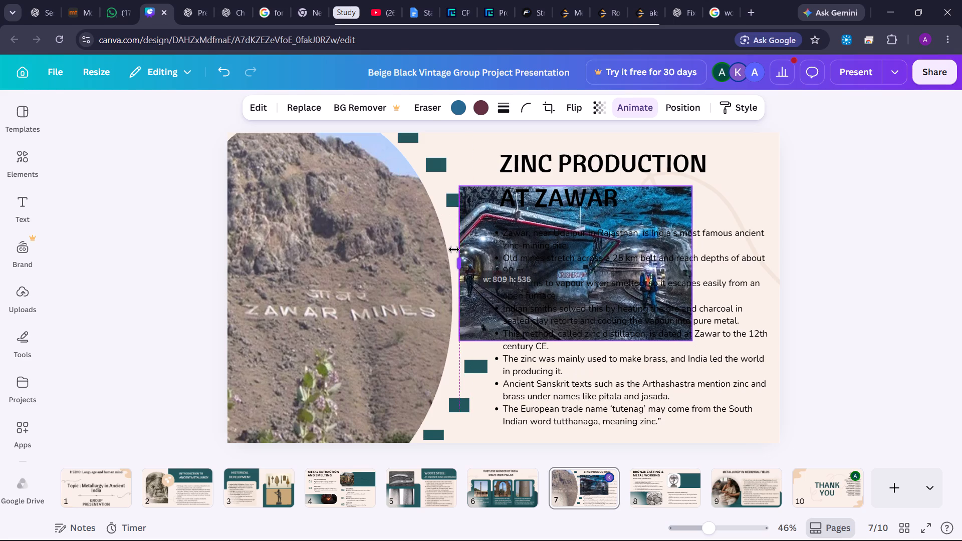
{"action": "left_click_drag", "start_coordinate": [454, 249], "coordinate": [450, 250]}
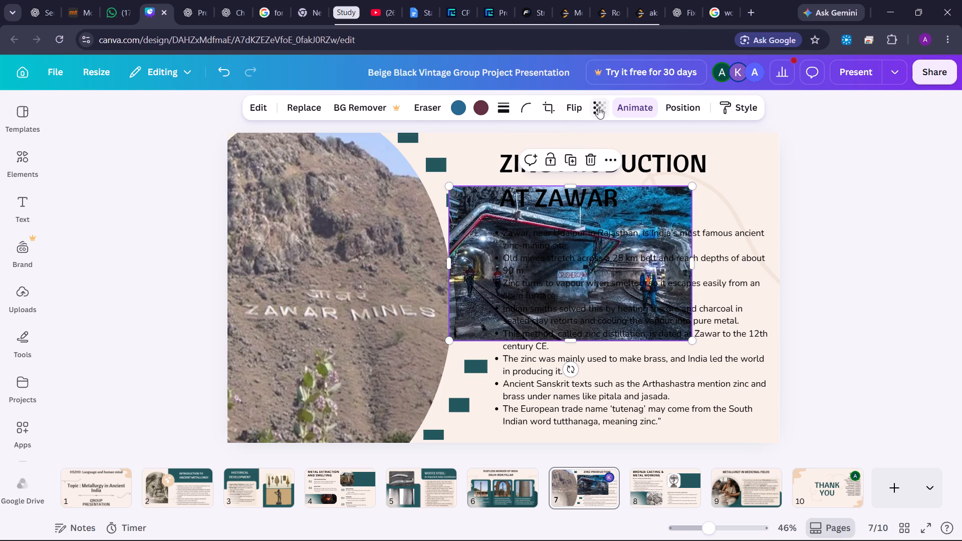
Set the mine tunnel photo's transparency to 24.
{"action": "left_click", "coordinate": [598, 108]}
{"action": "left_click_drag", "start_coordinate": [625, 153], "coordinate": [557, 157]}
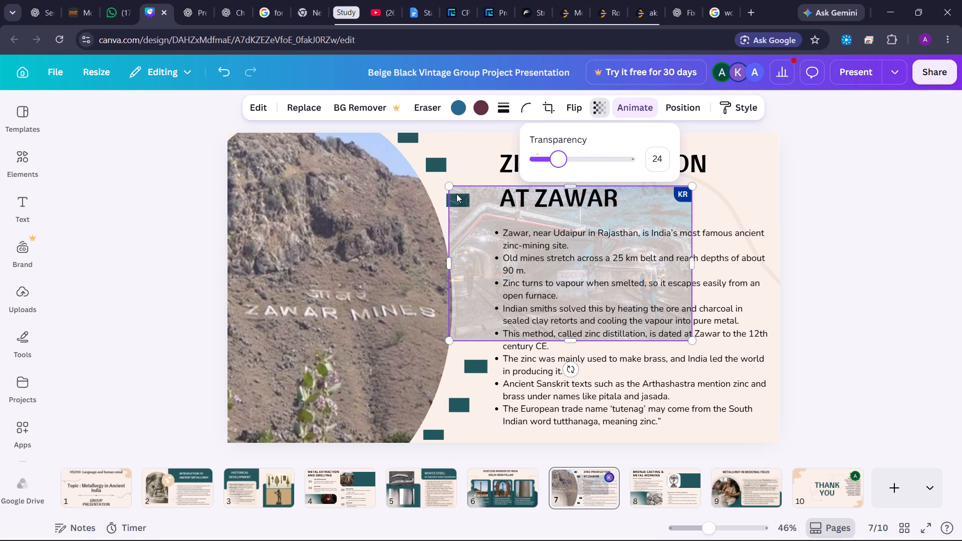
Enlarge the faded mine tunnel photo and shift it behind the bullet list on slide 7.
{"action": "left_click_drag", "start_coordinate": [451, 185], "coordinate": [234, 118]}
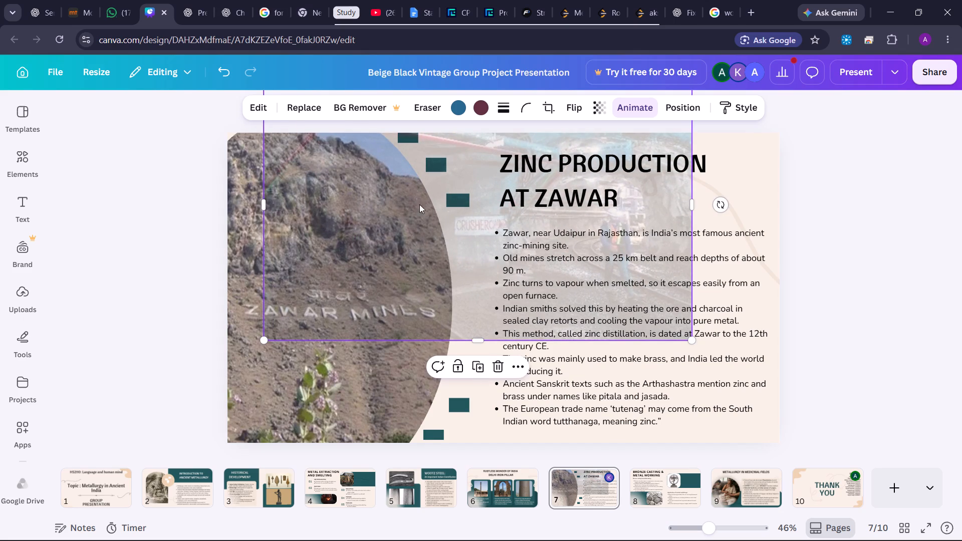
{"action": "left_click_drag", "start_coordinate": [481, 234], "coordinate": [587, 341]}
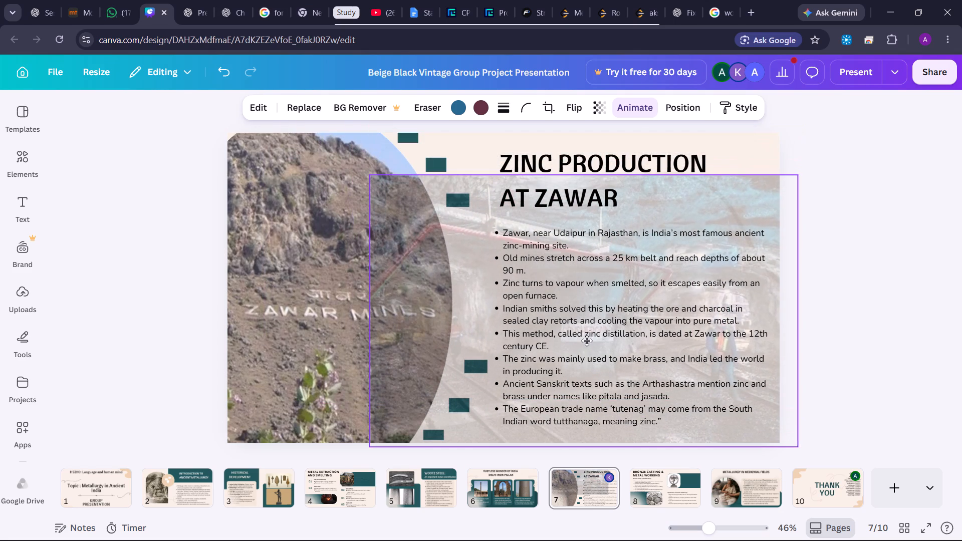
{"action": "left_click_drag", "start_coordinate": [587, 341], "coordinate": [587, 341]}
{"action": "left_click_drag", "start_coordinate": [541, 177], "coordinate": [540, 178]}
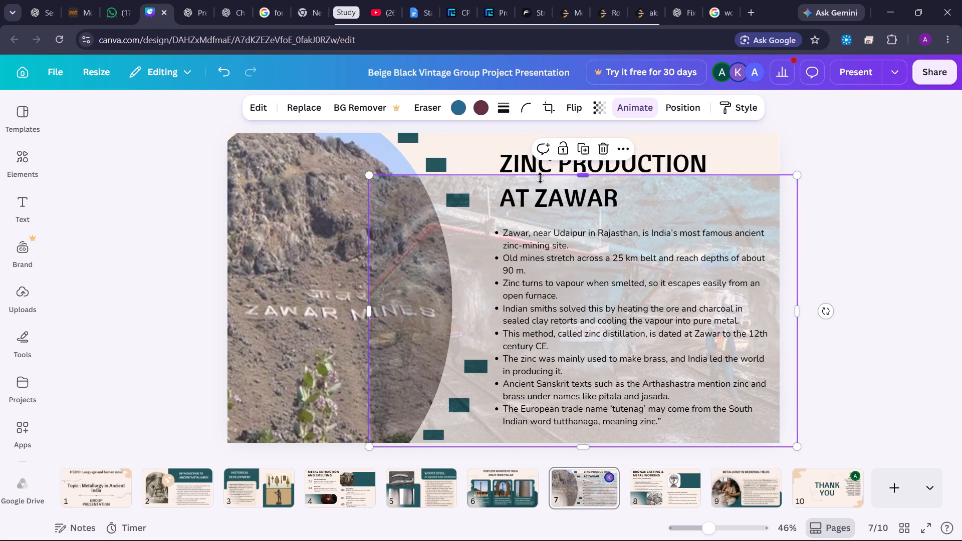
Crop the faded mine tunnel photo on all four sides to match the bullet list's area below the Zinc Production title.
{"action": "left_click_drag", "start_coordinate": [540, 178], "coordinate": [540, 220]}
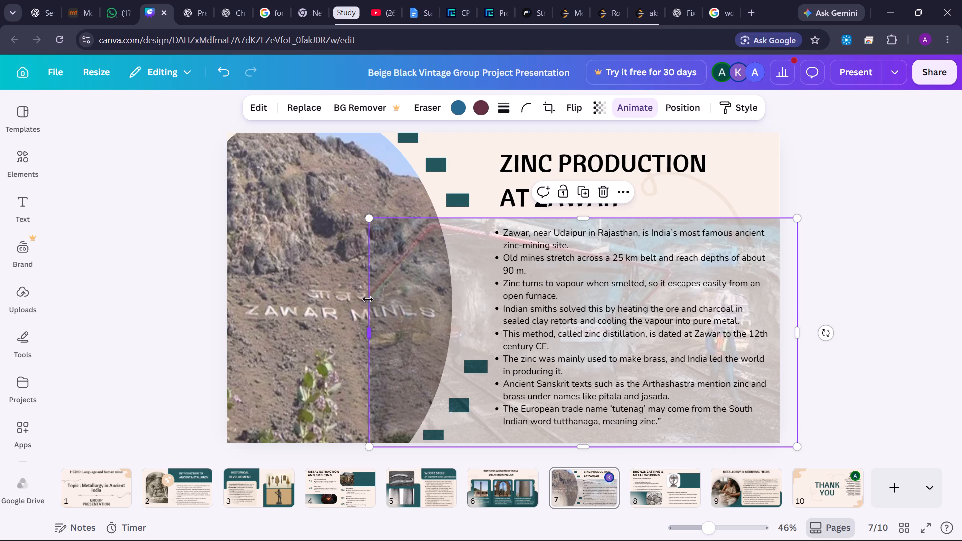
{"action": "left_click_drag", "start_coordinate": [368, 299], "coordinate": [446, 303]}
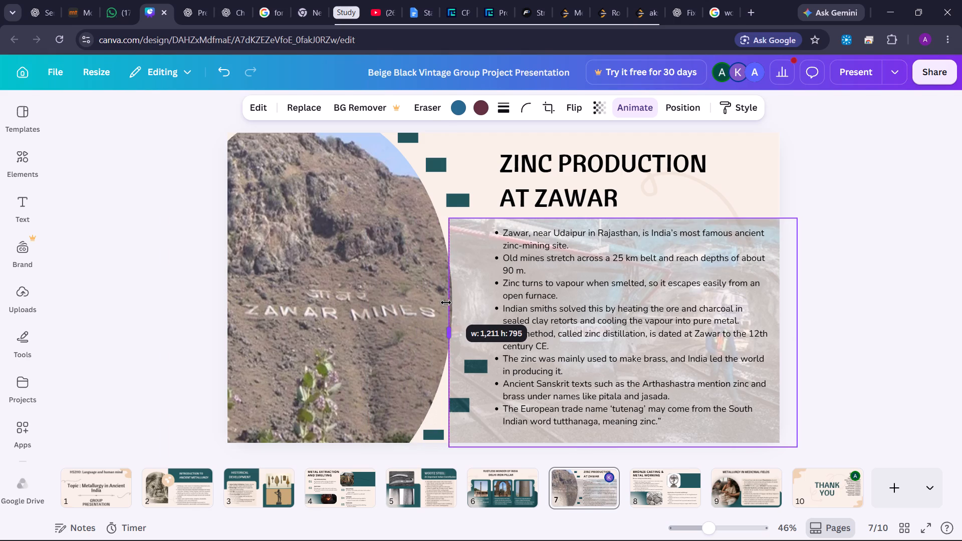
{"action": "left_click_drag", "start_coordinate": [446, 303], "coordinate": [551, 296]}
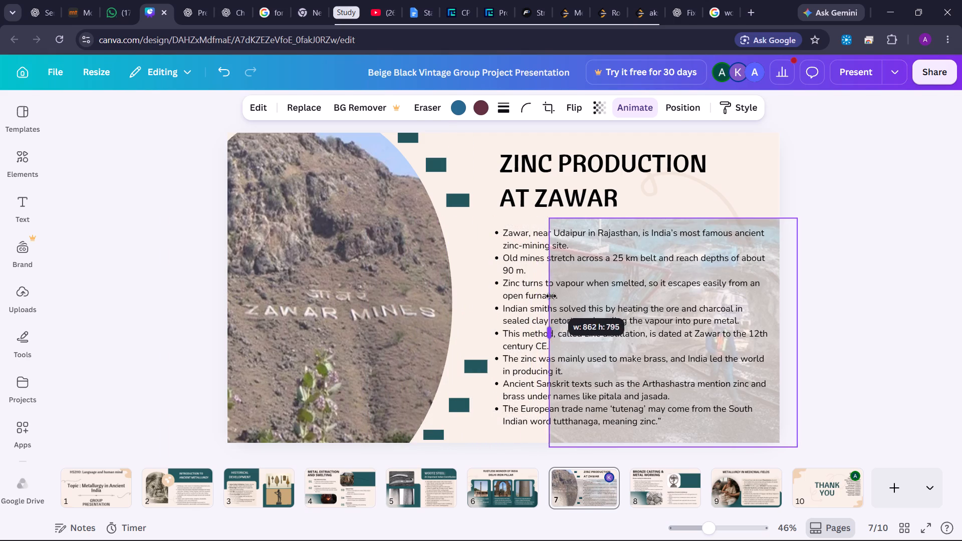
{"action": "left_click_drag", "start_coordinate": [551, 296], "coordinate": [492, 307]}
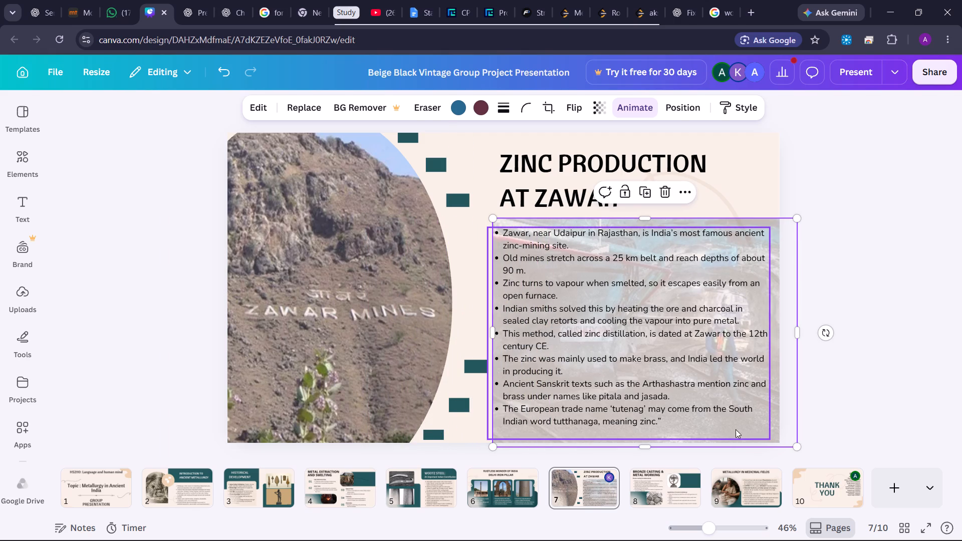
{"action": "left_click_drag", "start_coordinate": [797, 348], "coordinate": [773, 349]}
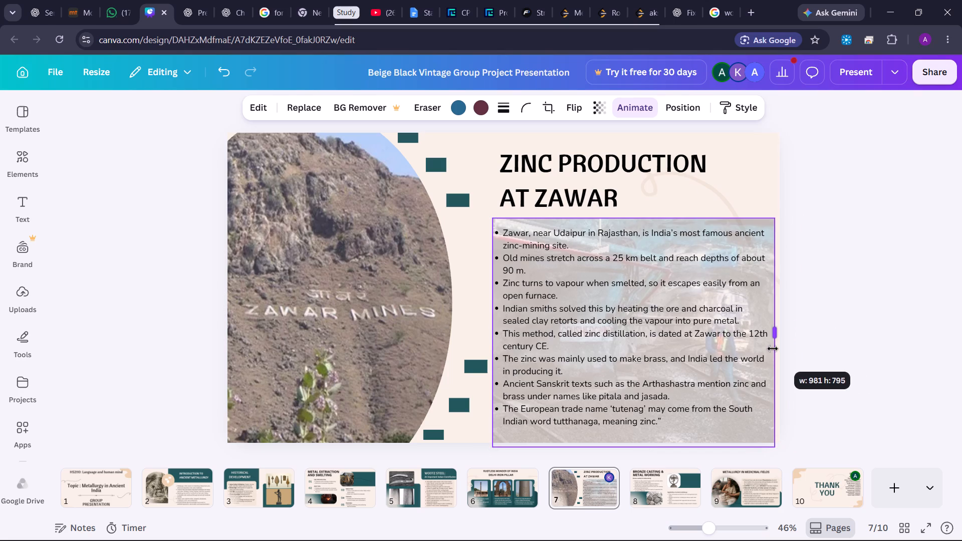
{"action": "left_click_drag", "start_coordinate": [773, 349], "coordinate": [770, 348]}
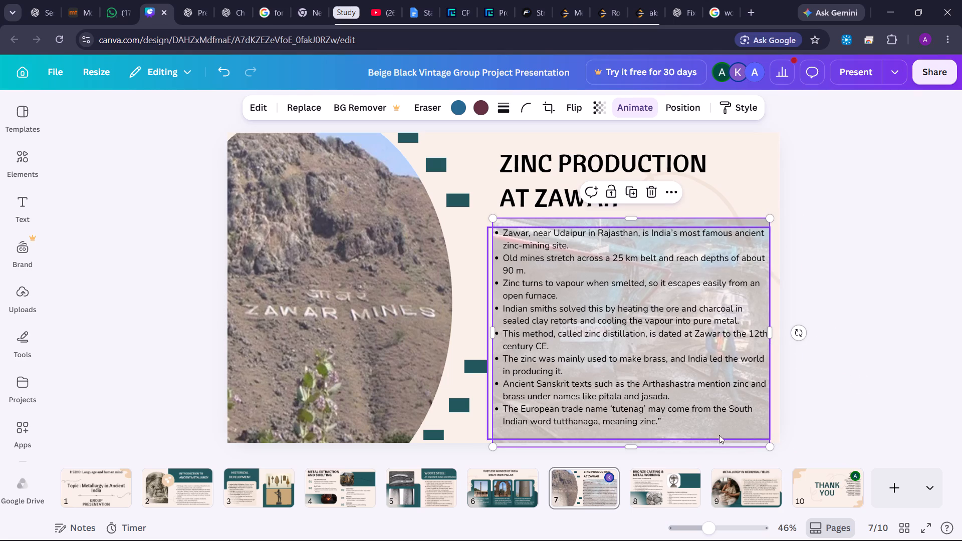
{"action": "left_click_drag", "start_coordinate": [714, 448], "coordinate": [716, 435]}
{"action": "left_click", "coordinate": [810, 410]}
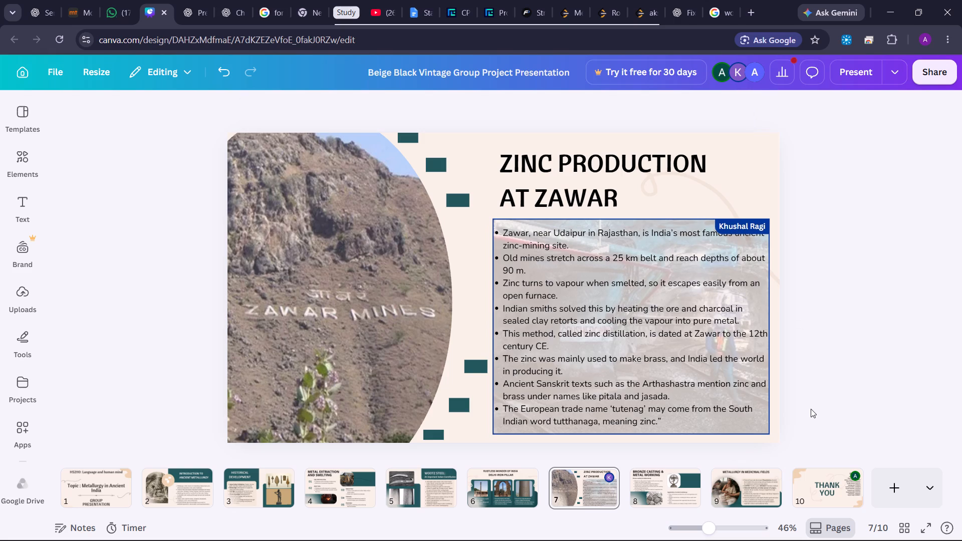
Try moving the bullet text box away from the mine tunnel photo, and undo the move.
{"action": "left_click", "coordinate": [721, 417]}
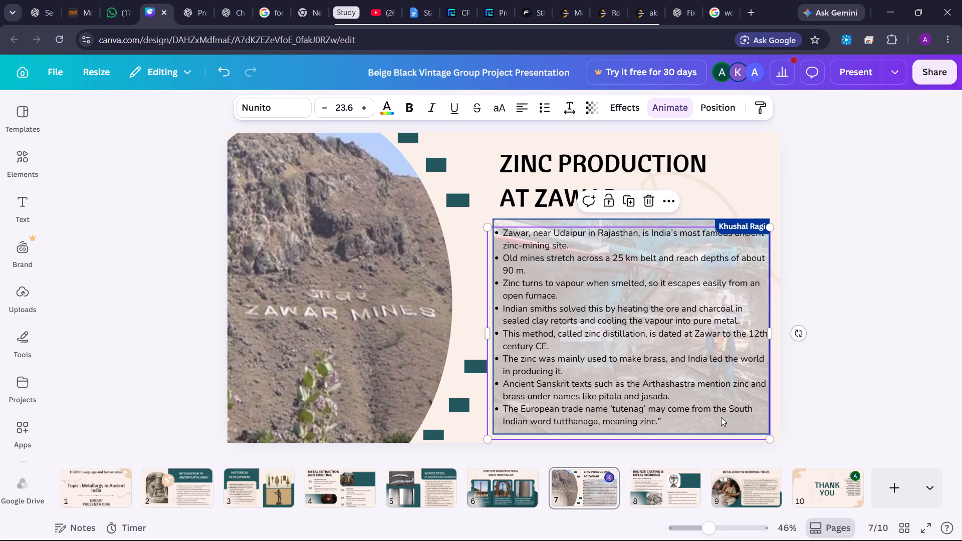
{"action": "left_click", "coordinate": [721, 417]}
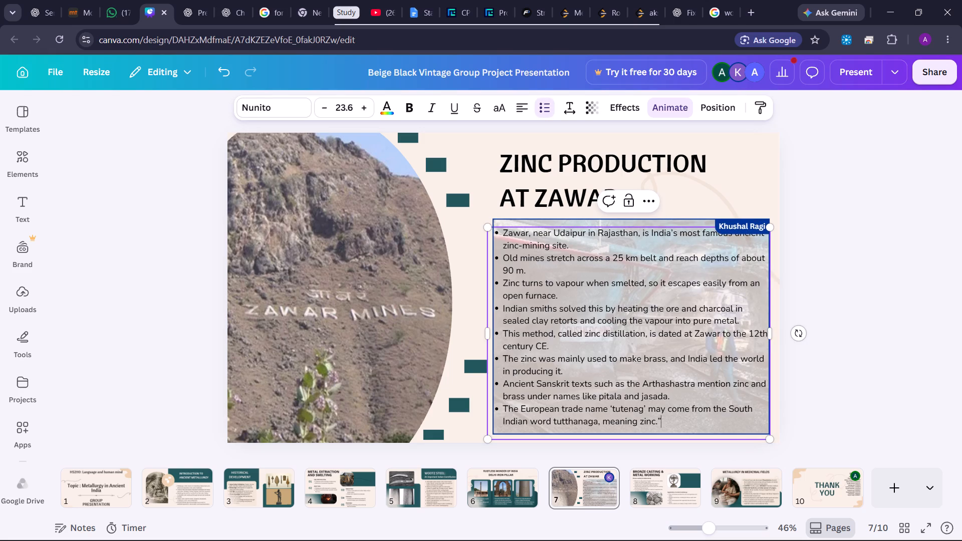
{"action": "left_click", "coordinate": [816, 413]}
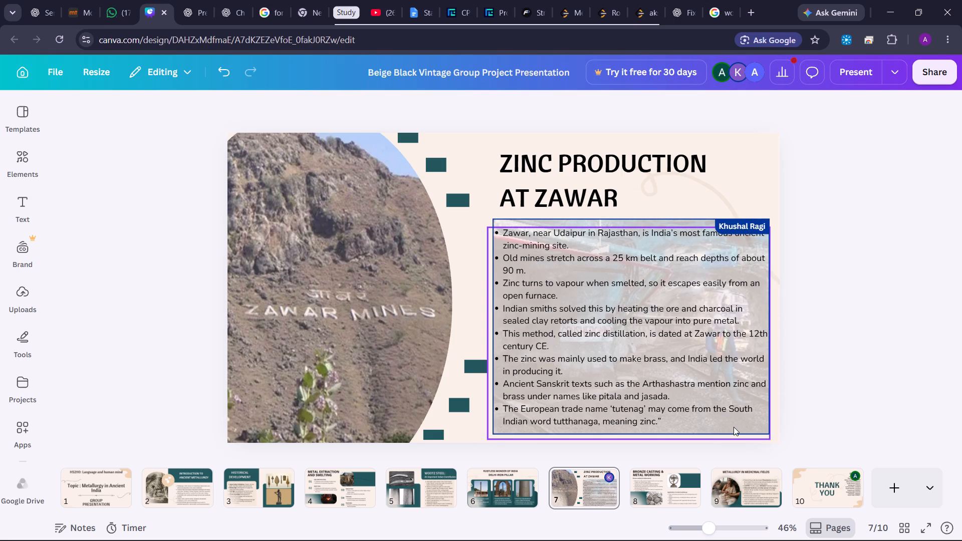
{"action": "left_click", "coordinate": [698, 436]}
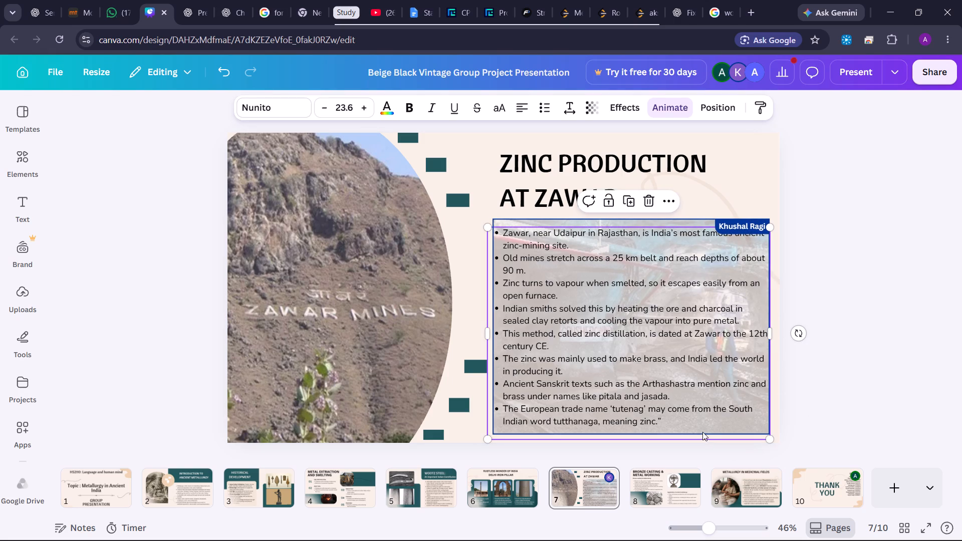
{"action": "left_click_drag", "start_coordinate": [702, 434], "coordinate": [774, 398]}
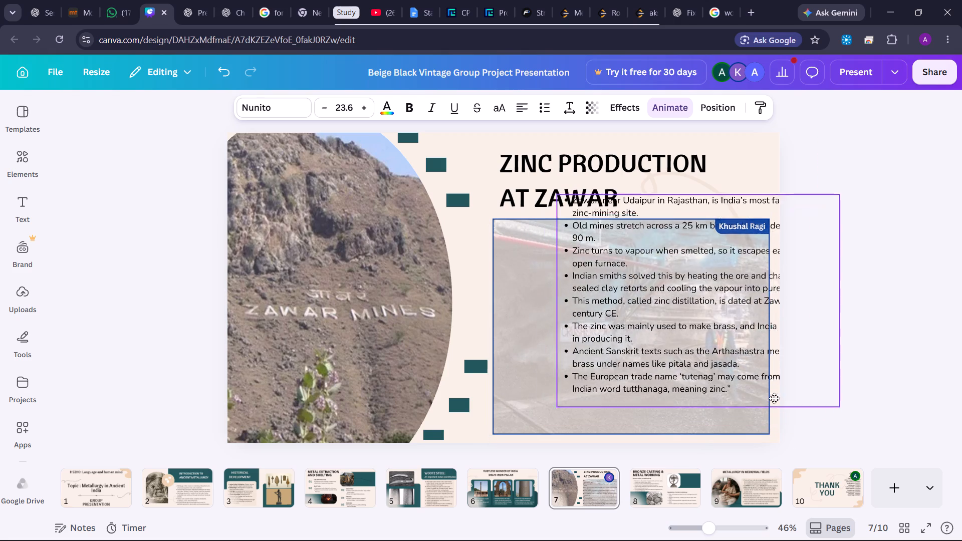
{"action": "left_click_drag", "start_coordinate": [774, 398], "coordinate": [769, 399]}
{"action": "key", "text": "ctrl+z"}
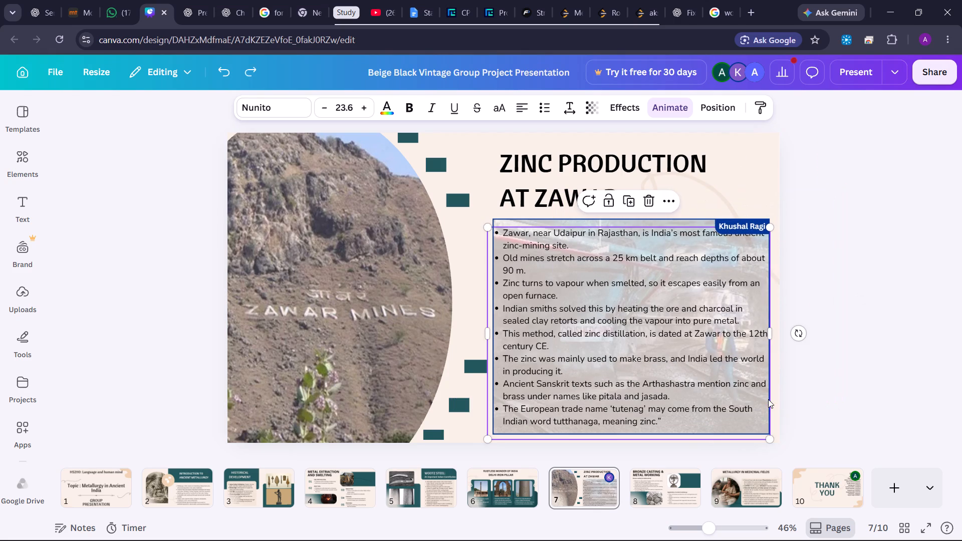
Enlarge the faded mine tunnel photo and reposition it to cover slide 7's text half, from above the title to the bottom edge.
{"action": "left_click", "coordinate": [552, 222]}
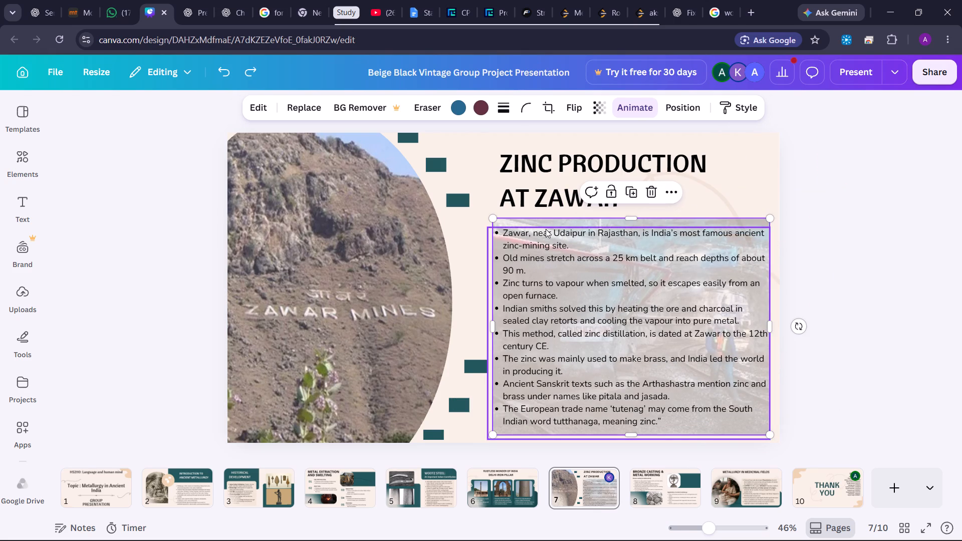
{"action": "left_click_drag", "start_coordinate": [547, 225], "coordinate": [450, 201]}
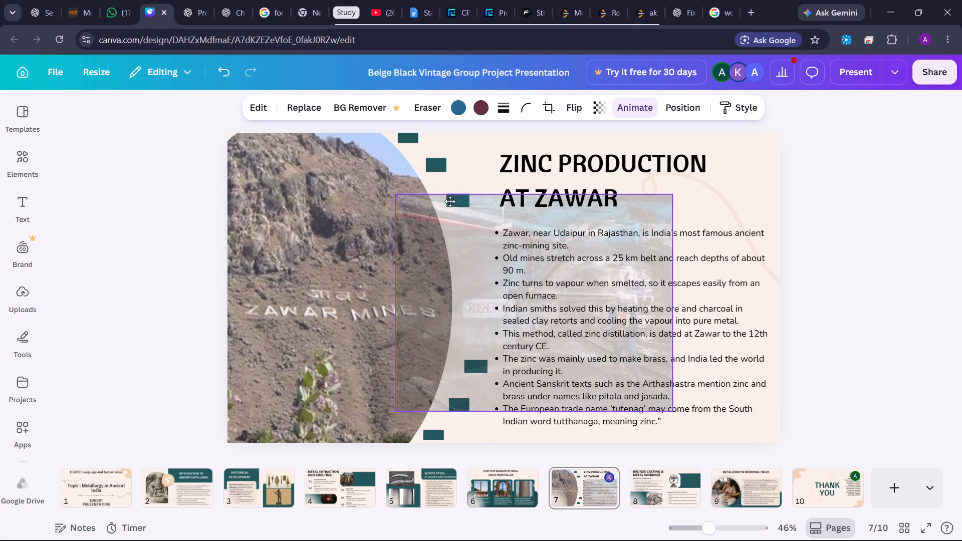
{"action": "left_click_drag", "start_coordinate": [450, 201], "coordinate": [474, 185]}
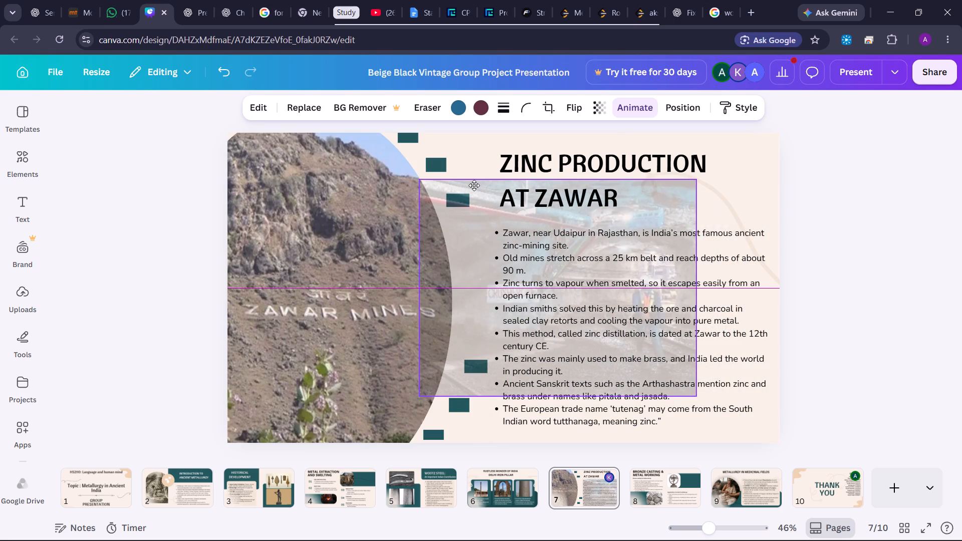
{"action": "left_click_drag", "start_coordinate": [474, 185], "coordinate": [477, 184]}
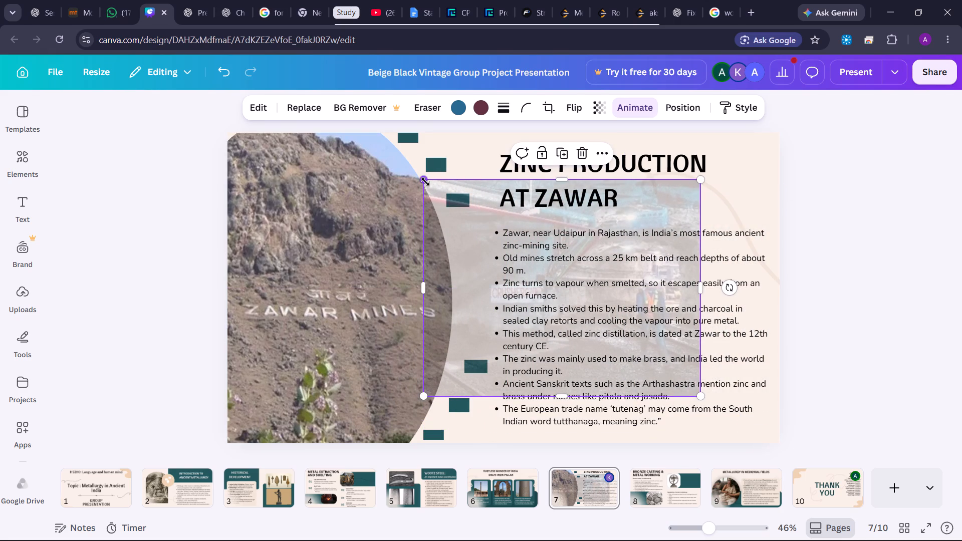
{"action": "left_click_drag", "start_coordinate": [425, 181], "coordinate": [376, 167]}
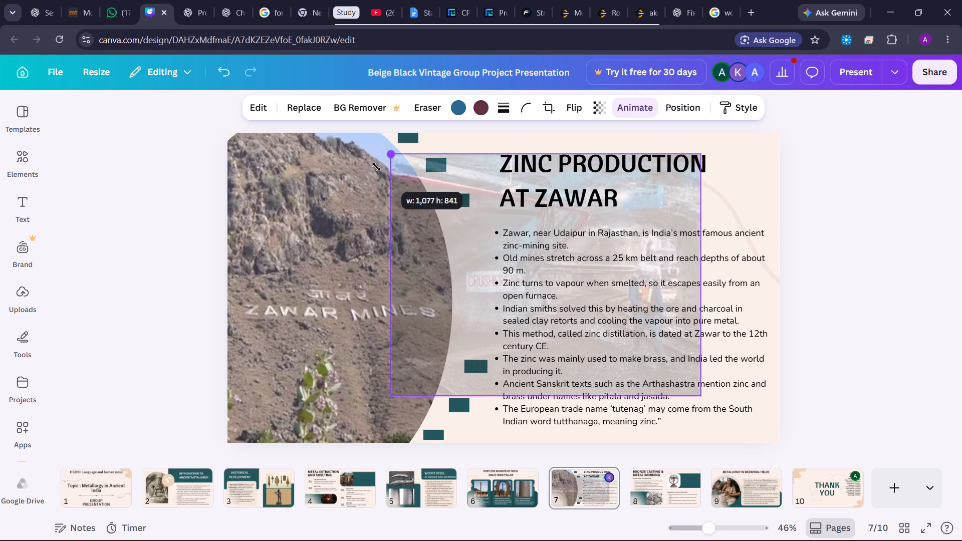
{"action": "left_click_drag", "start_coordinate": [376, 167], "coordinate": [350, 155]}
{"action": "left_click_drag", "start_coordinate": [466, 242], "coordinate": [542, 282]}
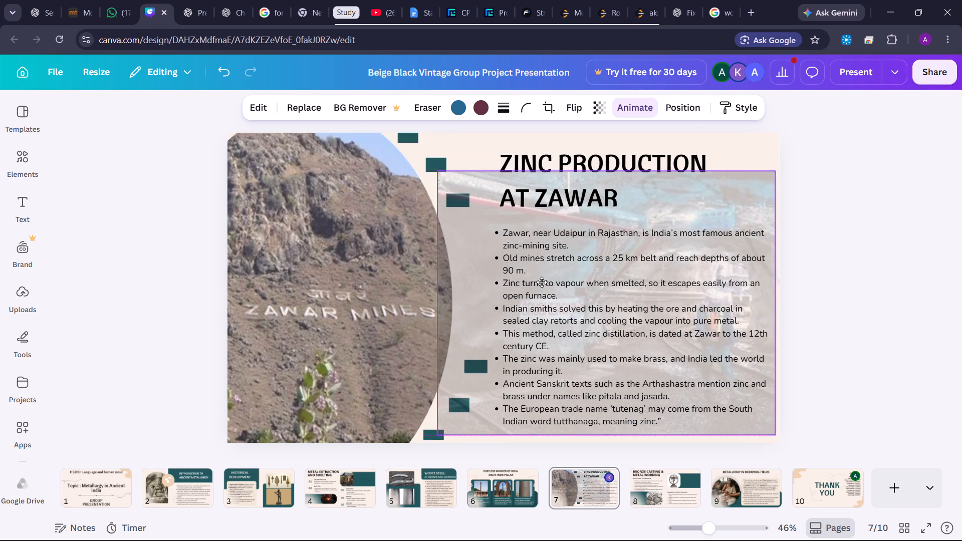
{"action": "left_click_drag", "start_coordinate": [542, 282], "coordinate": [543, 282]}
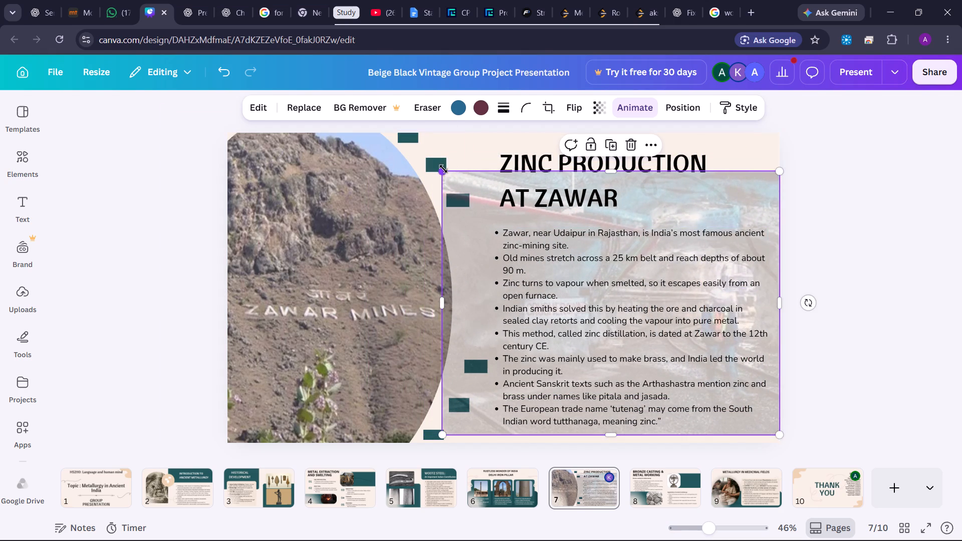
{"action": "left_click_drag", "start_coordinate": [442, 169], "coordinate": [354, 142]}
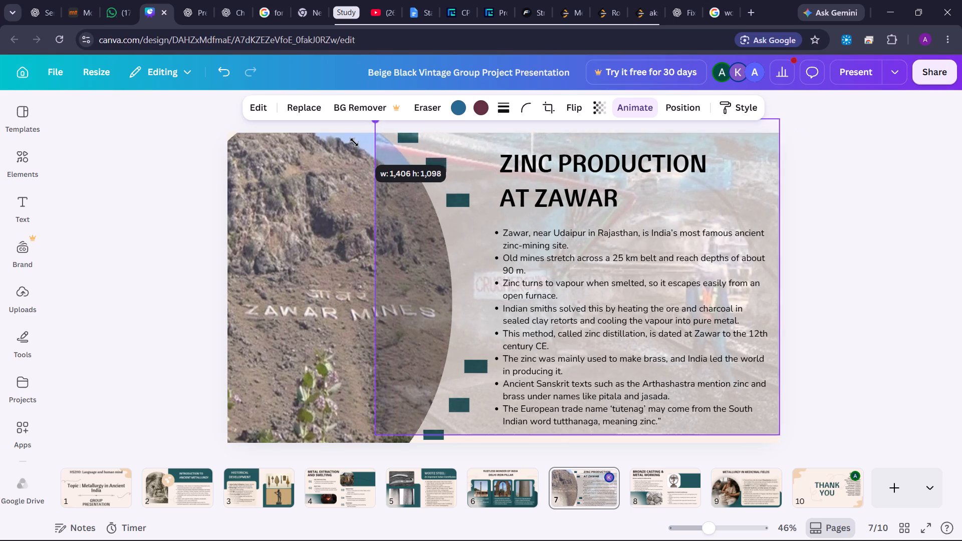
{"action": "left_click_drag", "start_coordinate": [354, 142], "coordinate": [348, 142]}
{"action": "left_click_drag", "start_coordinate": [460, 233], "coordinate": [458, 242]}
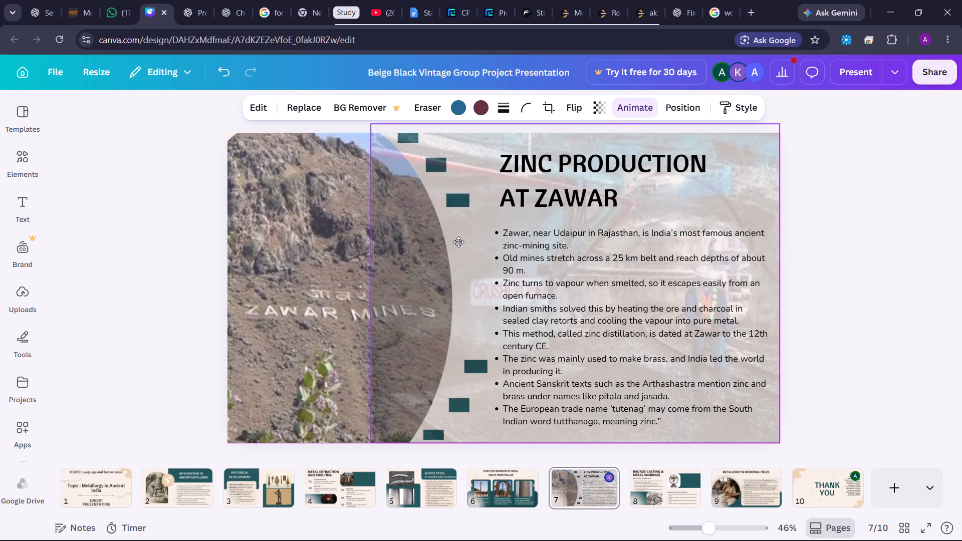
{"action": "left_click_drag", "start_coordinate": [458, 242], "coordinate": [458, 242]}
Bring the Zawar Mines hillside photo to the front of slide 7's layer order.
{"action": "left_click", "coordinate": [329, 228]}
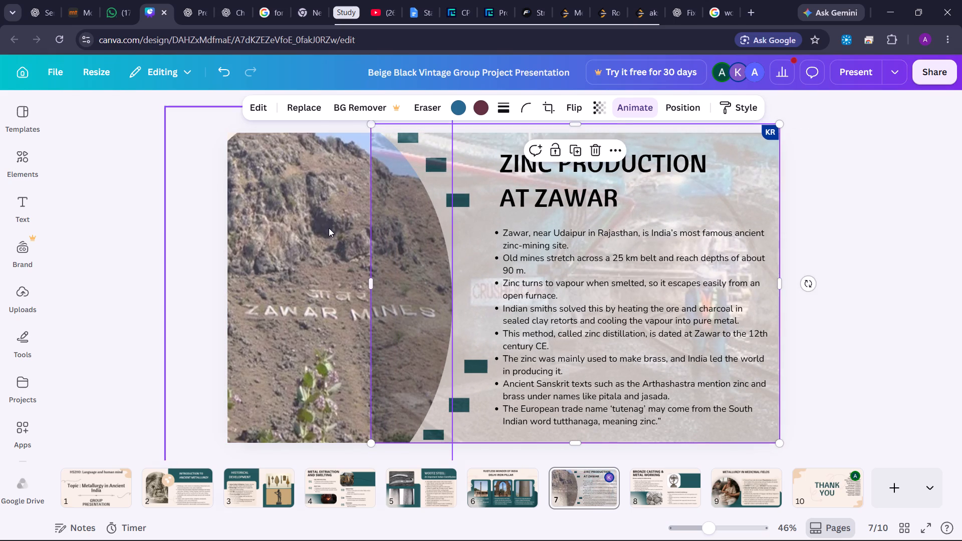
{"action": "right_click", "coordinate": [328, 227]}
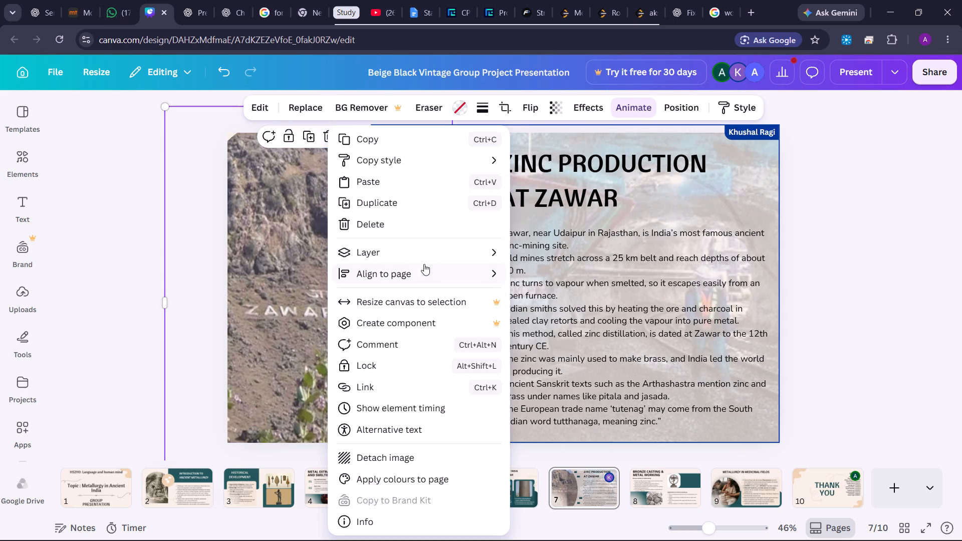
{"action": "left_click", "coordinate": [425, 253]}
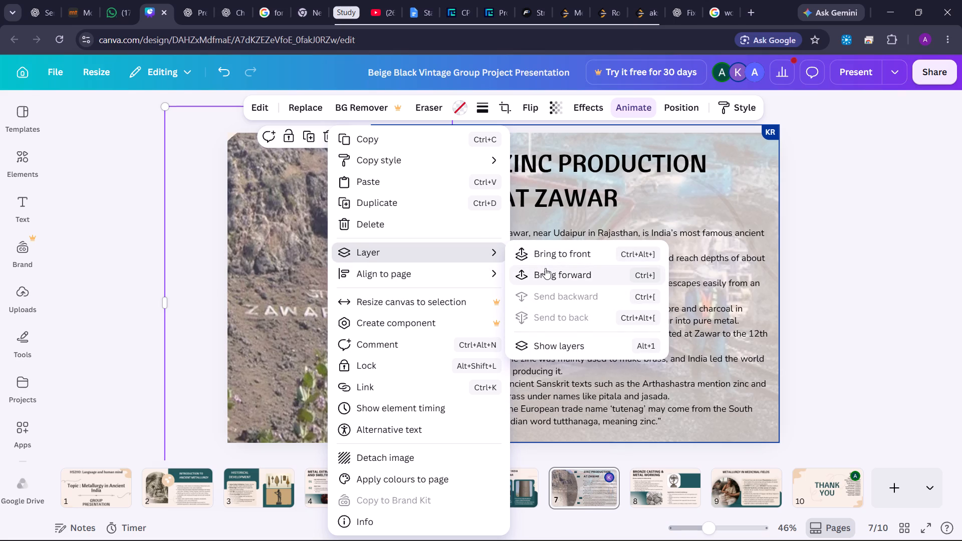
{"action": "left_click", "coordinate": [551, 251]}
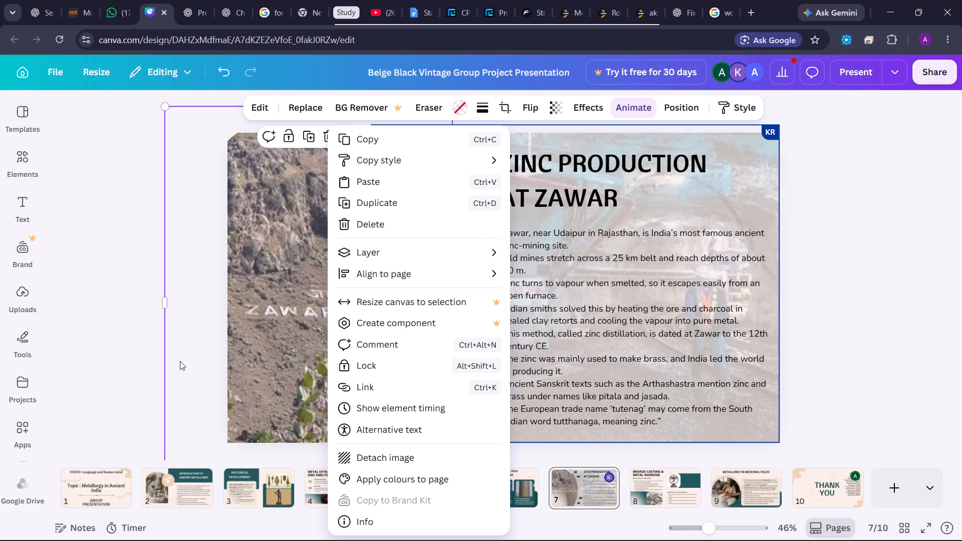
{"action": "left_click", "coordinate": [151, 350]}
{"action": "left_click", "coordinate": [150, 349]}
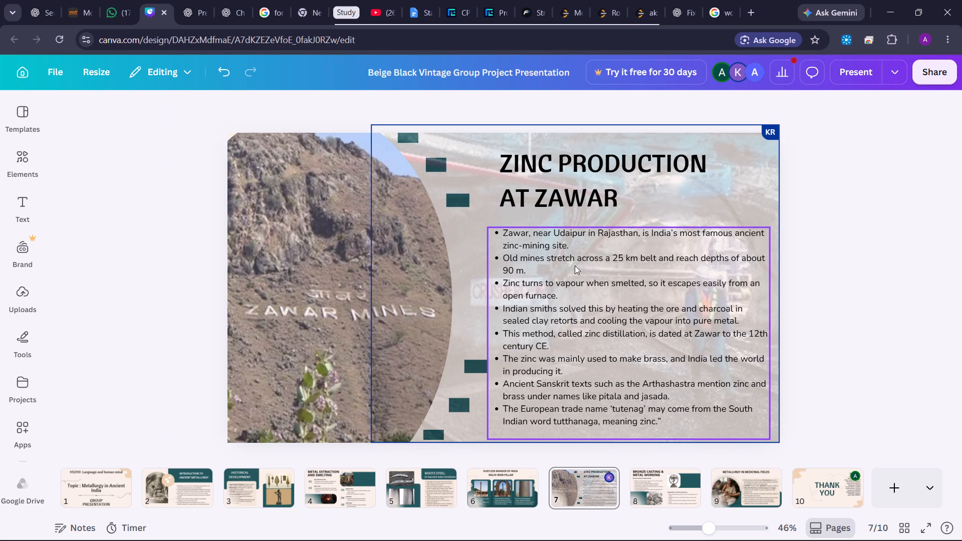
Send the faded mine tunnel photo to the back of the layer order and bring it forward two levels.
{"action": "left_click", "coordinate": [550, 177]}
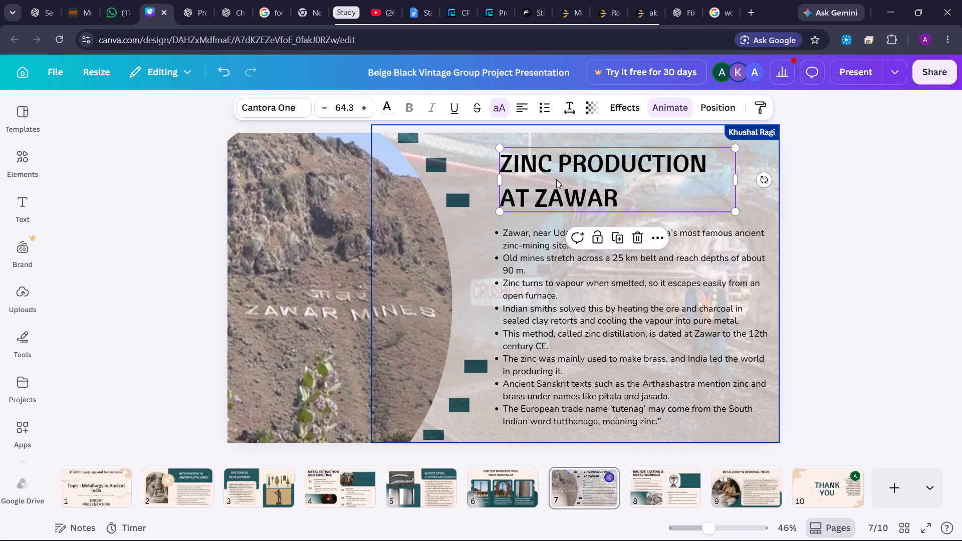
{"action": "left_click", "coordinate": [485, 187]}
{"action": "right_click", "coordinate": [485, 187]}
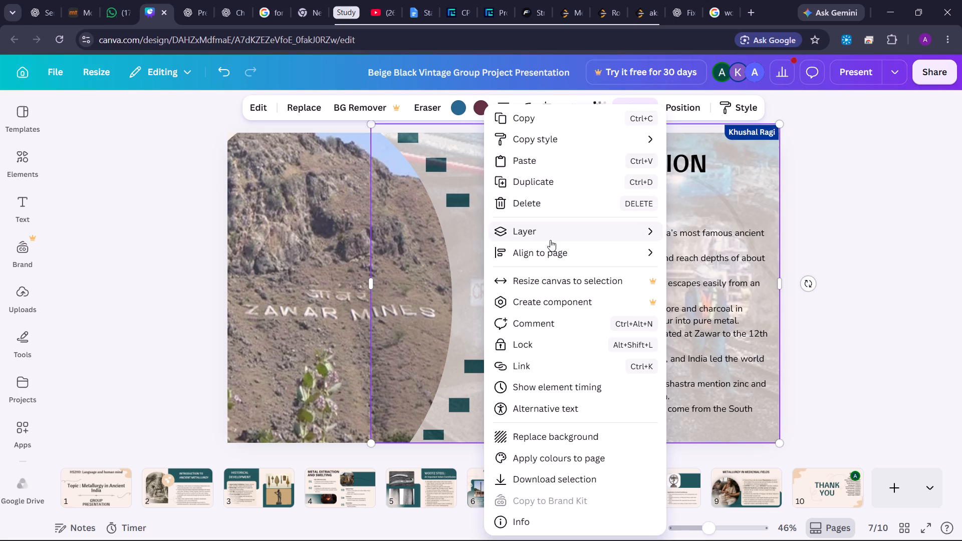
{"action": "left_click", "coordinate": [557, 227]}
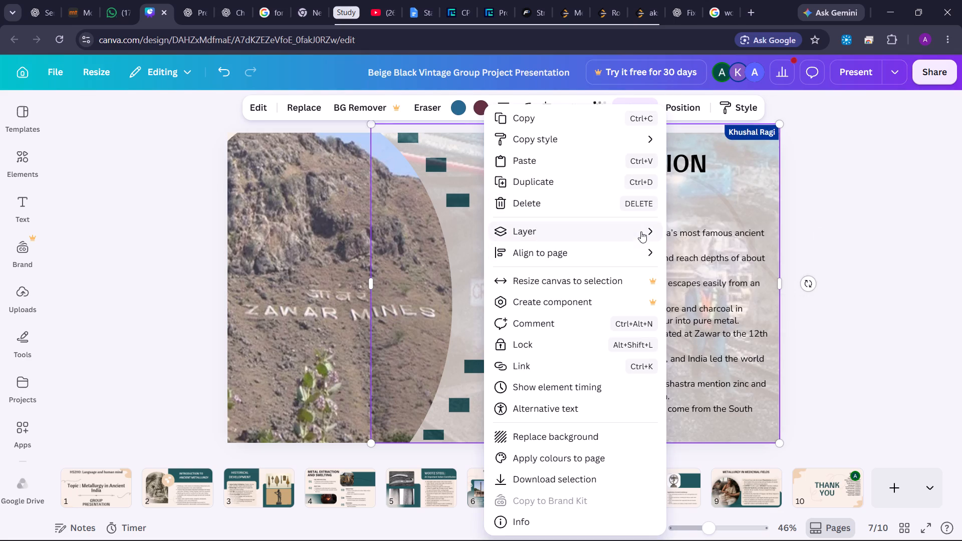
{"action": "left_click", "coordinate": [641, 231]}
{"action": "left_click", "coordinate": [729, 275]}
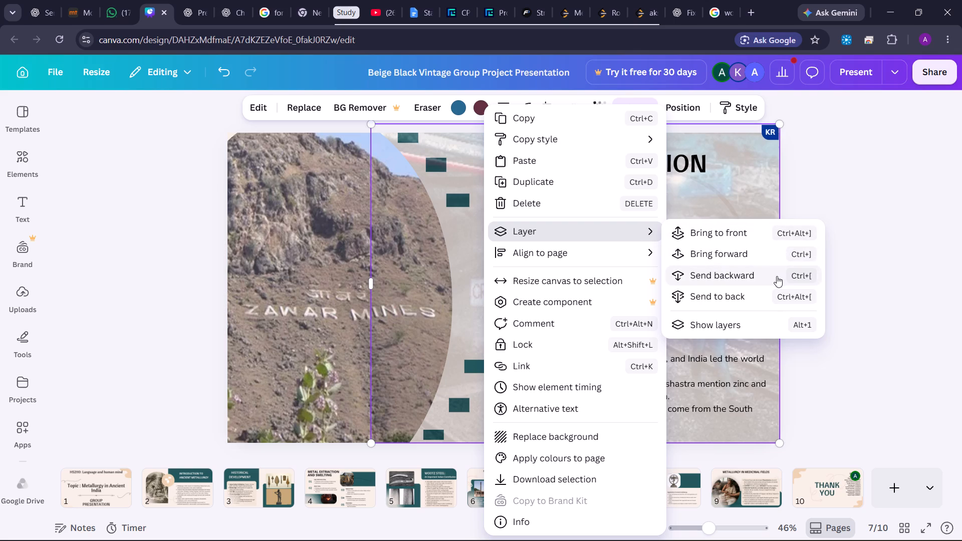
{"action": "left_click", "coordinate": [759, 300]}
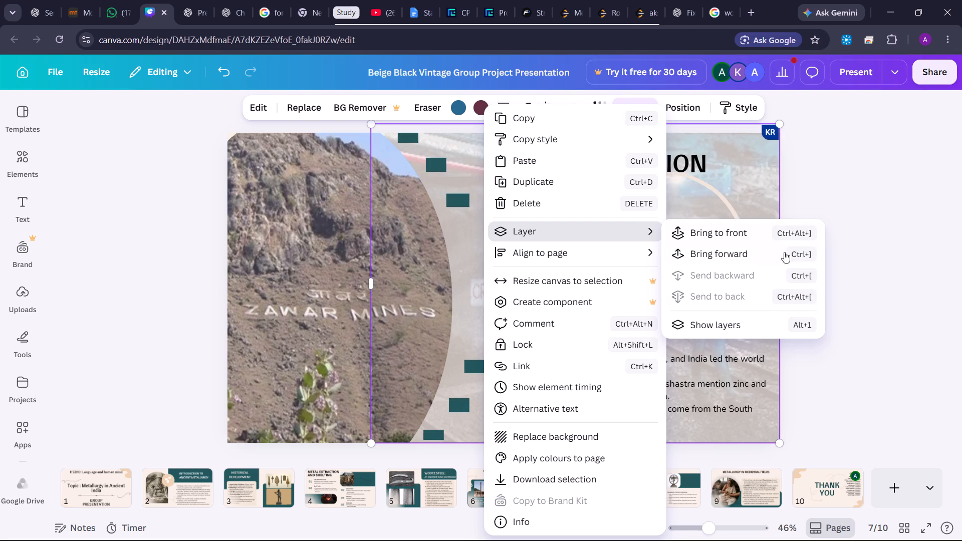
{"action": "left_click", "coordinate": [772, 254]}
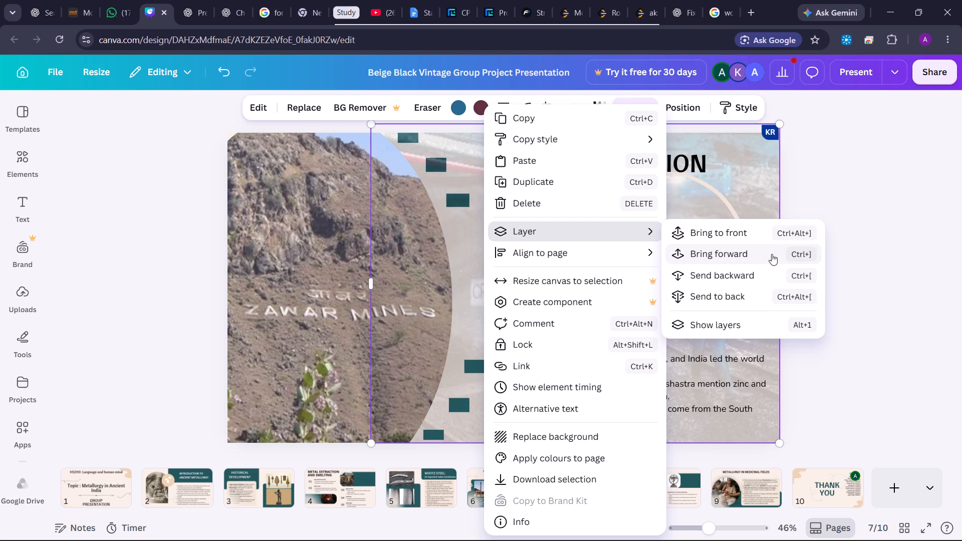
{"action": "left_click", "coordinate": [772, 254]}
{"action": "left_click", "coordinate": [814, 148]}
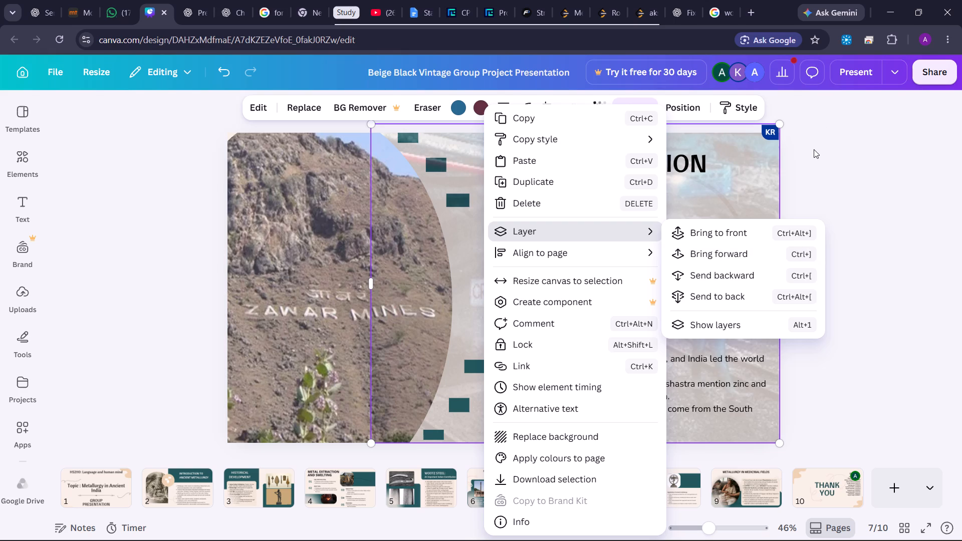
{"action": "left_click", "coordinate": [814, 149]}
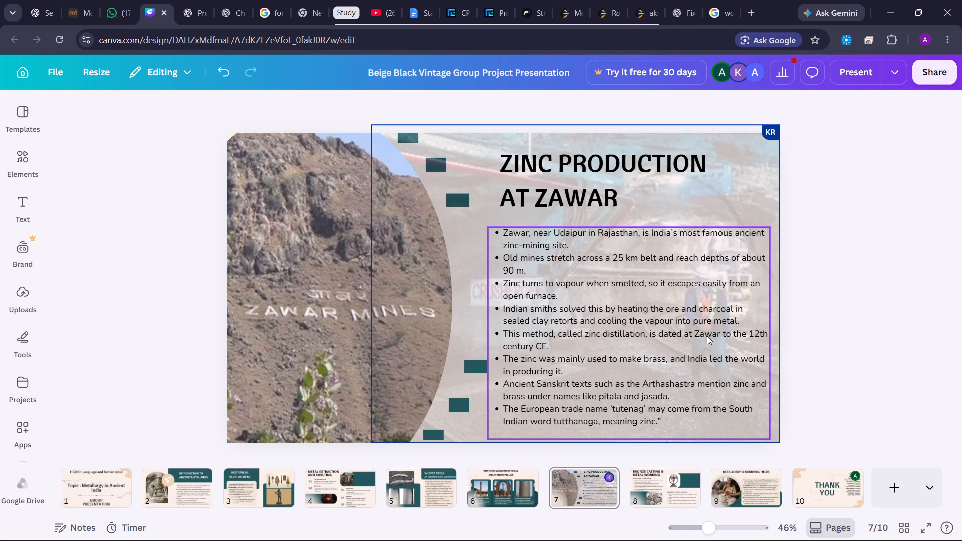
{"action": "left_click", "coordinate": [789, 326]}
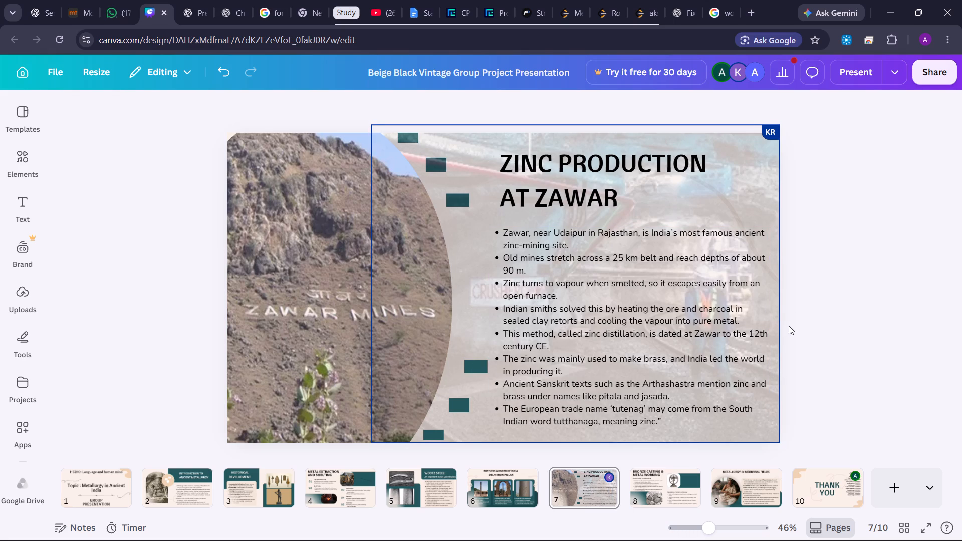
Set the faded mine tunnel photo's transparency to 9.
{"action": "left_click", "coordinate": [731, 196]}
{"action": "left_click", "coordinate": [749, 195]}
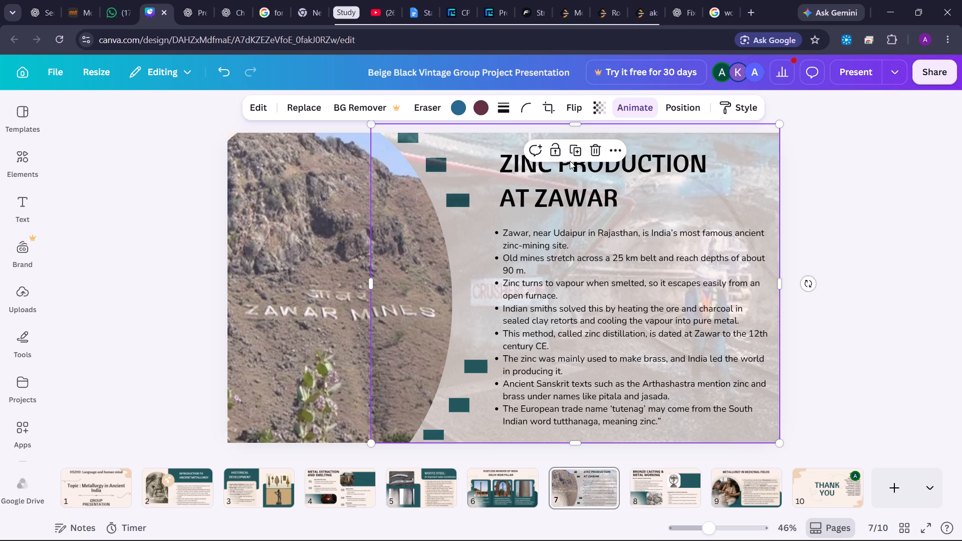
{"action": "left_click", "coordinate": [595, 104]}
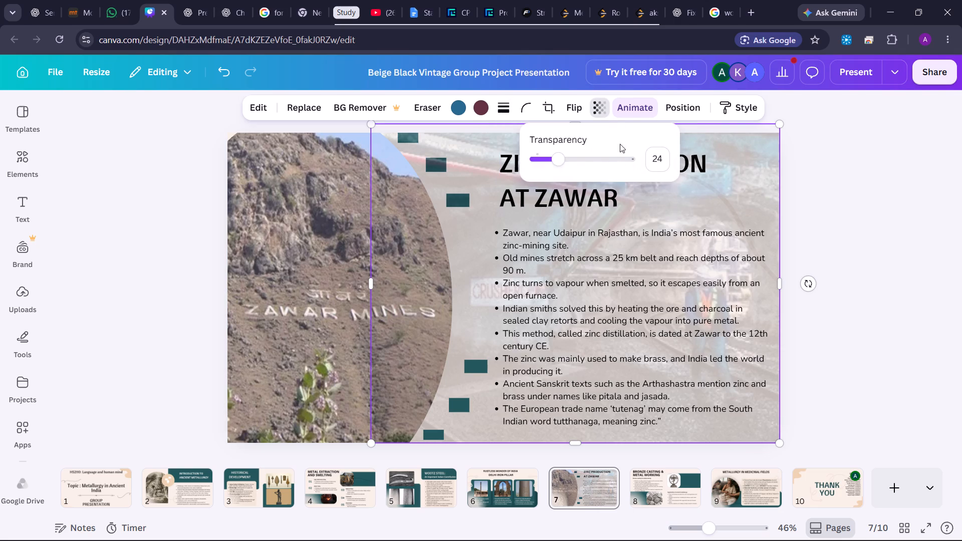
{"action": "left_click_drag", "start_coordinate": [557, 163], "coordinate": [544, 164]}
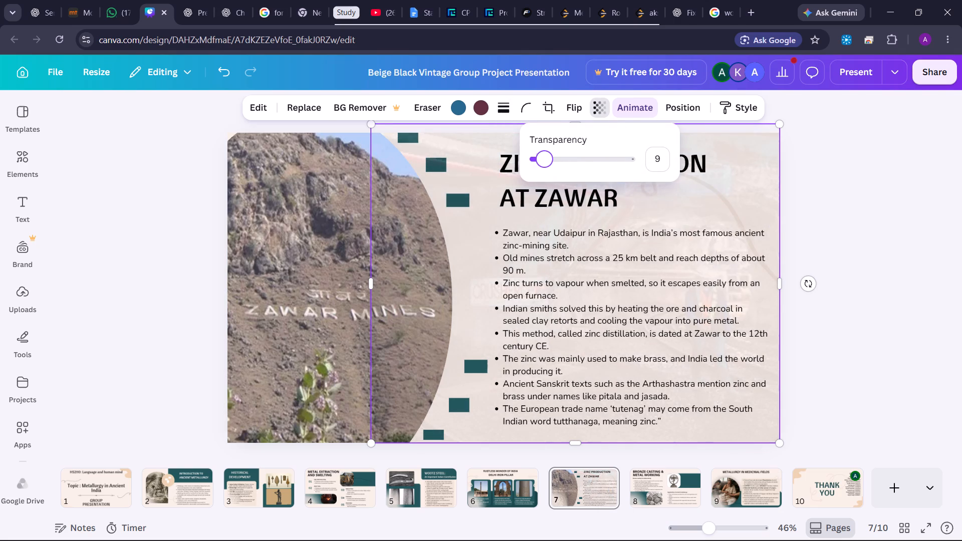
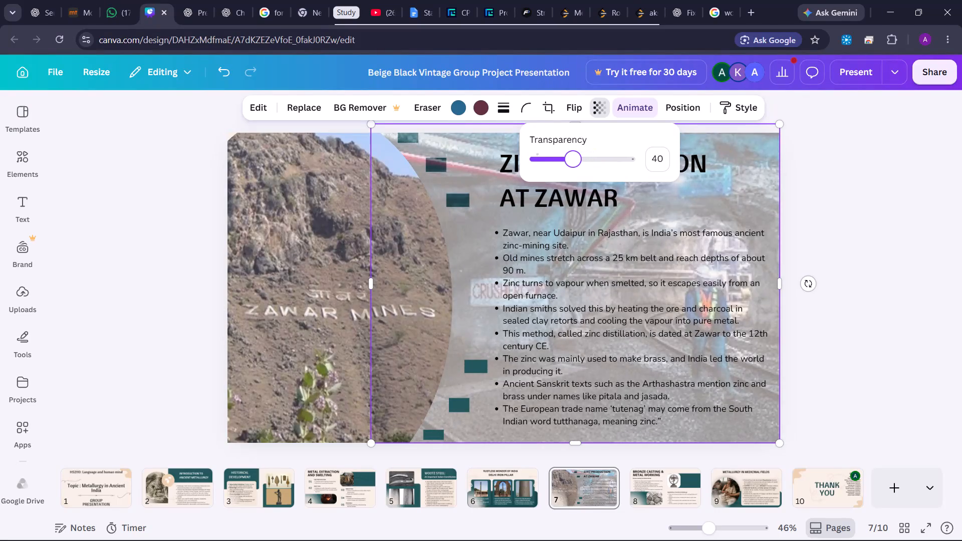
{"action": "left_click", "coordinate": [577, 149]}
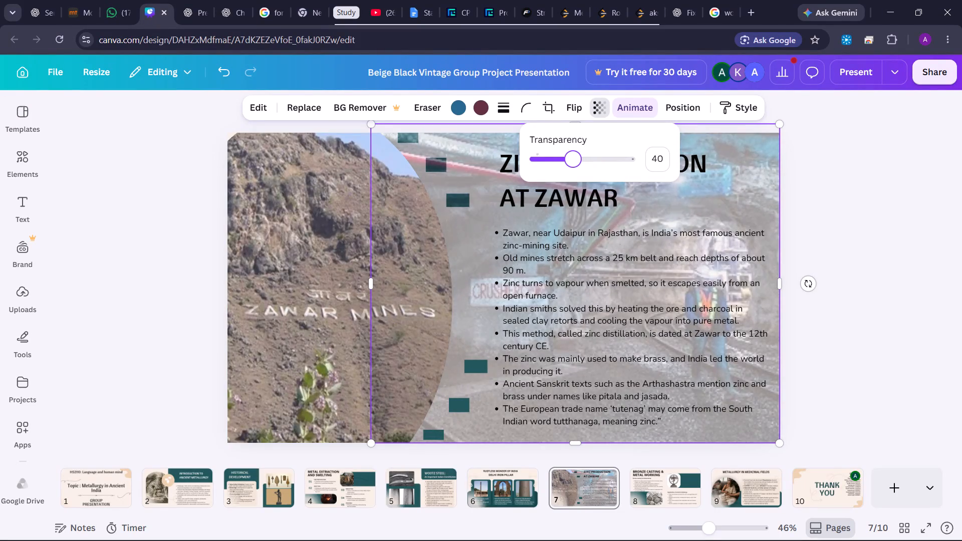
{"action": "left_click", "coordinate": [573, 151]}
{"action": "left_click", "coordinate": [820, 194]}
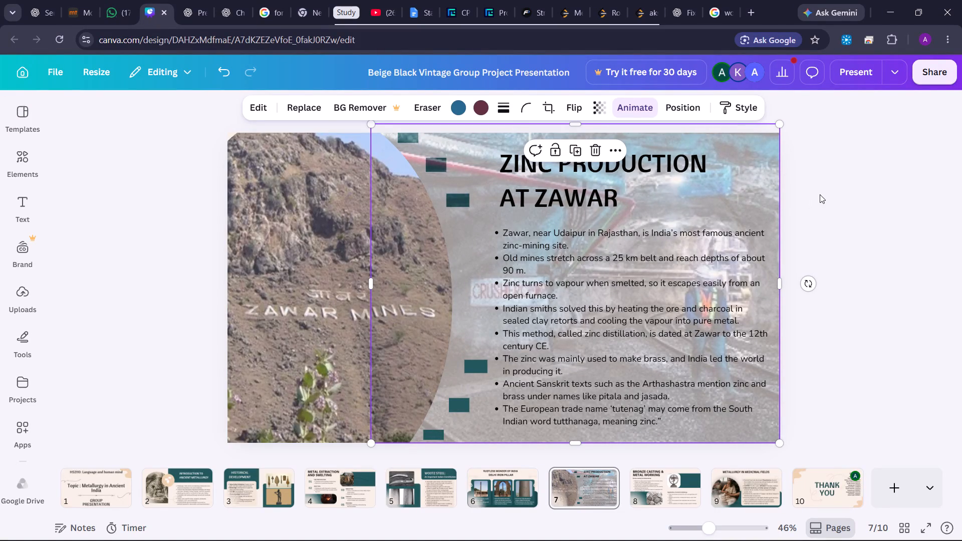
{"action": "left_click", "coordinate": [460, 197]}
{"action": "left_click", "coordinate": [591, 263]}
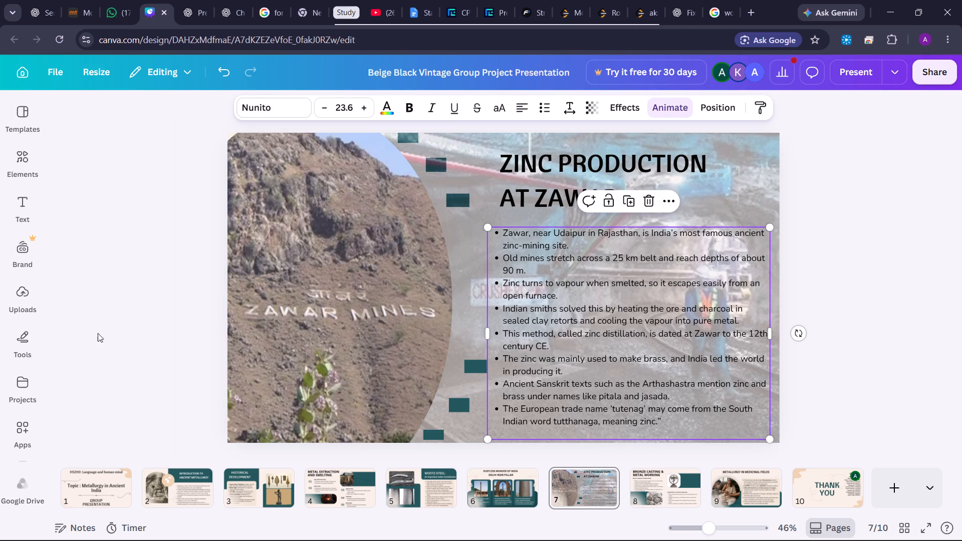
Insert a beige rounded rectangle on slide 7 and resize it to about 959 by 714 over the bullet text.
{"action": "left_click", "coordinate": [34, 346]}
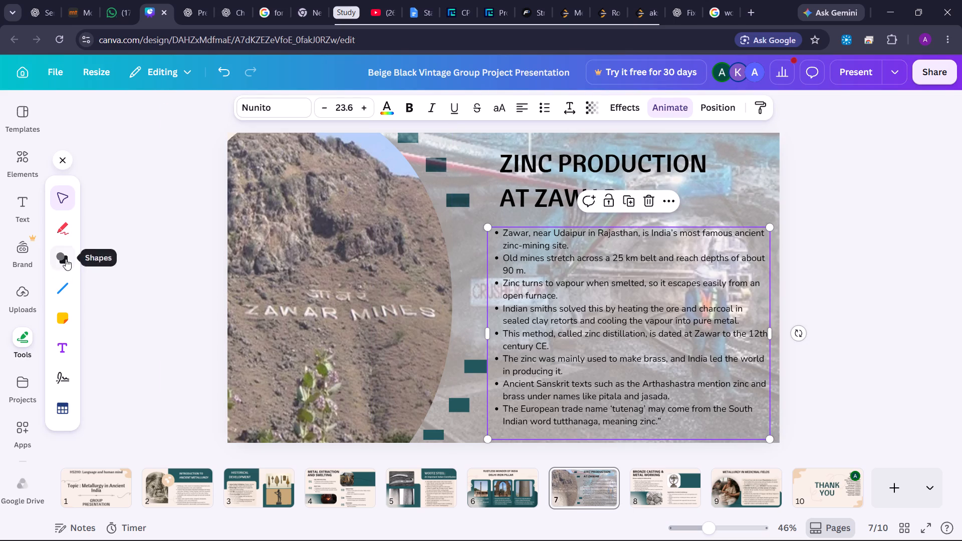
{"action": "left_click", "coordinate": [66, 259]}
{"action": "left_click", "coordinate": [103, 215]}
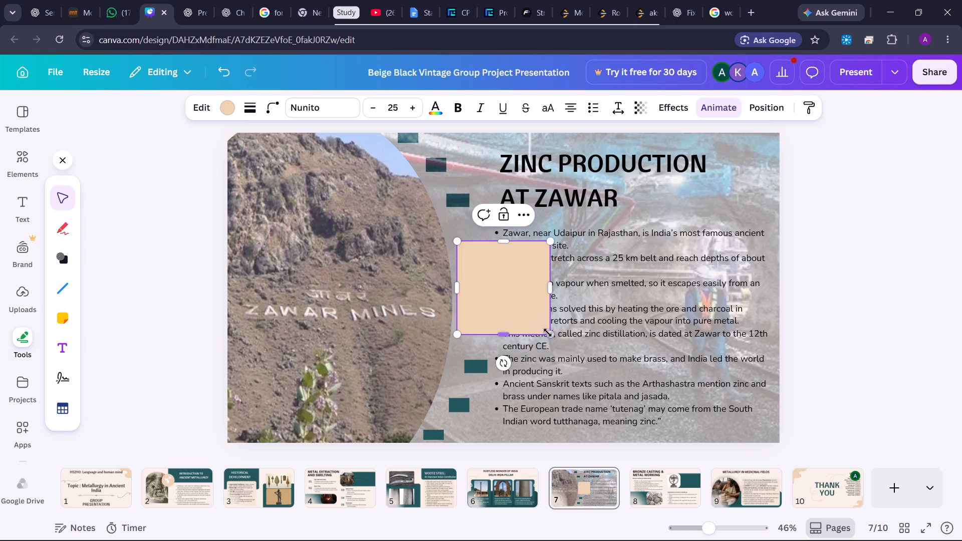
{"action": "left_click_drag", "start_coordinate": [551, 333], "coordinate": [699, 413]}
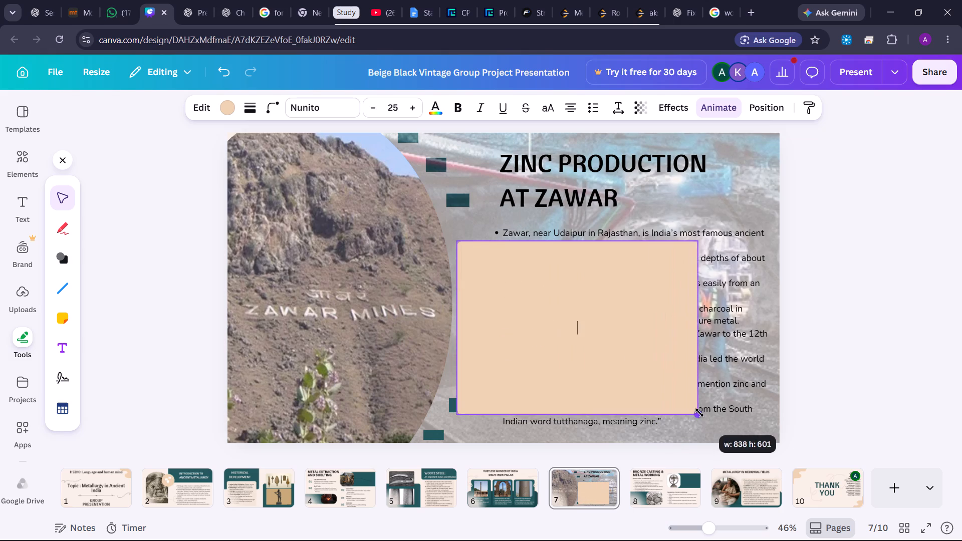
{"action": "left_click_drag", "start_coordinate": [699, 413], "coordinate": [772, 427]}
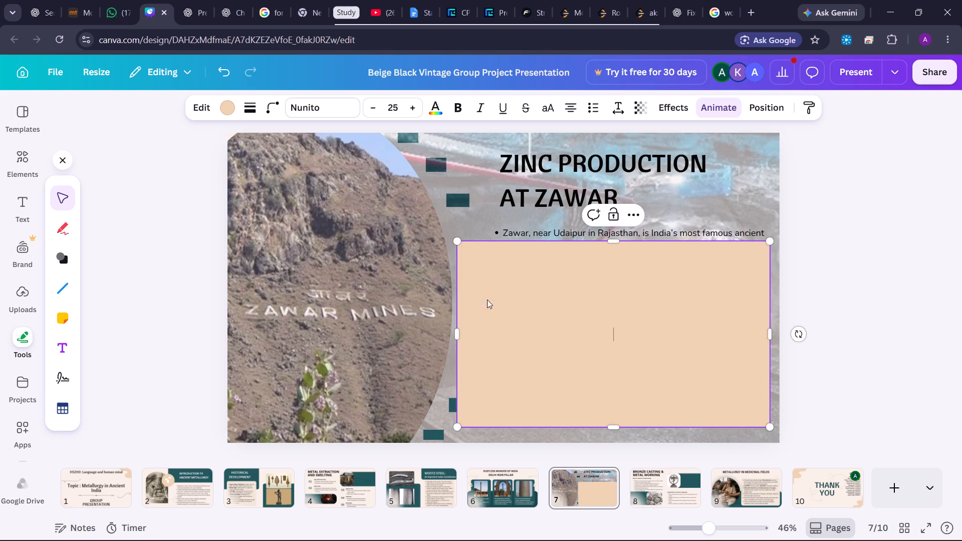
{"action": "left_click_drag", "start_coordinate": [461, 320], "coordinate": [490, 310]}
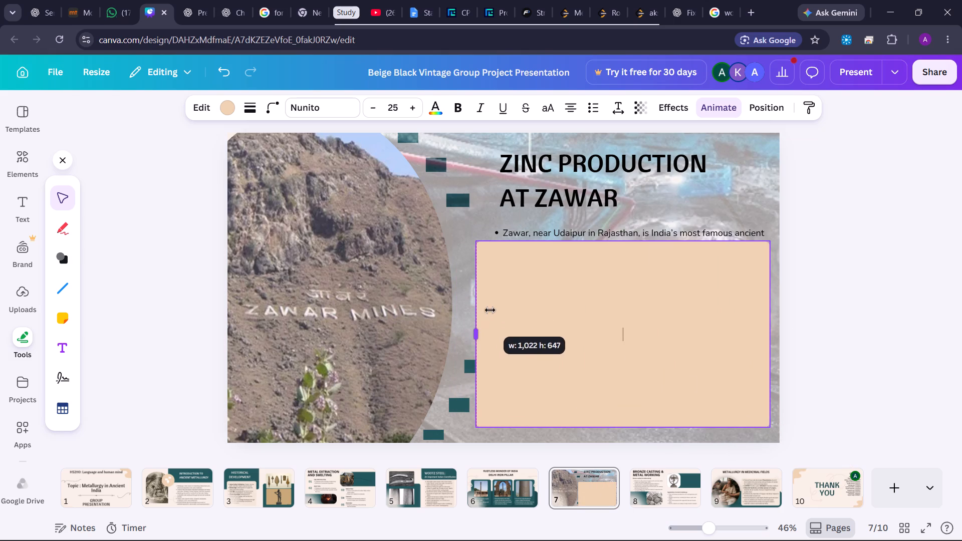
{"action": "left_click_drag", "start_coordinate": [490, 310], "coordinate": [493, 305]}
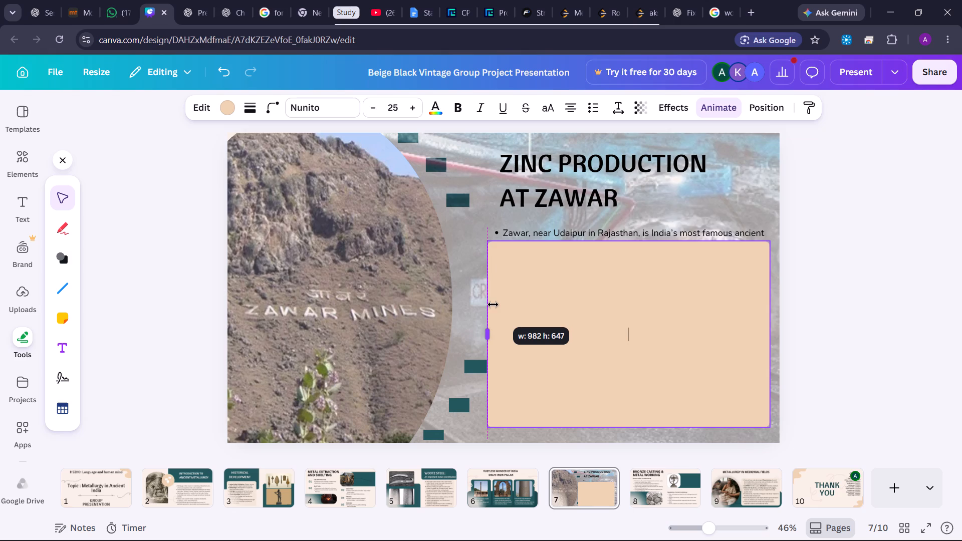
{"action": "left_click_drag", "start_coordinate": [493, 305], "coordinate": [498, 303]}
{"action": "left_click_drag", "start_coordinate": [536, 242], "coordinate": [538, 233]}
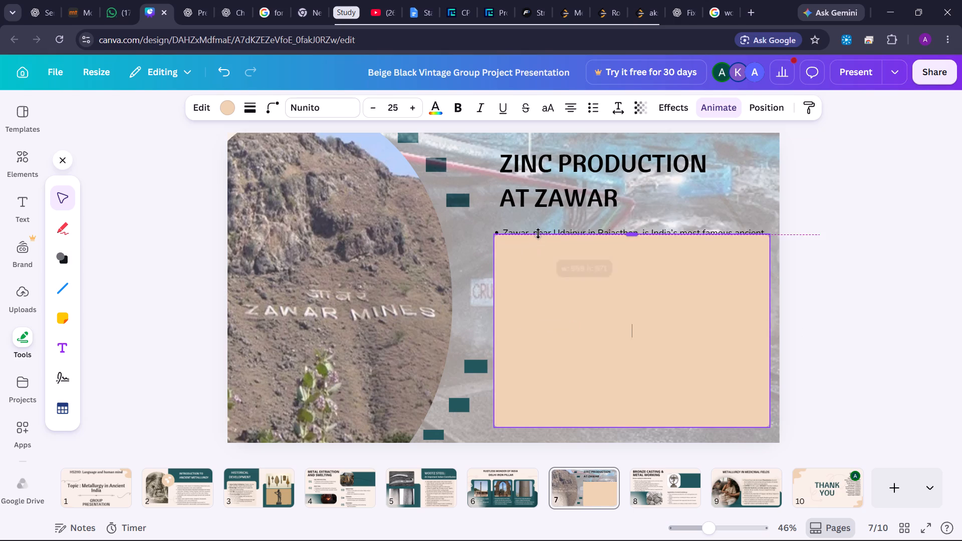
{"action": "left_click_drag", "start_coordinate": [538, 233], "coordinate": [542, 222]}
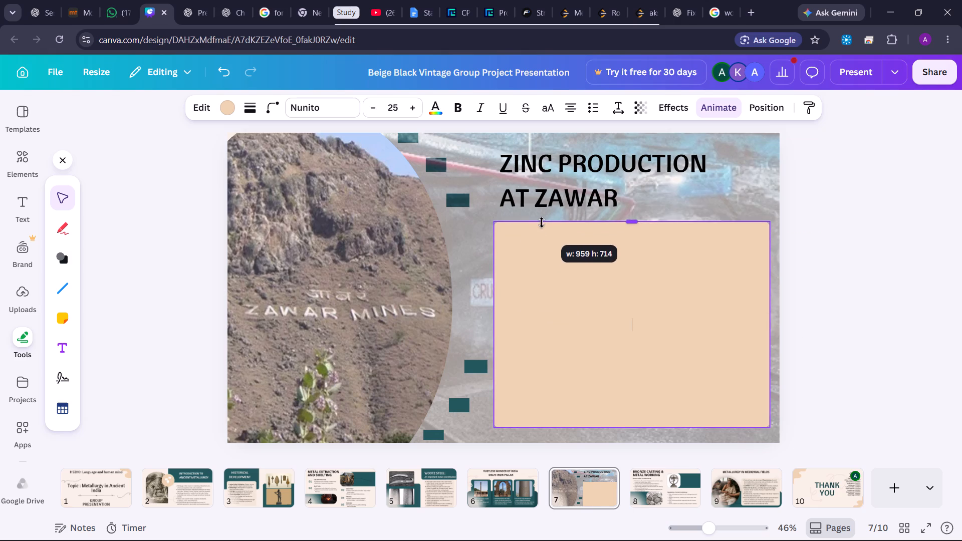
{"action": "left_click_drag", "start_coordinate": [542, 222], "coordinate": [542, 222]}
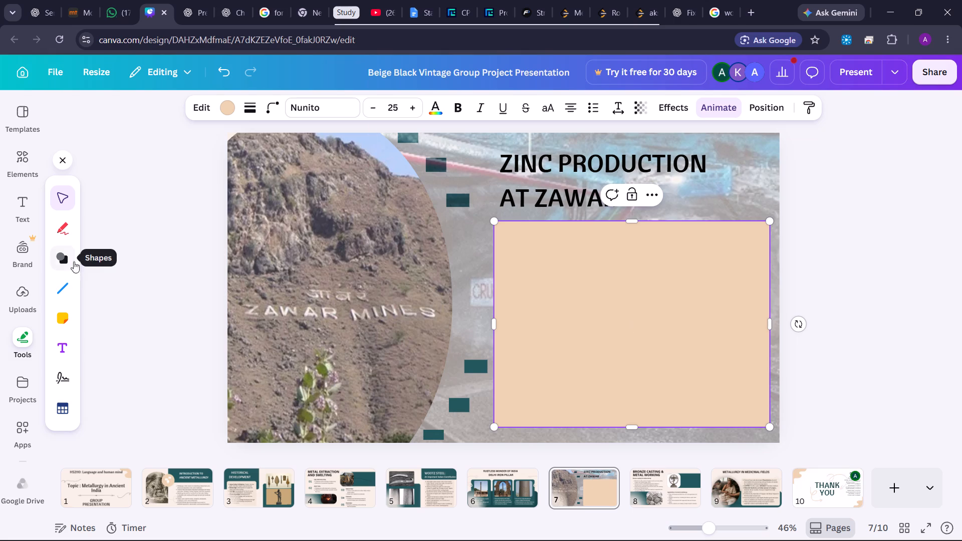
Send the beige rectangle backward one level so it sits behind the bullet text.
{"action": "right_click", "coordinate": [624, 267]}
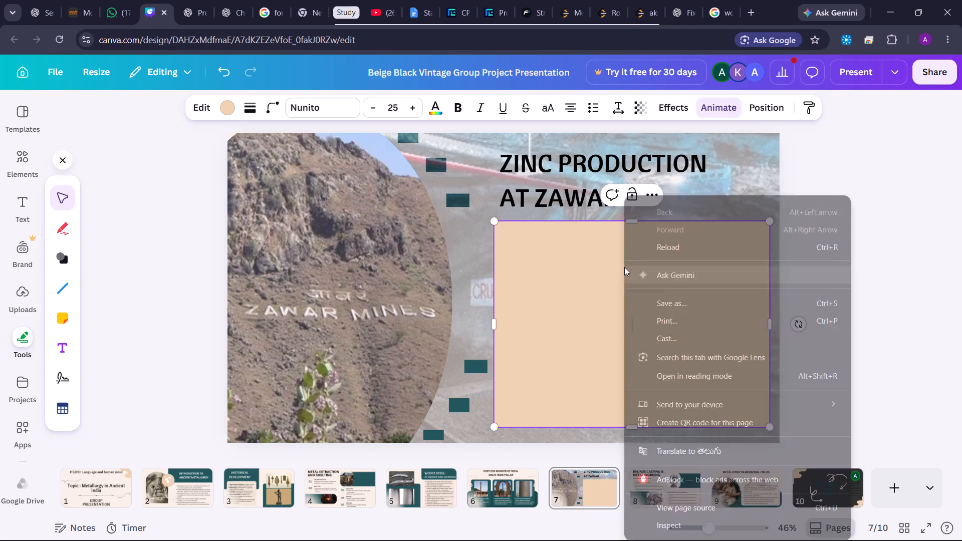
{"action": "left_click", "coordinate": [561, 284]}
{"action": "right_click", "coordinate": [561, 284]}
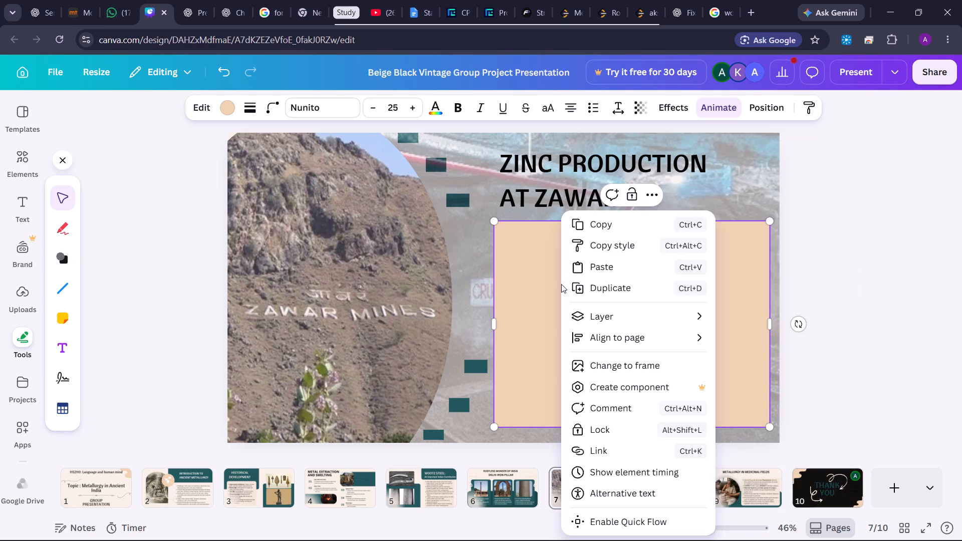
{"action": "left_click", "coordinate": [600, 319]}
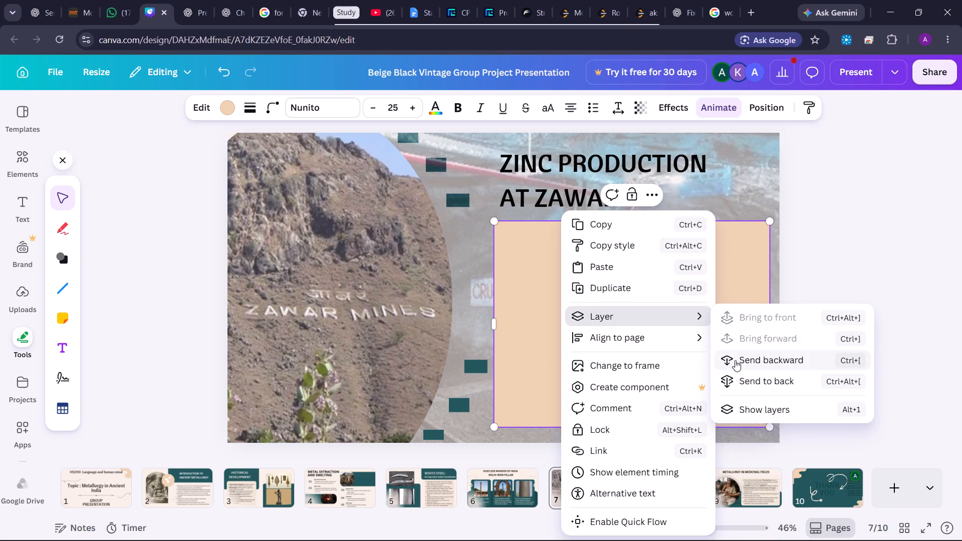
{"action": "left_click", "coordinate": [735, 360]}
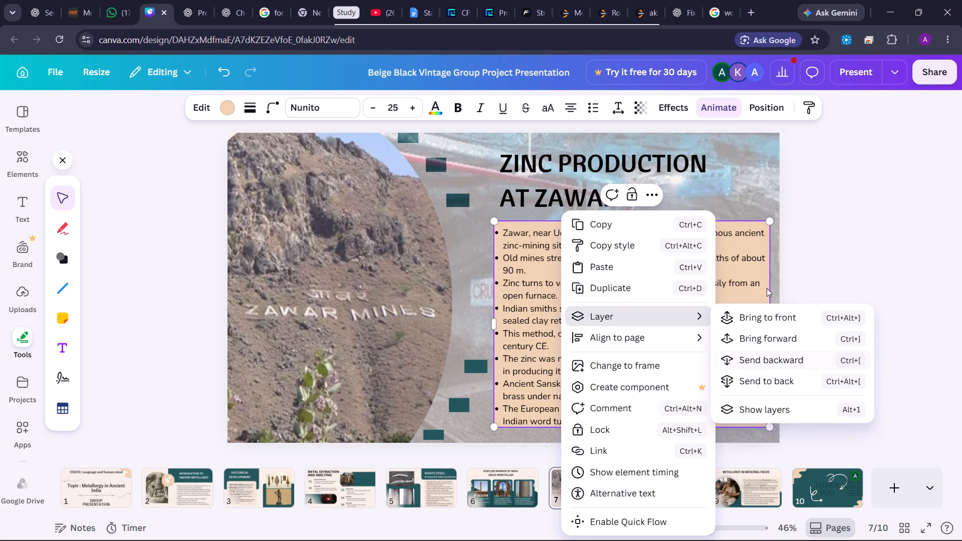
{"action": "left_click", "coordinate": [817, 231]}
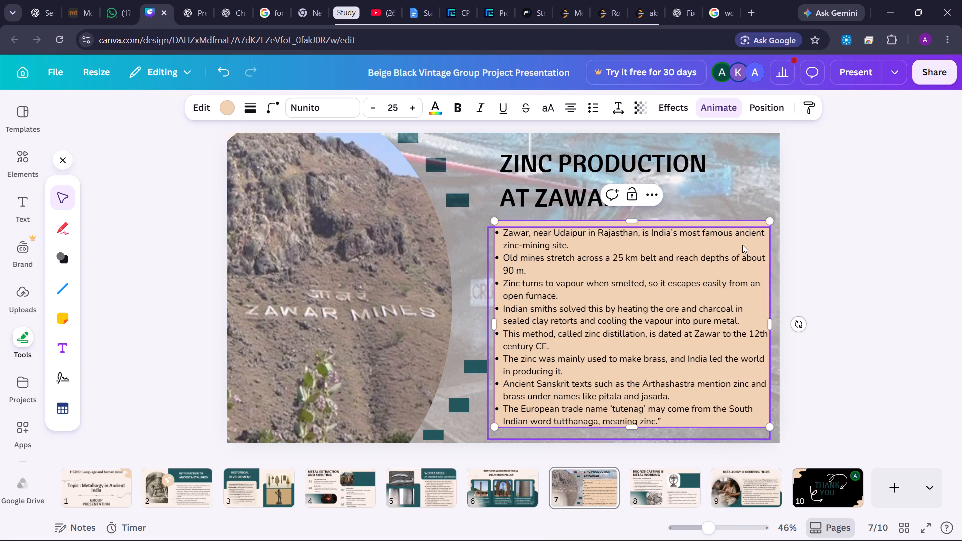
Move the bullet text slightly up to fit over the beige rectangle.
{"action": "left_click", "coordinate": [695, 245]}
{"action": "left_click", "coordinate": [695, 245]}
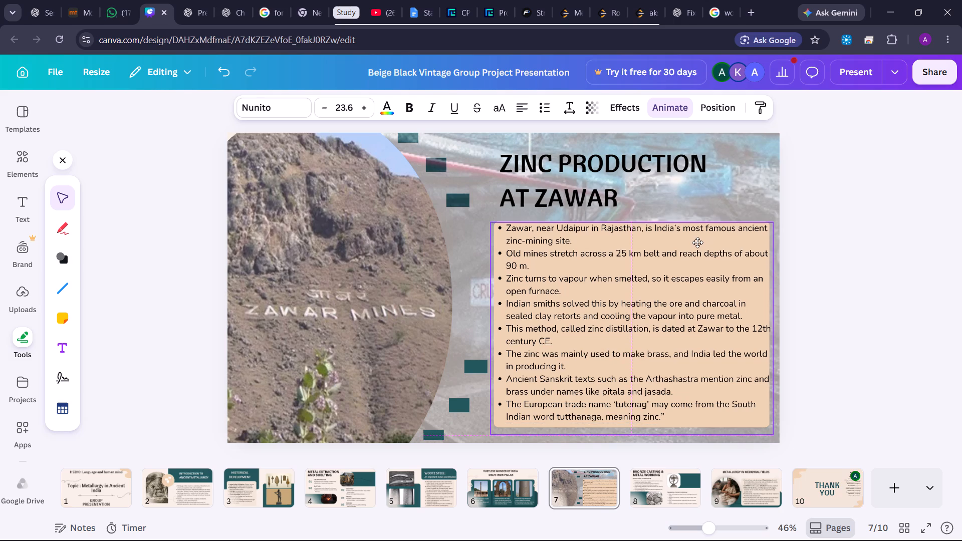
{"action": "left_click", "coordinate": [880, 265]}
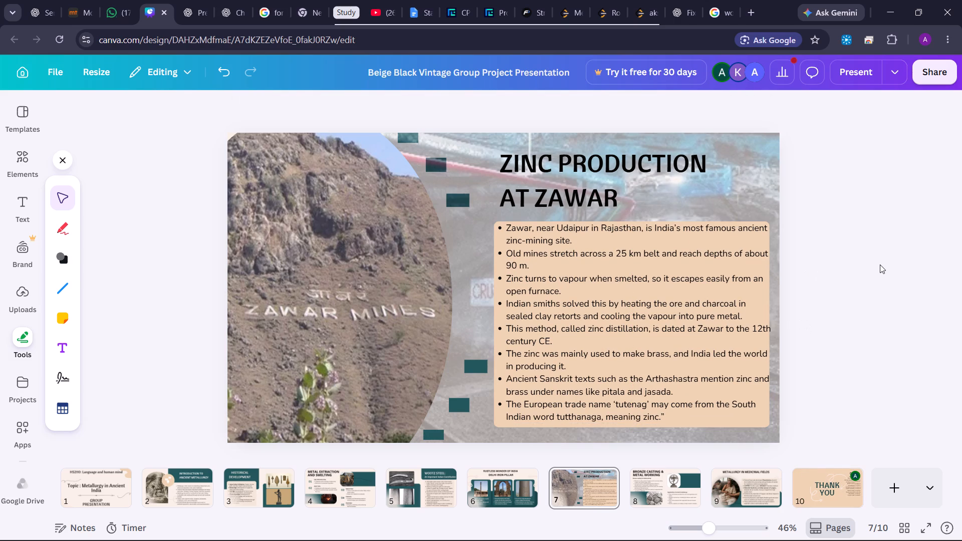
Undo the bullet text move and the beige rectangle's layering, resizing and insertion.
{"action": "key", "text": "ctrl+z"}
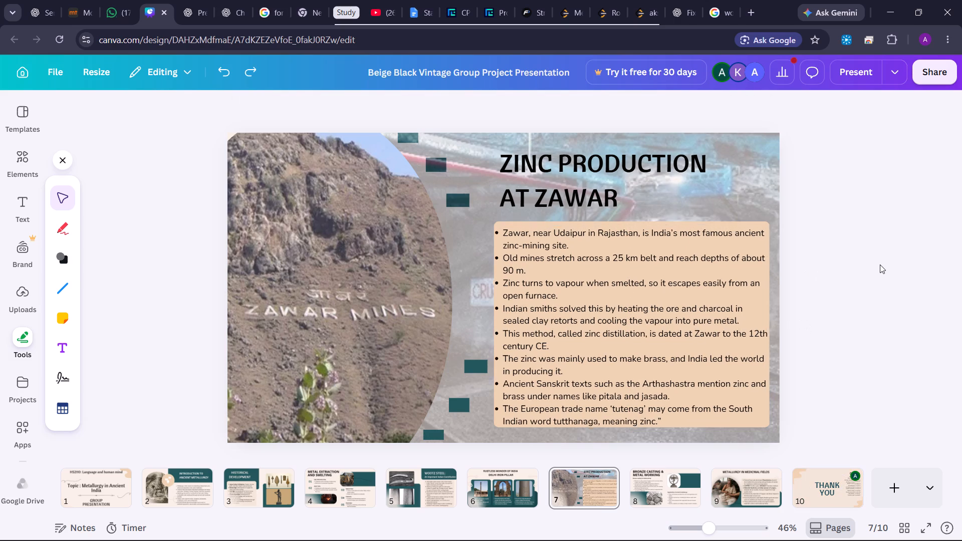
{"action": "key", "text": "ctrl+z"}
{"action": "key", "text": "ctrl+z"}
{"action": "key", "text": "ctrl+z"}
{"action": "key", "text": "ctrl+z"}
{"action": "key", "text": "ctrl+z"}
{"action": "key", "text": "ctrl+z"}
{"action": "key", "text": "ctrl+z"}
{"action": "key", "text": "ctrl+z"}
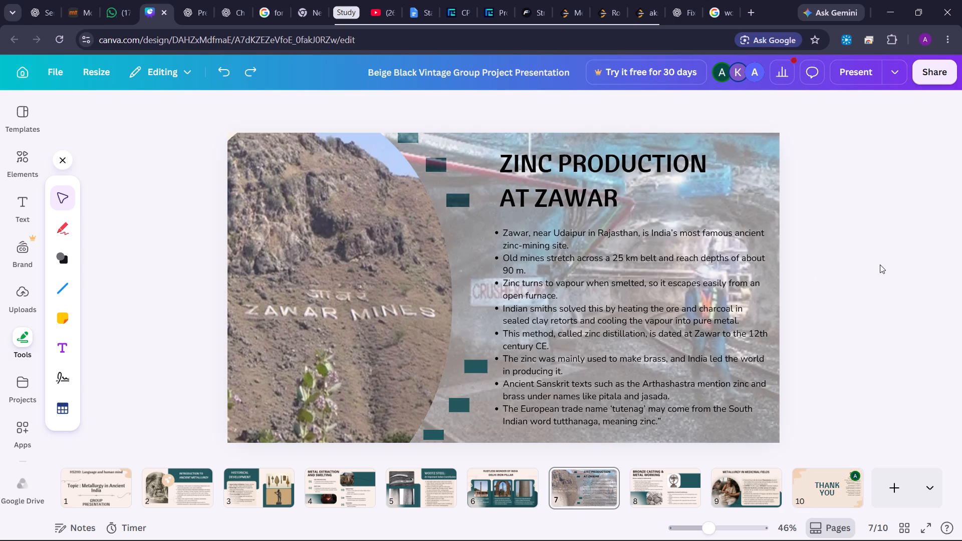
Undo the mine tunnel photo's transparency, layering and resizing edits back to the small opaque photo overlapping the title and upper bullets.
{"action": "key", "text": "ctrl+z"}
{"action": "key", "text": "ctrl+z"}
{"action": "key", "text": "ctrl+z"}
{"action": "key", "text": "ctrl+z"}
{"action": "key", "text": "ctrl+z"}
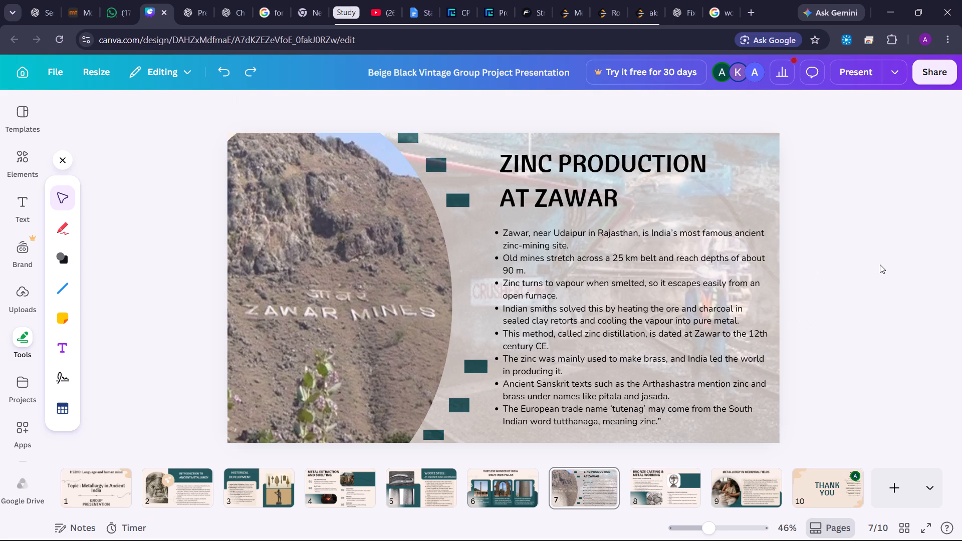
{"action": "key", "text": "ctrl+z"}
{"action": "key", "text": "ctrl+z"}
{"action": "key", "text": "ctrl+z"}
{"action": "key", "text": "ctrl+z"}
{"action": "key", "text": "ctrl+z"}
{"action": "key", "text": "ctrl+z"}
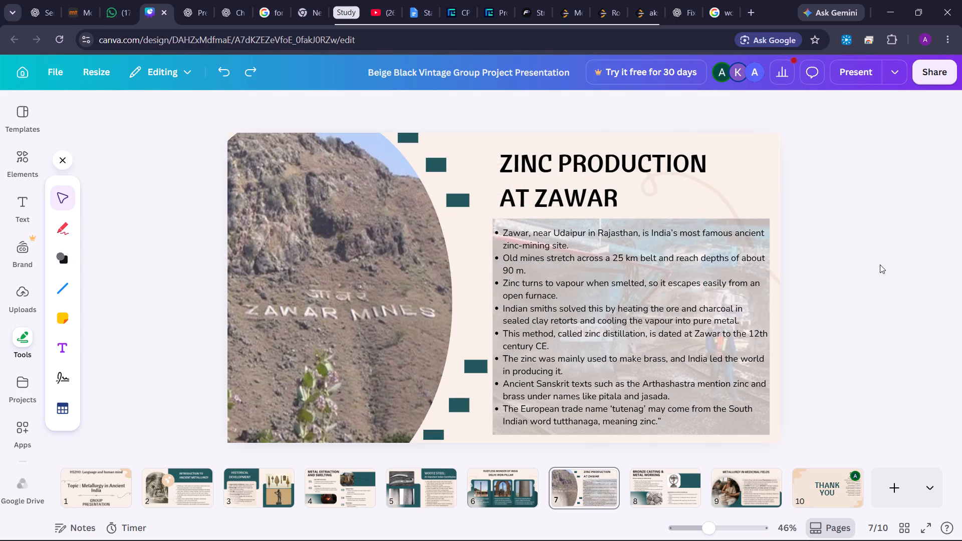
{"action": "key", "text": "ctrl+z"}
{"action": "key", "text": "ctrl+z"}
{"action": "key", "text": "ctrl+z"}
{"action": "key", "text": "ctrl+z"}
{"action": "key", "text": "ctrl+z"}
{"action": "key", "text": "ctrl+z"}
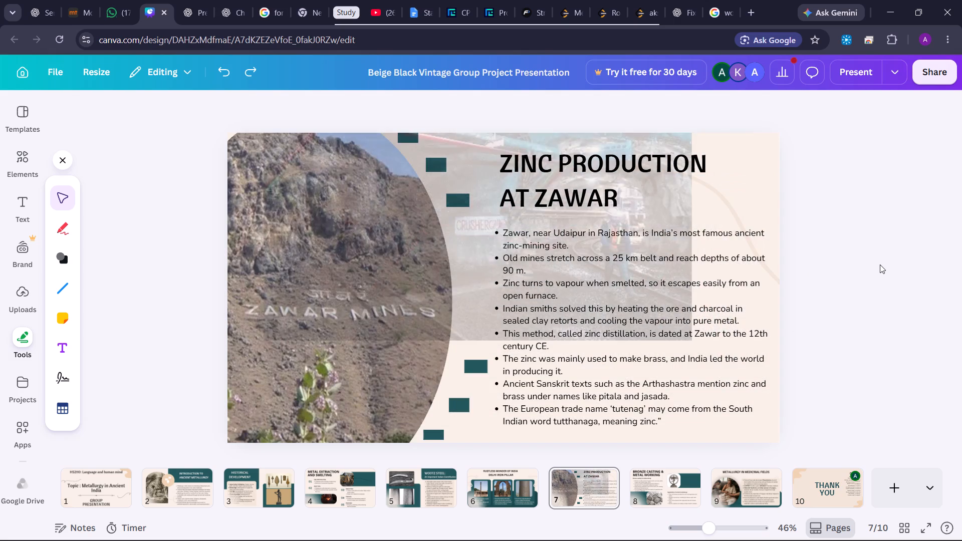
{"action": "key", "text": "ctrl+z"}
{"action": "key", "text": "ctrl+z"}
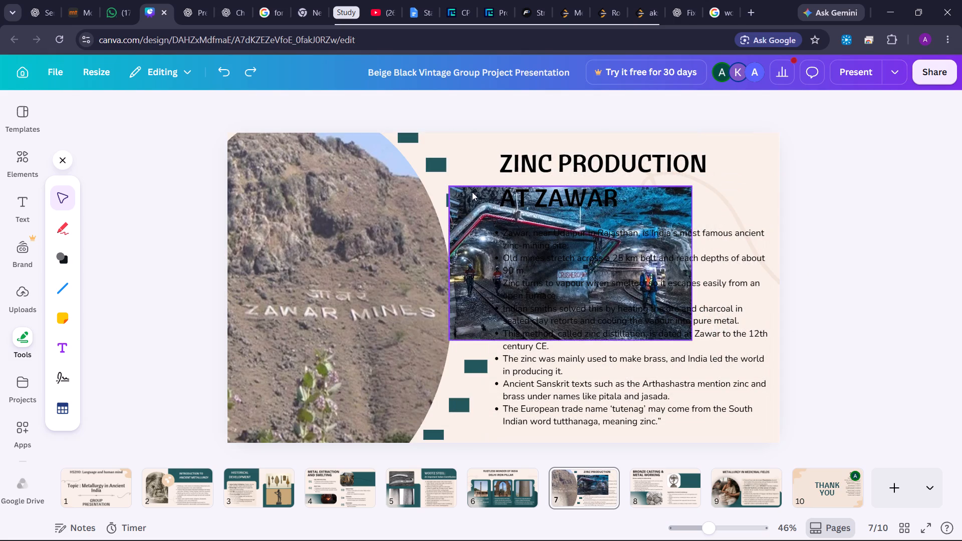
Move the mine tunnel photo slightly upward over the Zinc Production title and the upper bullets.
{"action": "left_click", "coordinate": [468, 193]}
{"action": "left_click_drag", "start_coordinate": [471, 195], "coordinate": [357, 243]}
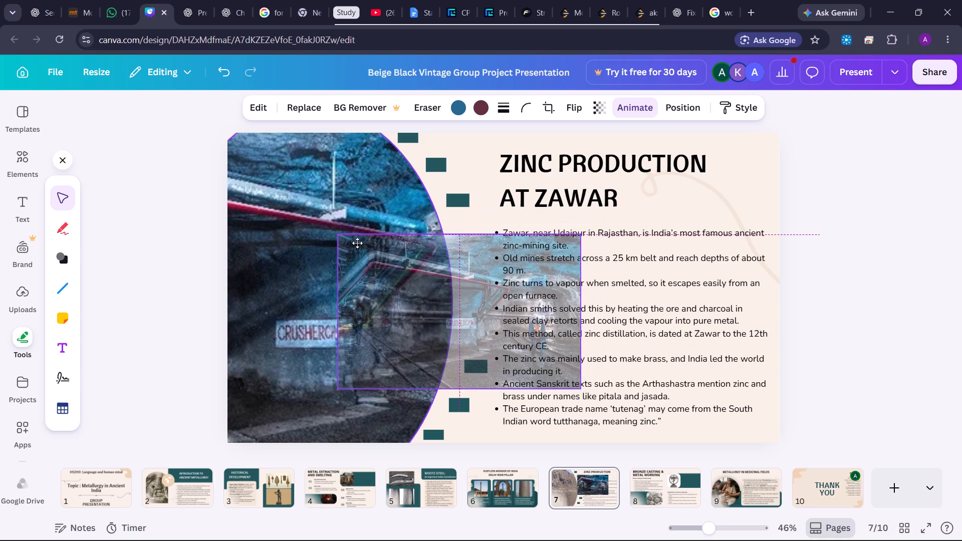
{"action": "left_click_drag", "start_coordinate": [357, 243], "coordinate": [479, 174]}
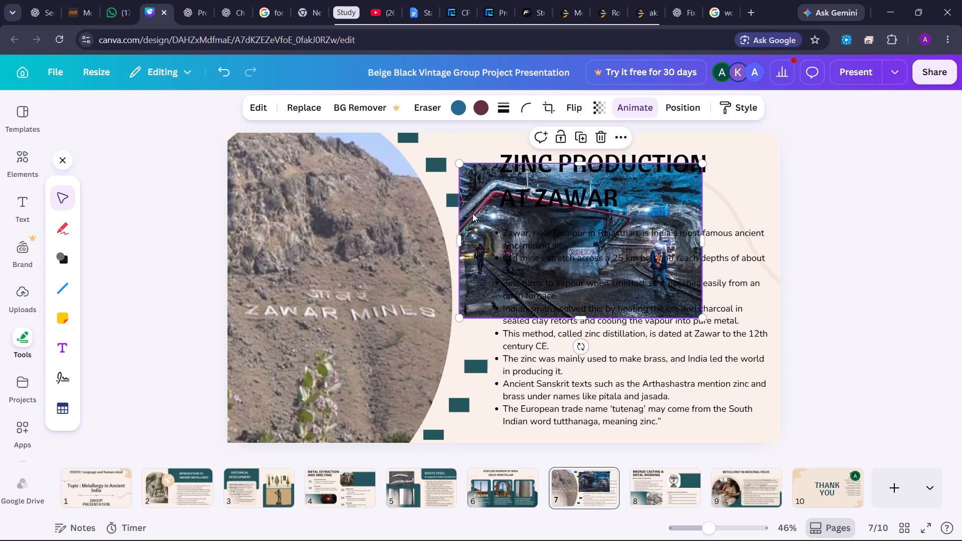
Search the elements for "placeholder", insert the wide landscape frame and place it over the lower part of the Zawar Mines hillside photo.
{"action": "left_click", "coordinate": [21, 166]}
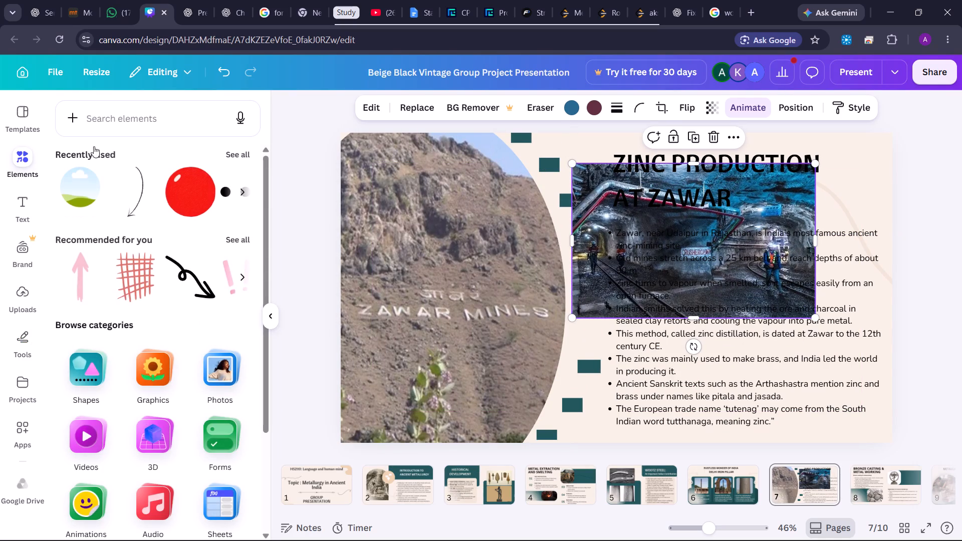
{"action": "left_click", "coordinate": [137, 116]}
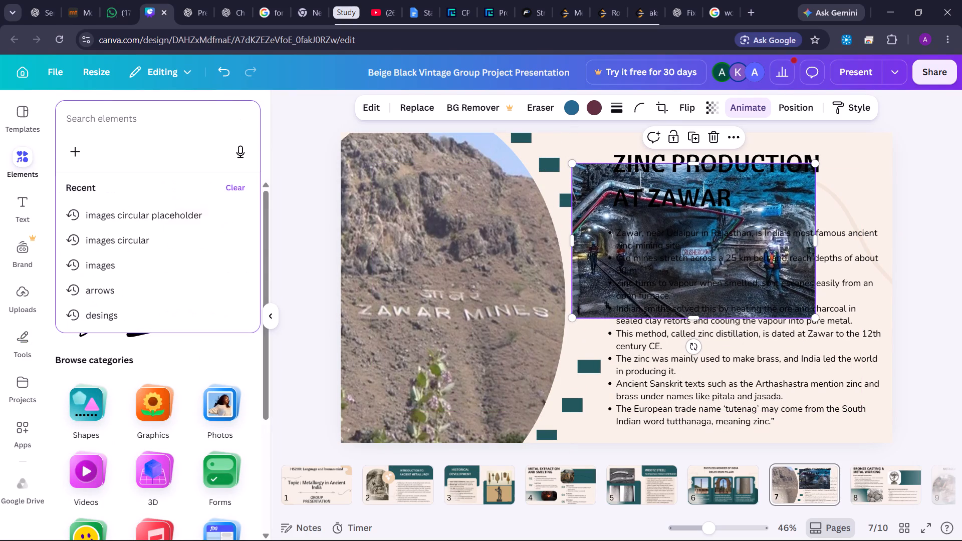
{"action": "type", "text": "placeholder"}
{"action": "key", "text": "Return"}
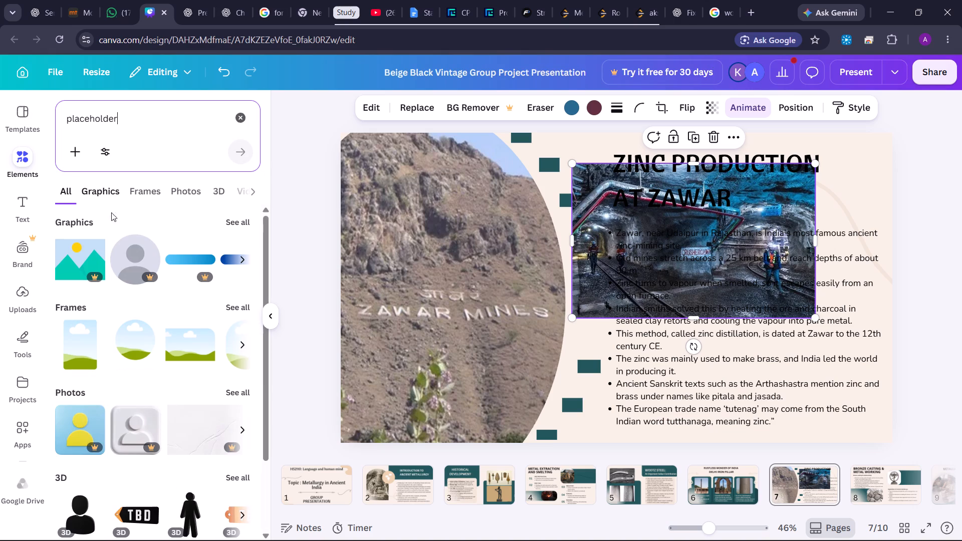
{"action": "left_click", "coordinate": [187, 341]}
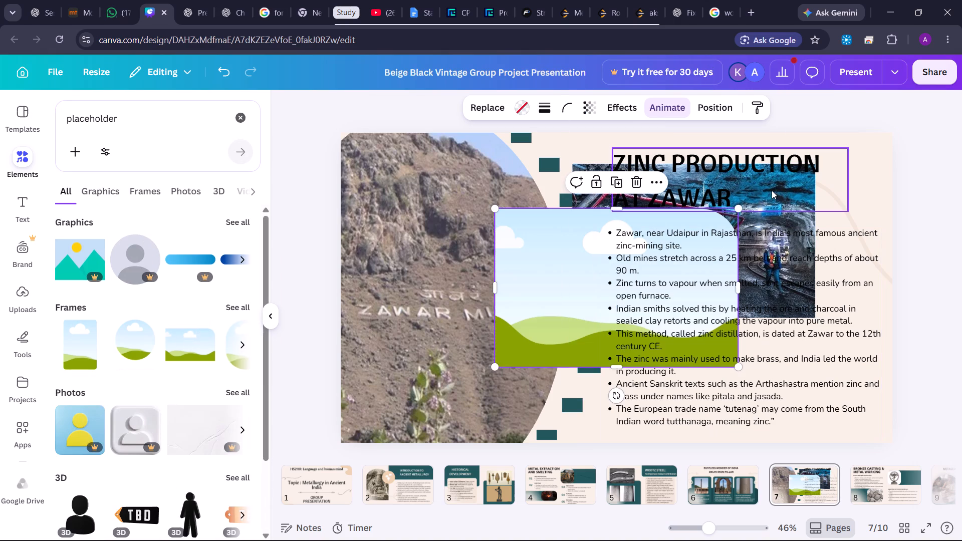
{"action": "left_click_drag", "start_coordinate": [558, 273], "coordinate": [480, 304]}
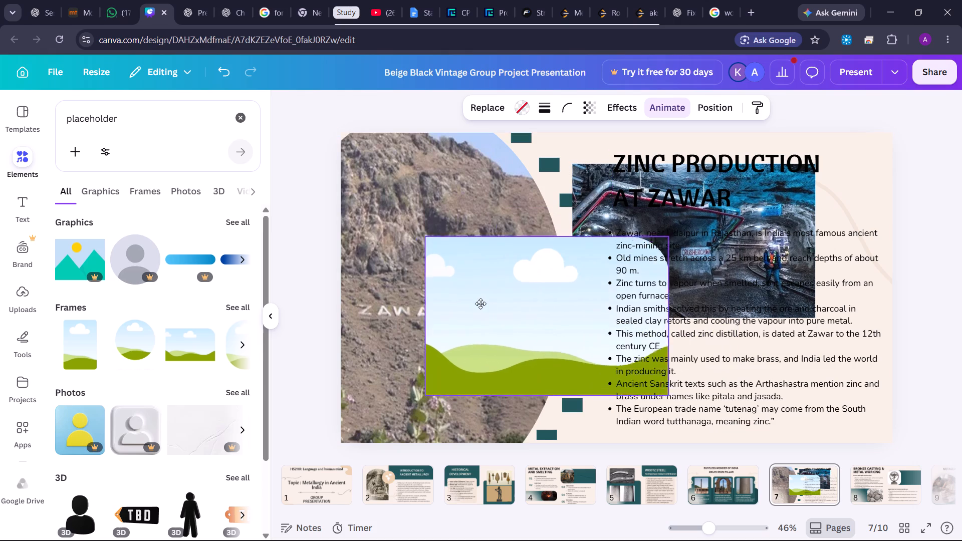
{"action": "left_click_drag", "start_coordinate": [480, 304], "coordinate": [350, 358]}
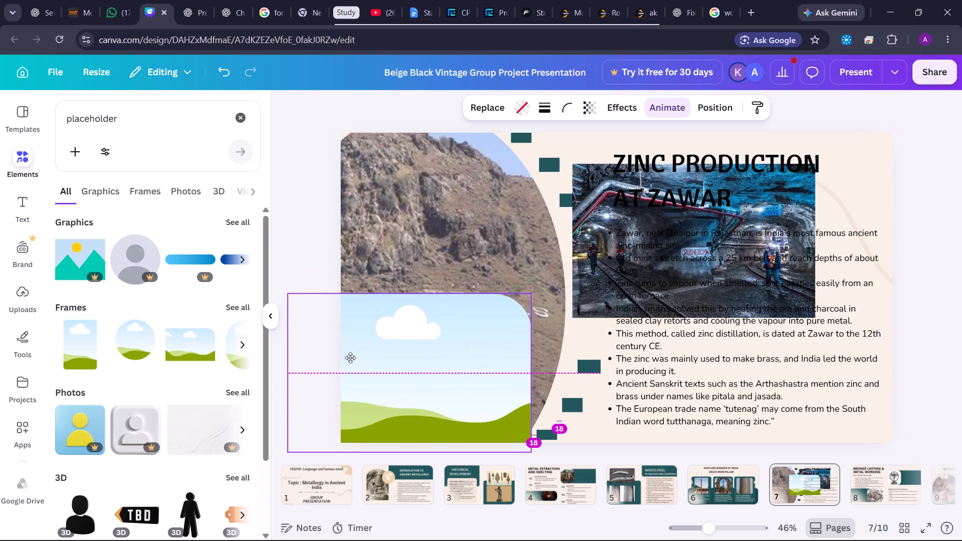
{"action": "left_click_drag", "start_coordinate": [350, 358], "coordinate": [347, 326]}
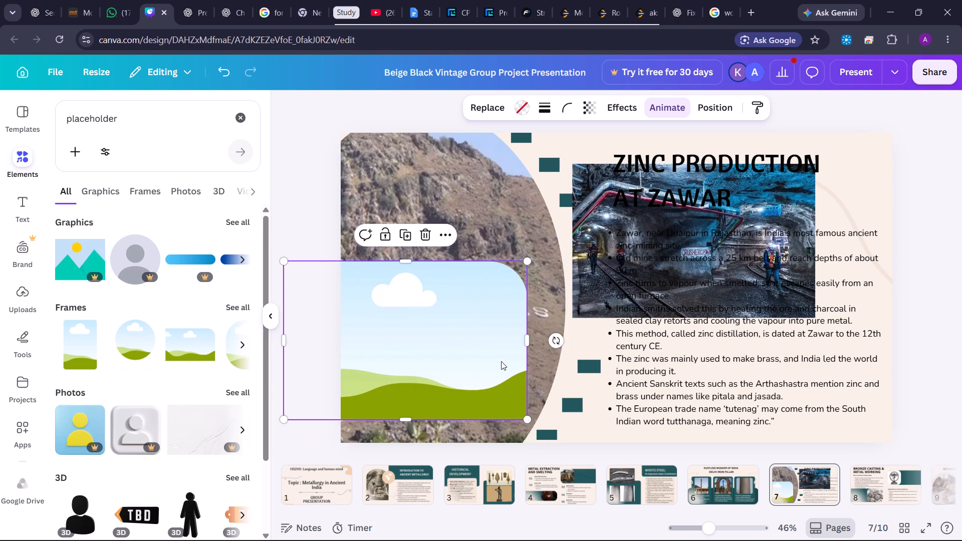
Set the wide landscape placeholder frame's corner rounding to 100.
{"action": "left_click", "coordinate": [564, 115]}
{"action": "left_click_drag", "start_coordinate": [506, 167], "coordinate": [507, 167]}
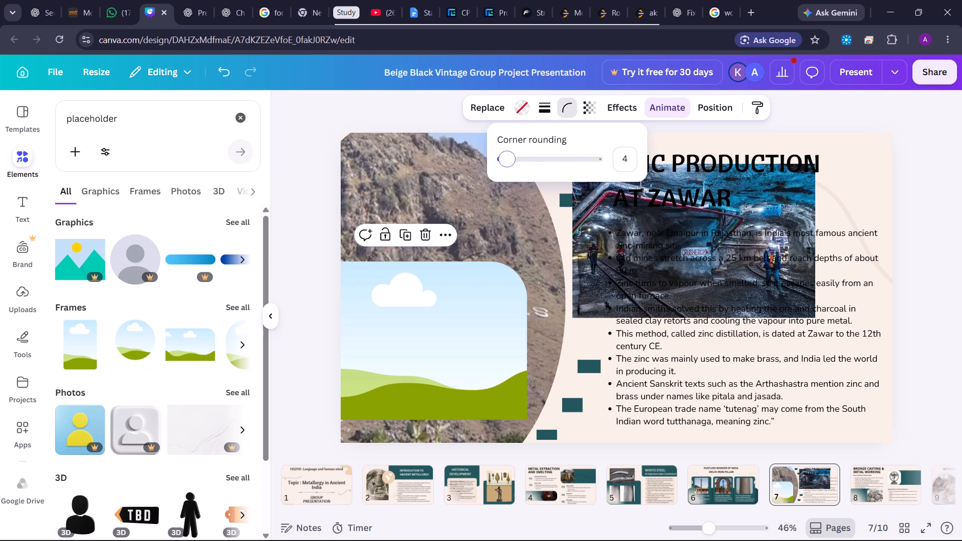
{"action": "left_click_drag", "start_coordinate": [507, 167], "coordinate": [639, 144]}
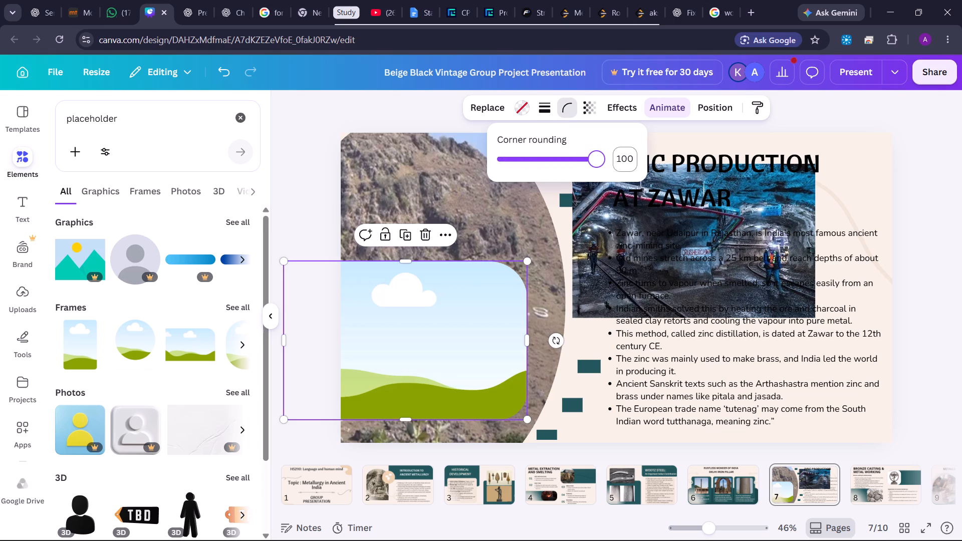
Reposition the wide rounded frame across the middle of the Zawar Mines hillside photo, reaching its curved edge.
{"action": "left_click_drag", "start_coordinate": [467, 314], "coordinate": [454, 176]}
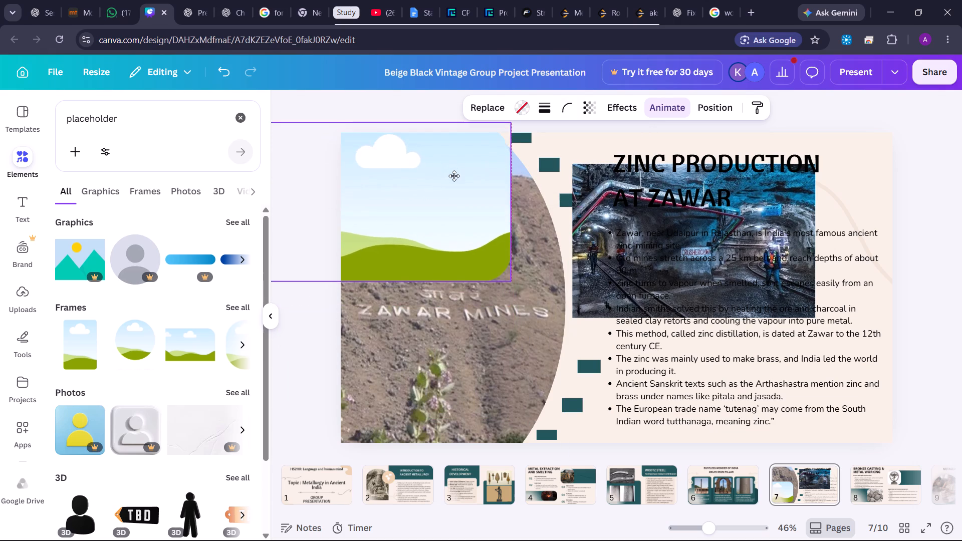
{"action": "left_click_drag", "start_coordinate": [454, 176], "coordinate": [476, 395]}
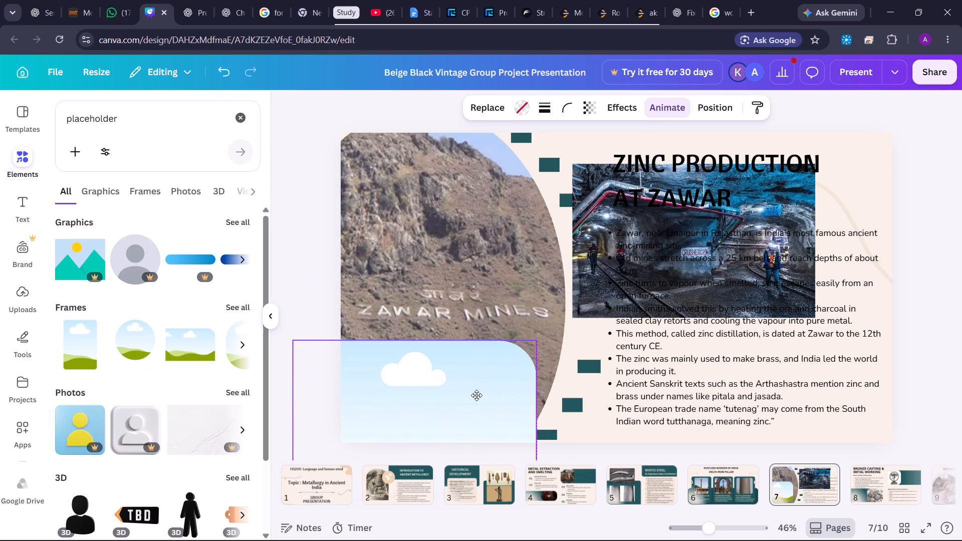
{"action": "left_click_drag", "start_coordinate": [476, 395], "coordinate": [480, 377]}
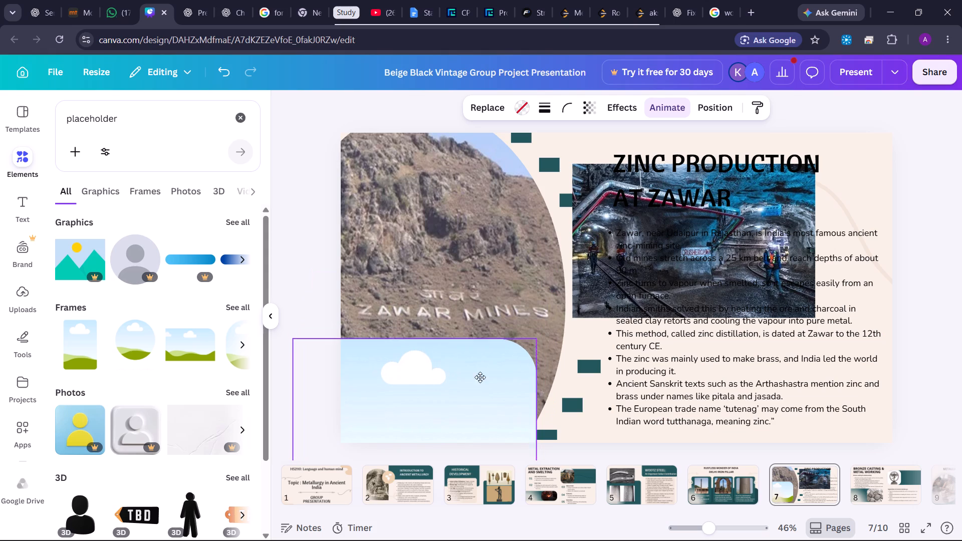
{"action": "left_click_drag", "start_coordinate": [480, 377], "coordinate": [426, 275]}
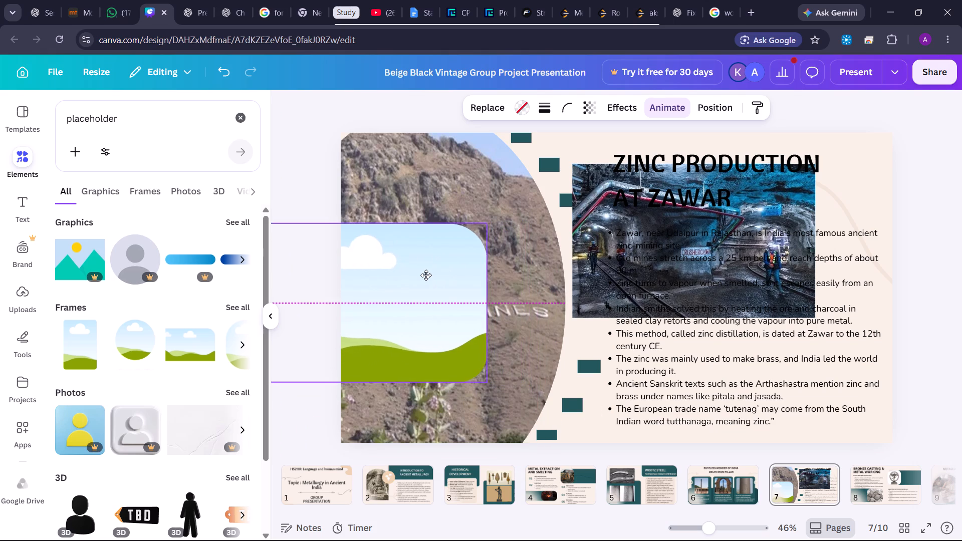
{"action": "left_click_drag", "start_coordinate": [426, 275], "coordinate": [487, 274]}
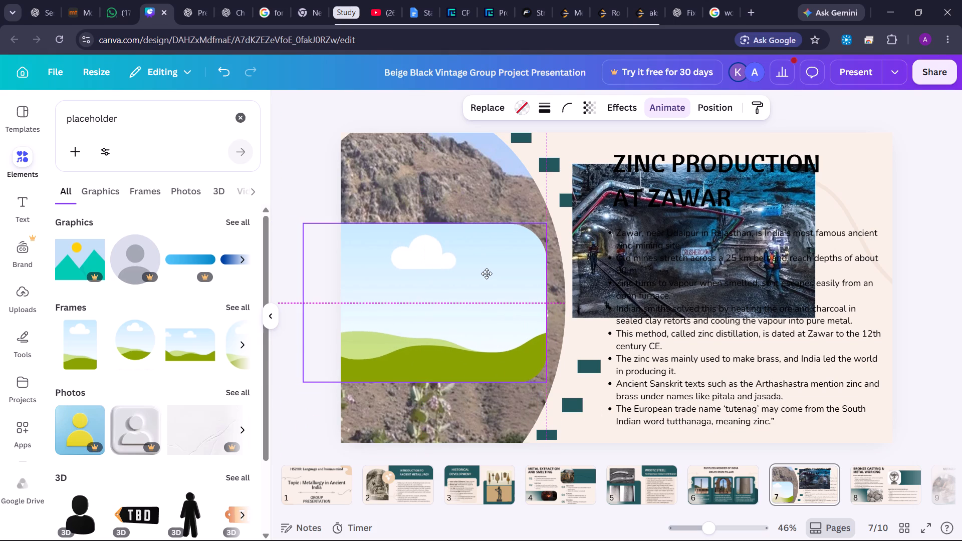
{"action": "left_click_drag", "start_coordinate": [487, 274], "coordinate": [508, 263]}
Insert the slanted parallelogram frame from the placeholder frame results onto slide 7.
{"action": "scroll", "coordinate": [189, 352], "scroll_direction": "left", "scroll_amount": 5}
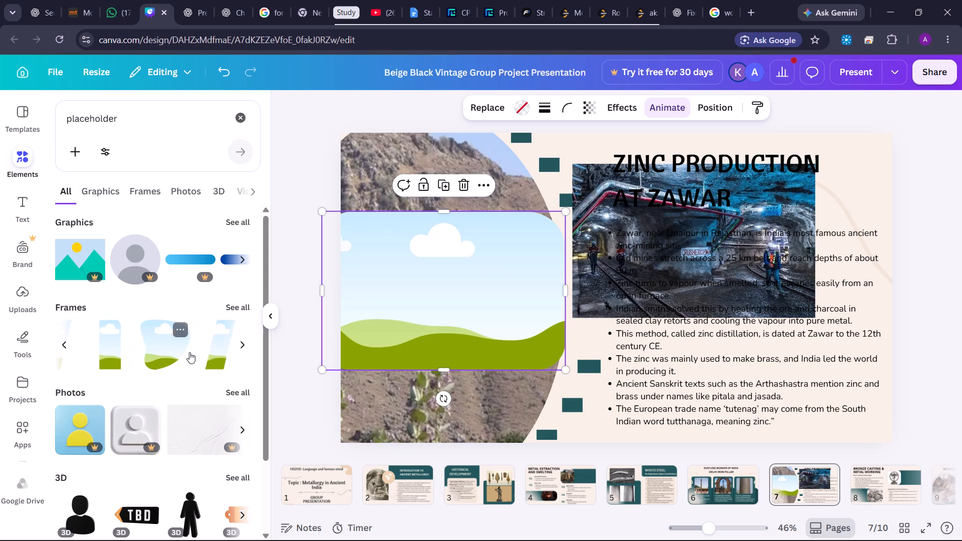
{"action": "scroll", "coordinate": [189, 352], "scroll_direction": "left", "scroll_amount": 1}
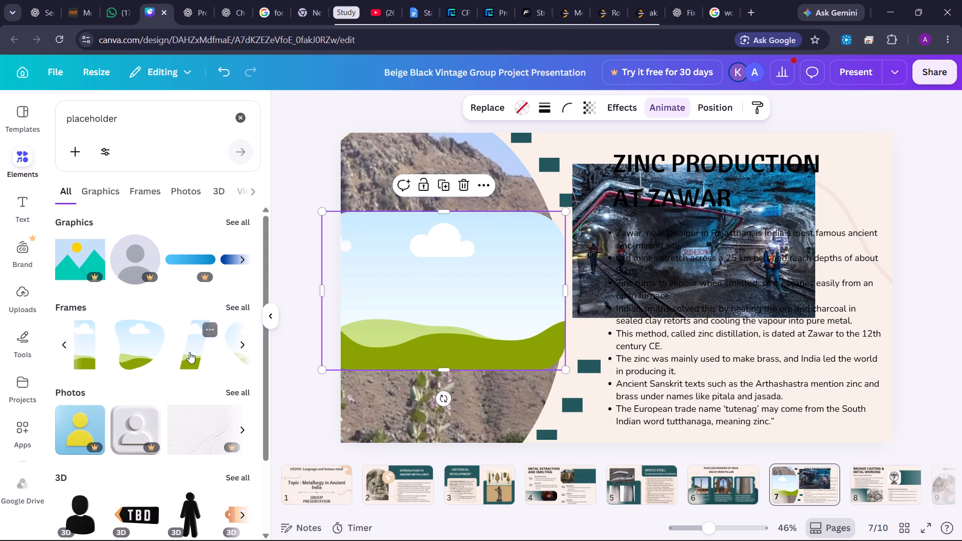
{"action": "left_click", "coordinate": [193, 339]}
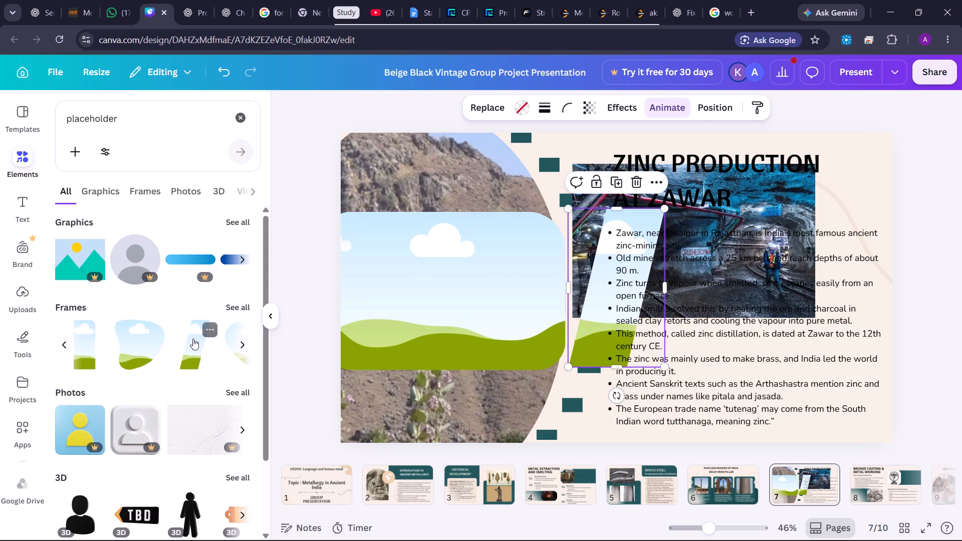
Delete the wide landscape placeholder frame from the hillside photo.
{"action": "left_click", "coordinate": [388, 317]}
{"action": "key", "text": "BackSpace"}
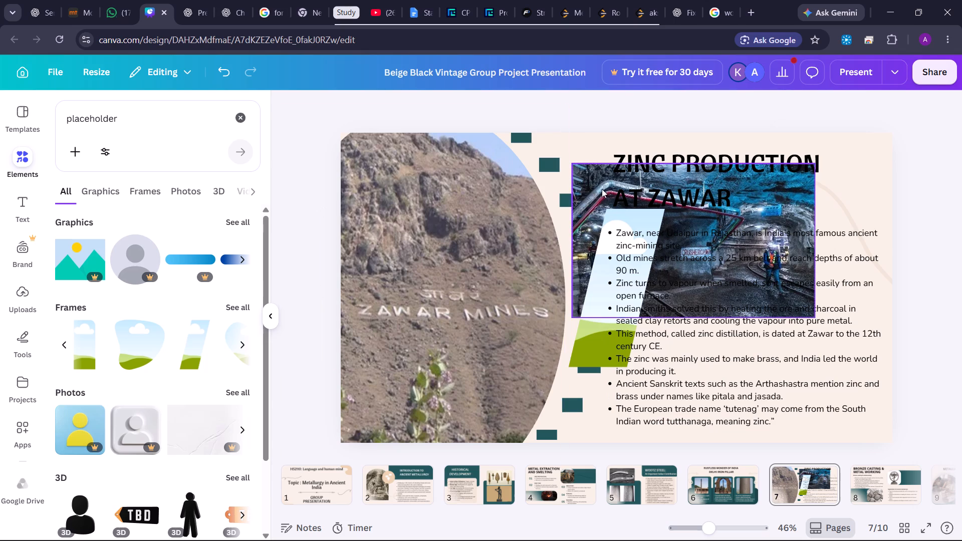
Move the slanted frame to the lower-left corner of the Zawar Mines hillside photo, running past the slide's bottom edge.
{"action": "left_click", "coordinate": [593, 314]}
{"action": "left_click_drag", "start_coordinate": [593, 314], "coordinate": [586, 316]}
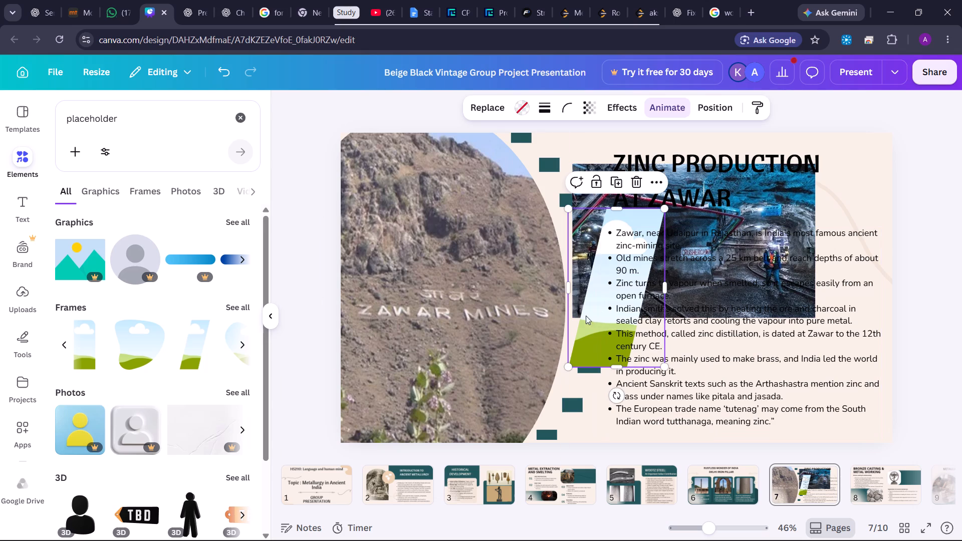
{"action": "left_click_drag", "start_coordinate": [586, 316], "coordinate": [396, 367]}
{"action": "left_click_drag", "start_coordinate": [411, 352], "coordinate": [396, 387]}
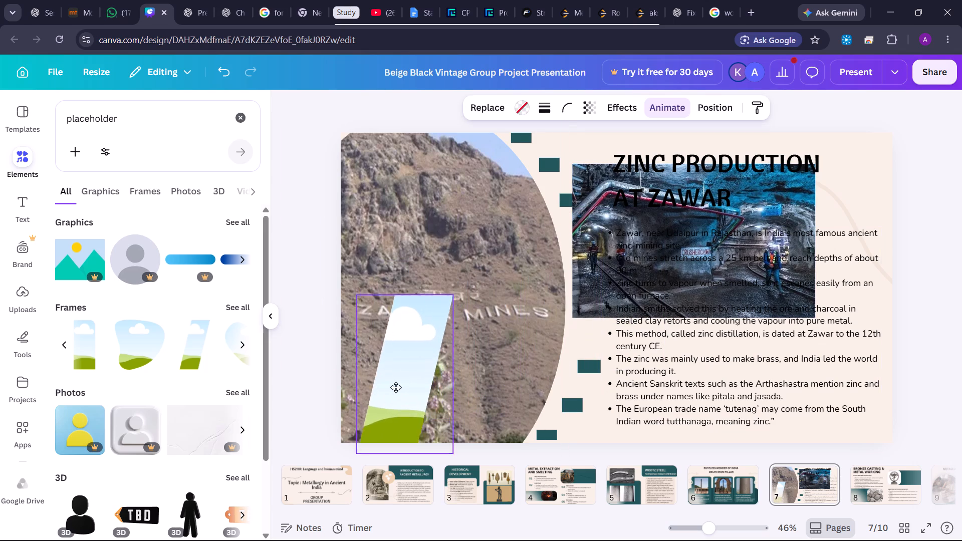
{"action": "left_click_drag", "start_coordinate": [396, 387], "coordinate": [369, 431]}
Insert more slanted frames and place one at the top of the hillside photo, partly above the slide's upper edge.
{"action": "left_click", "coordinate": [193, 339]}
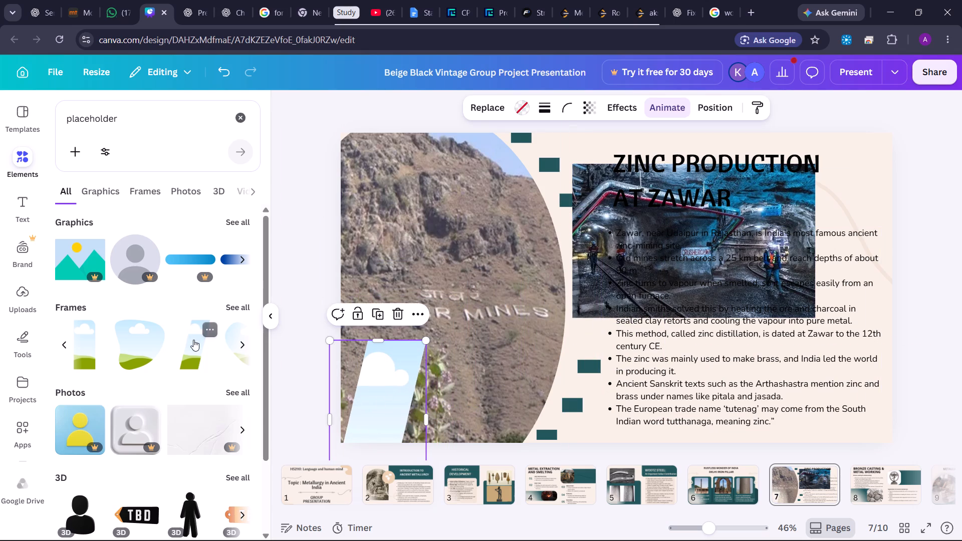
{"action": "left_click", "coordinate": [193, 340]}
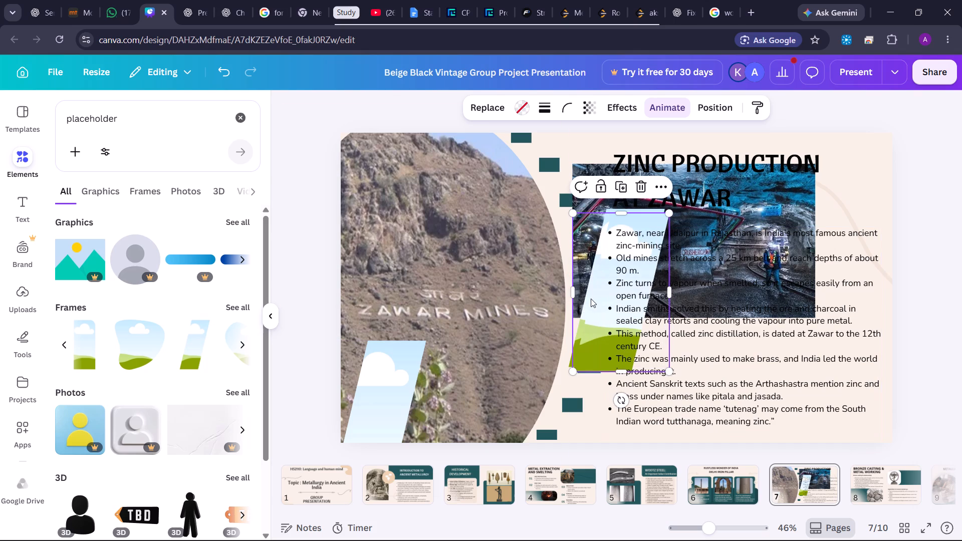
{"action": "left_click_drag", "start_coordinate": [591, 299], "coordinate": [387, 244]}
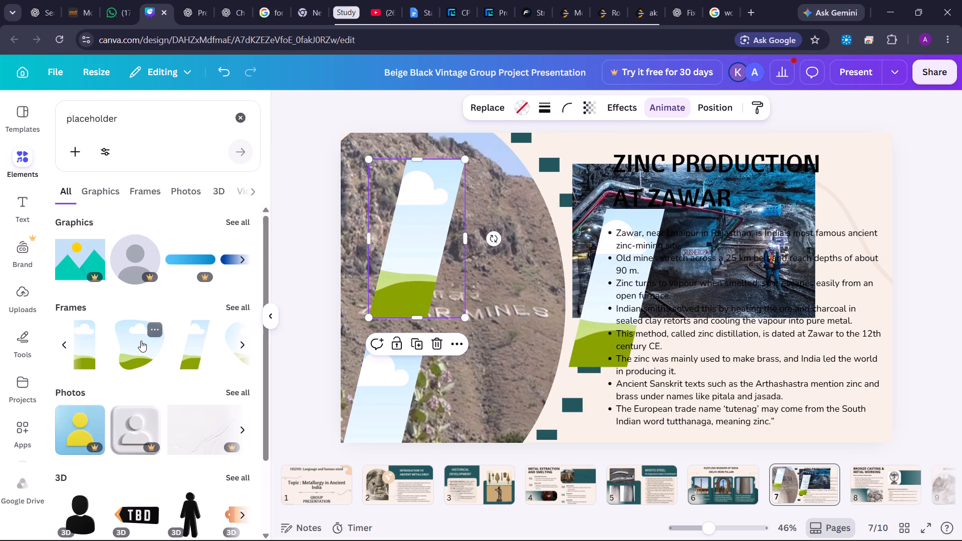
{"action": "scroll", "coordinate": [141, 341], "scroll_direction": "right", "scroll_amount": 1}
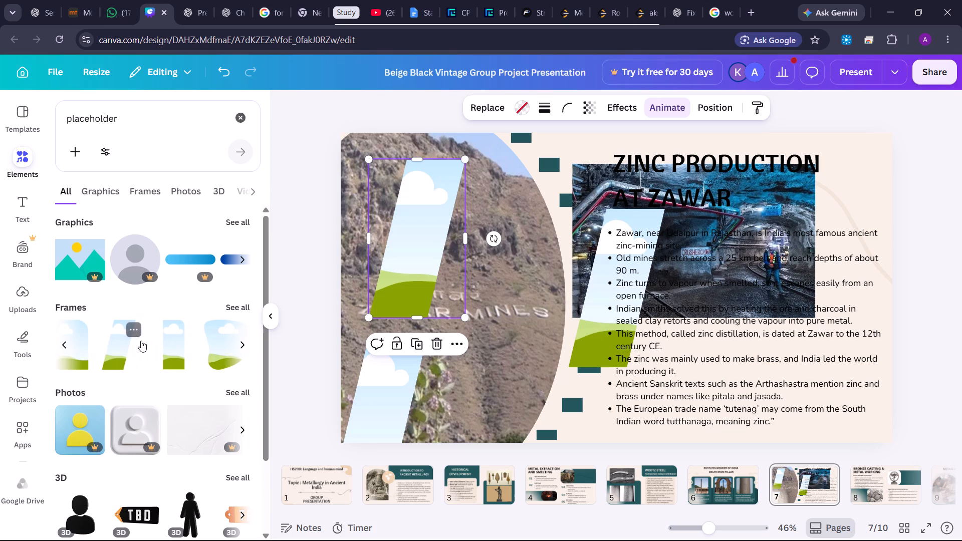
{"action": "left_click_drag", "start_coordinate": [427, 209], "coordinate": [428, 196]}
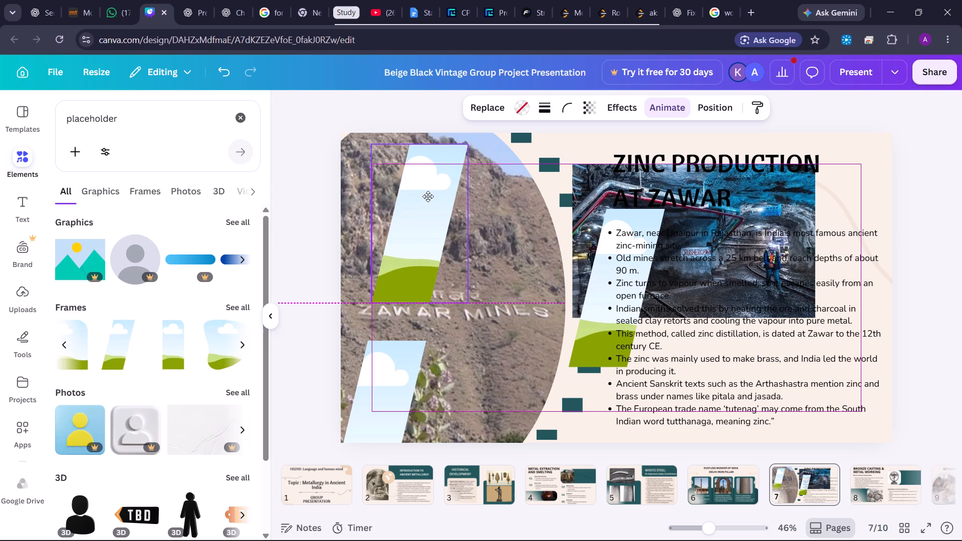
{"action": "left_click_drag", "start_coordinate": [428, 196], "coordinate": [435, 167]}
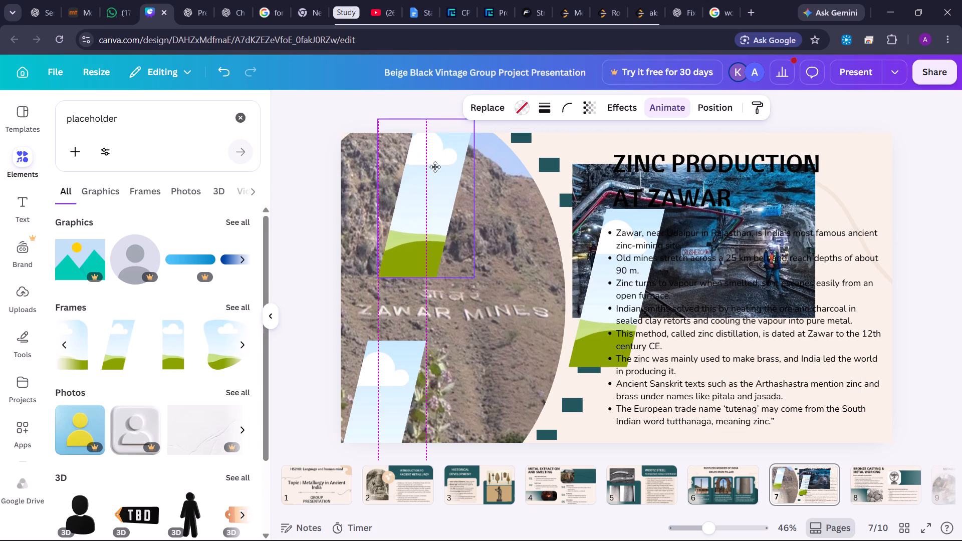
{"action": "left_click_drag", "start_coordinate": [435, 167], "coordinate": [438, 155]}
{"action": "left_click", "coordinate": [438, 155]}
{"action": "left_click_drag", "start_coordinate": [429, 200], "coordinate": [431, 205]}
{"action": "left_click", "coordinate": [431, 205]}
Delete the surplus slanted frame lying over the mine tunnel photo and bullets.
{"action": "left_click", "coordinate": [467, 332]}
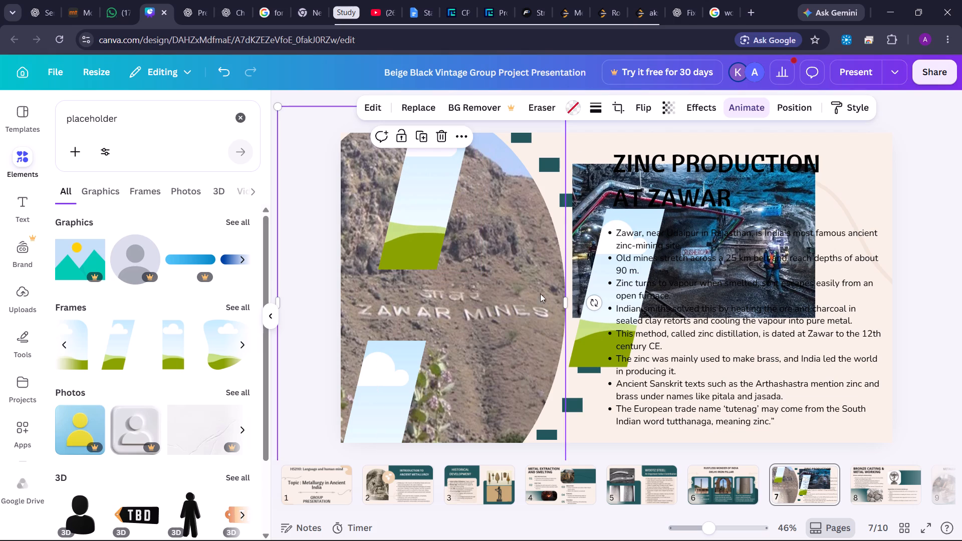
{"action": "left_click", "coordinate": [596, 290]}
{"action": "key", "text": "BackSpace"}
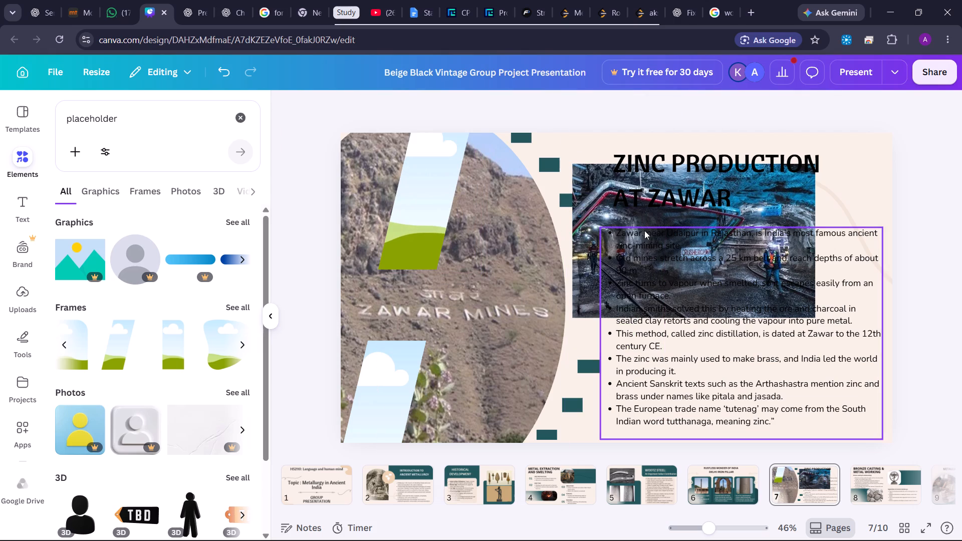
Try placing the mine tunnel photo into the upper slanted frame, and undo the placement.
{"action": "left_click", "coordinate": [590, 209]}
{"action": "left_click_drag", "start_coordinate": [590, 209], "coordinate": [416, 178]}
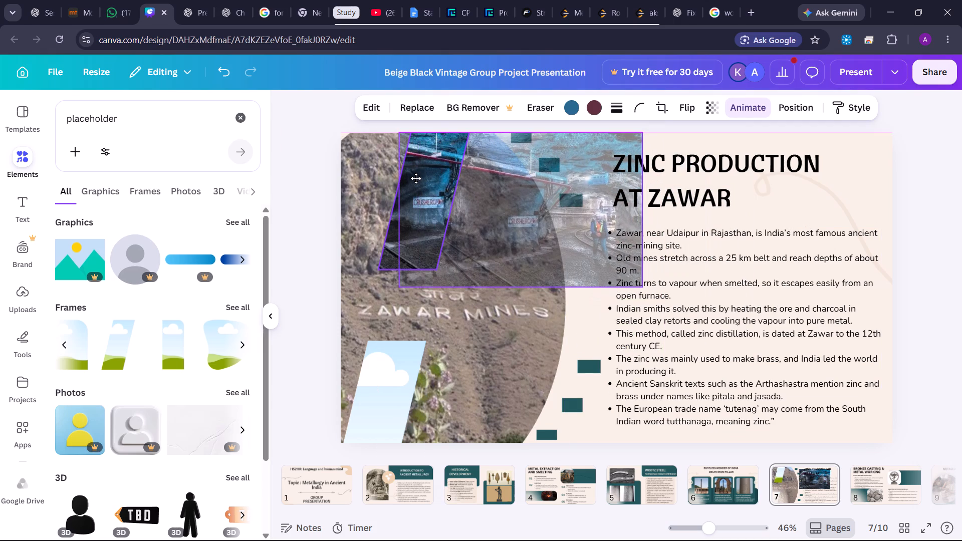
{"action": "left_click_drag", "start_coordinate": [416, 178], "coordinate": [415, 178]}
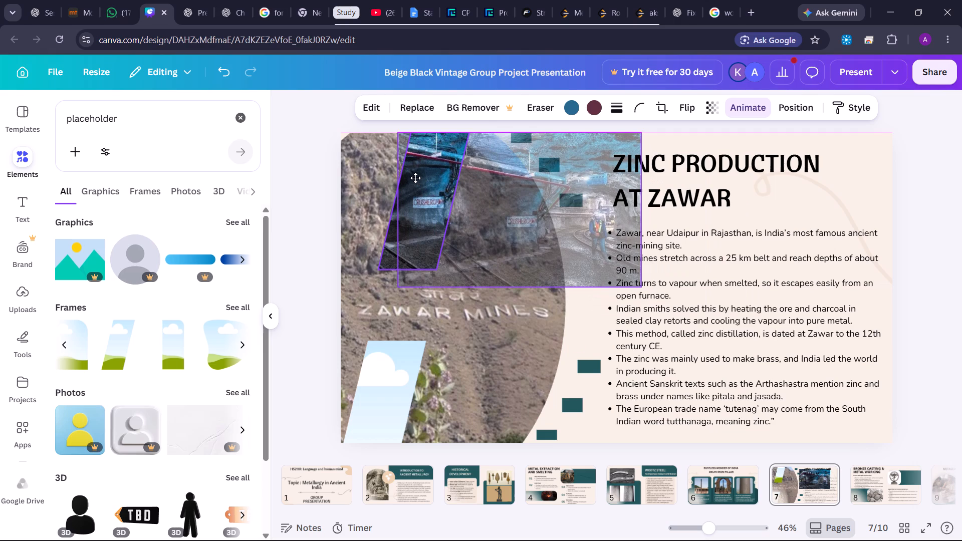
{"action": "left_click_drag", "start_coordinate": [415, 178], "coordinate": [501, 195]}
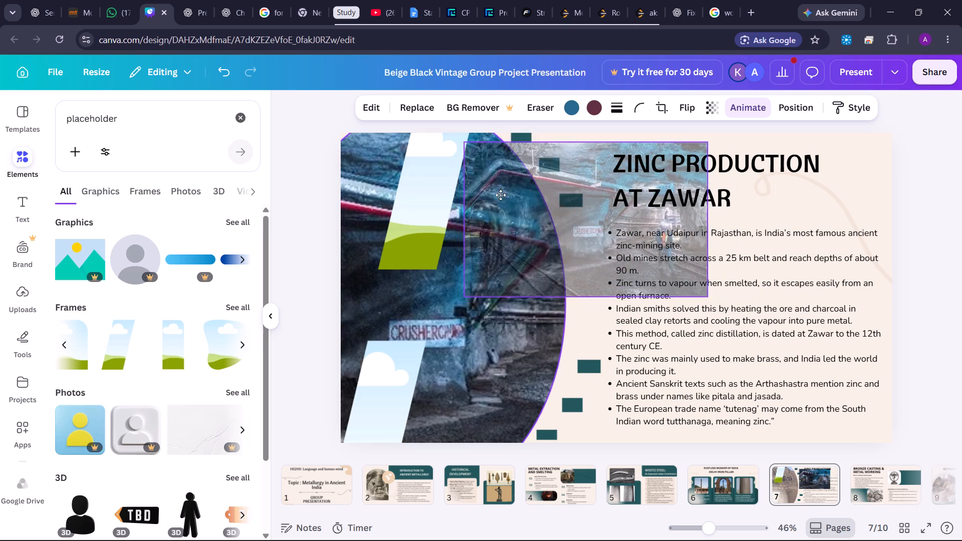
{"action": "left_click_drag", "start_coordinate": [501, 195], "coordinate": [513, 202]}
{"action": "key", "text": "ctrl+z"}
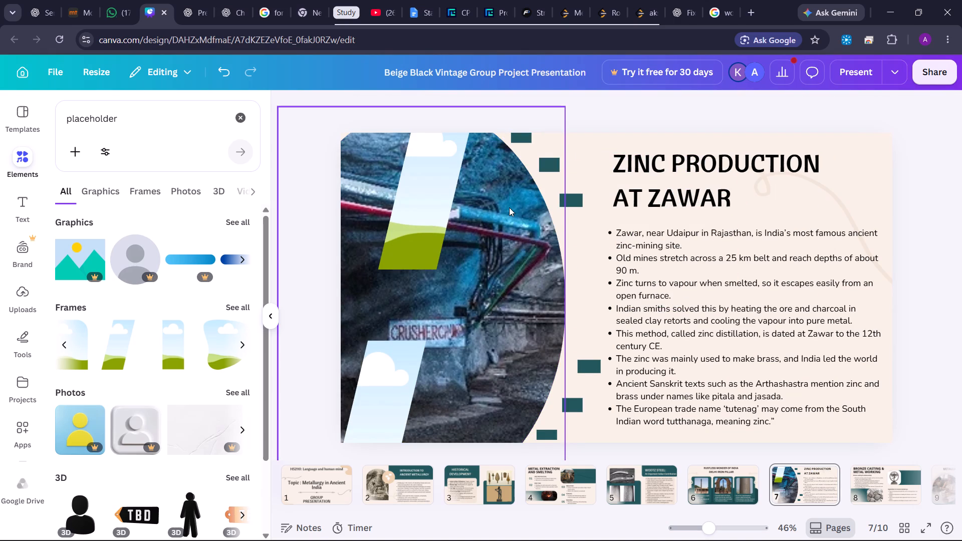
Duplicate the mine tunnel photo and crop the copy to the narrow strip showing the worker in the orange vest.
{"action": "left_click", "coordinate": [598, 246]}
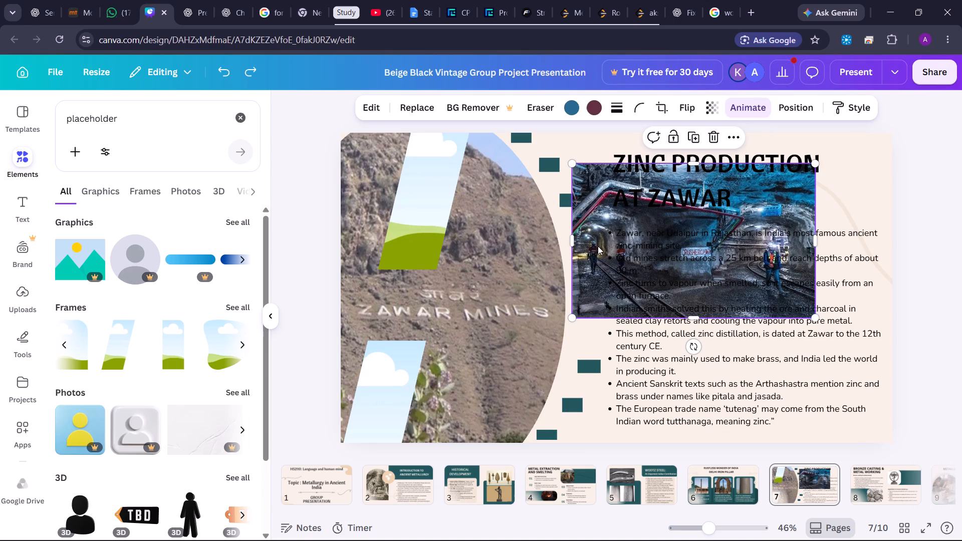
{"action": "key", "text": "ctrl+d"}
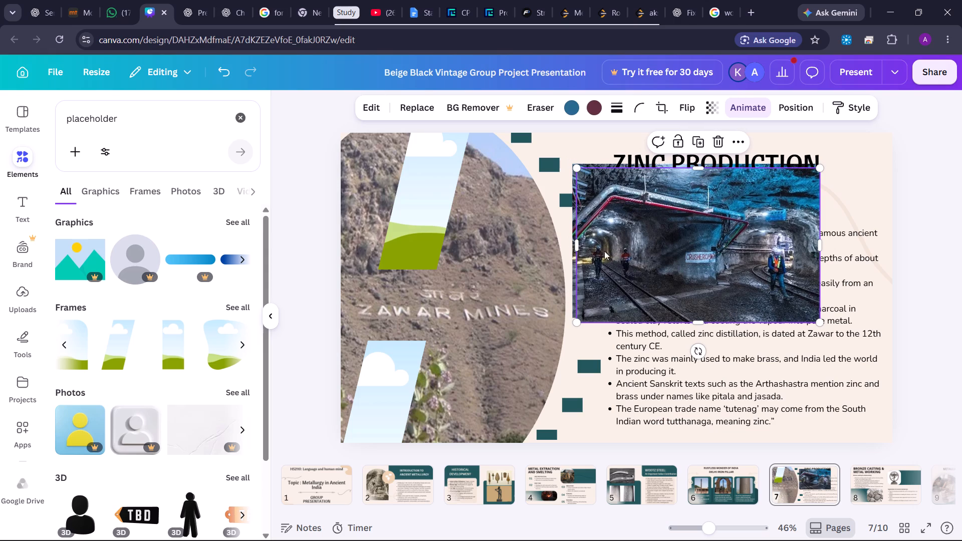
{"action": "left_click_drag", "start_coordinate": [579, 247], "coordinate": [688, 261]}
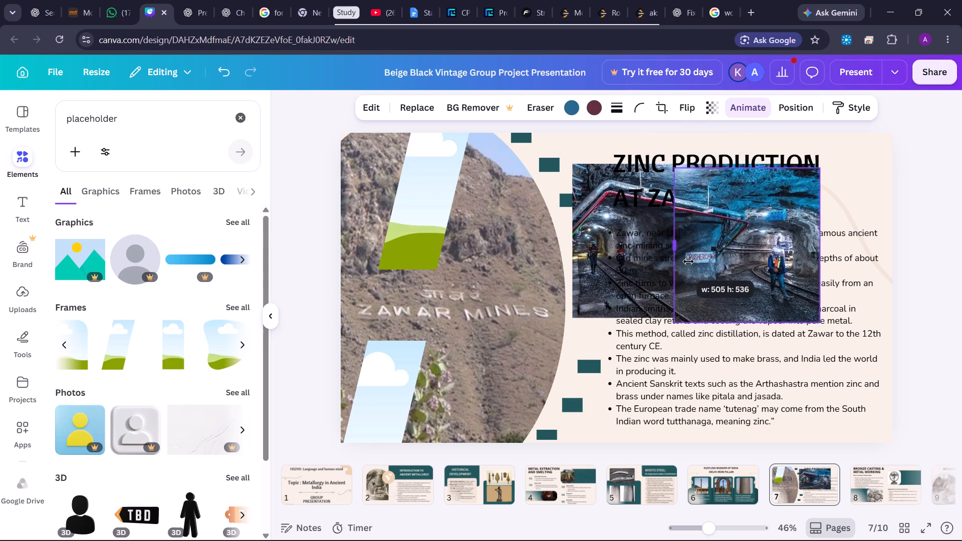
{"action": "left_click_drag", "start_coordinate": [688, 261], "coordinate": [742, 270]}
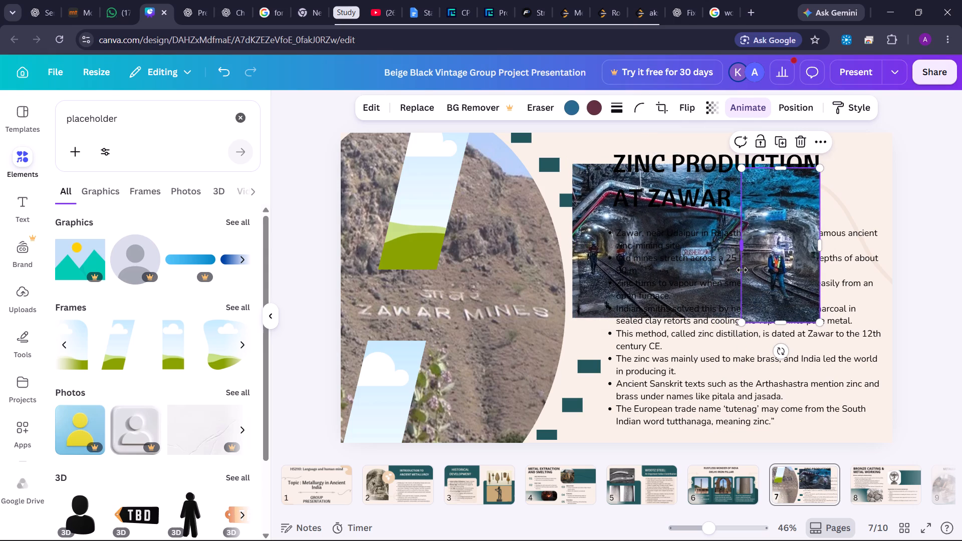
Fill the lower slanted frame with the cropped mine worker photo.
{"action": "left_click", "coordinate": [790, 225]}
{"action": "left_click_drag", "start_coordinate": [787, 226], "coordinate": [433, 354]}
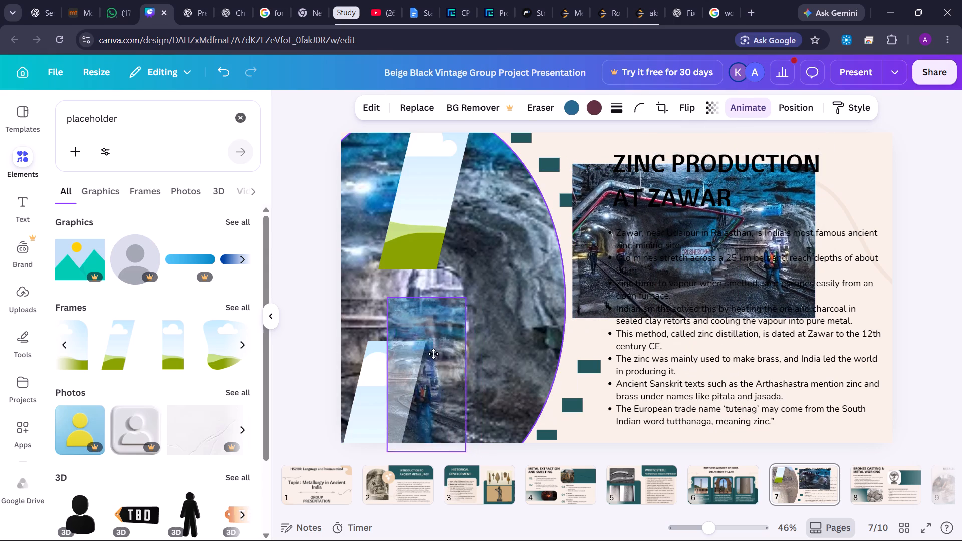
{"action": "left_click_drag", "start_coordinate": [433, 354], "coordinate": [401, 373]}
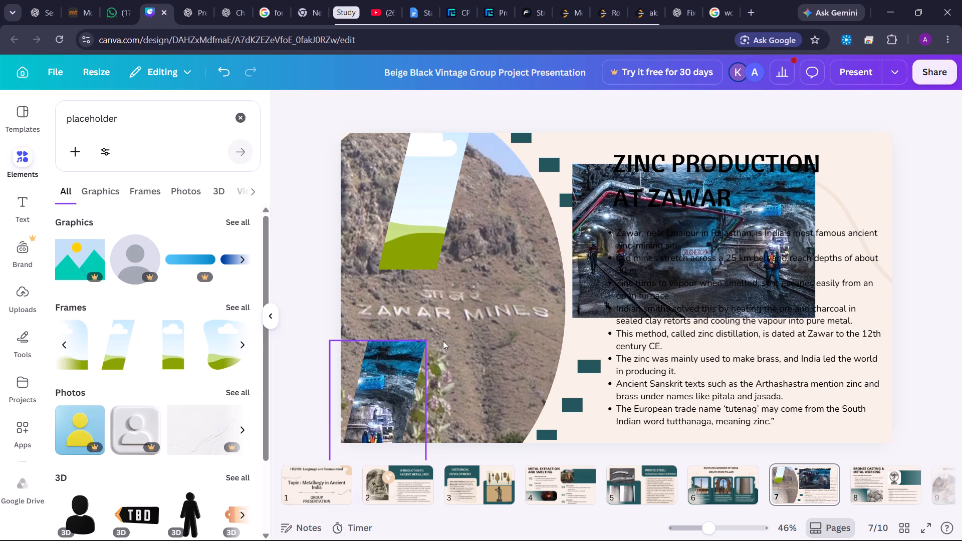
Reposition the photo-filled lower slanted frame slightly inward and up, near slide 7's lower-left corner.
{"action": "left_click", "coordinate": [391, 376]}
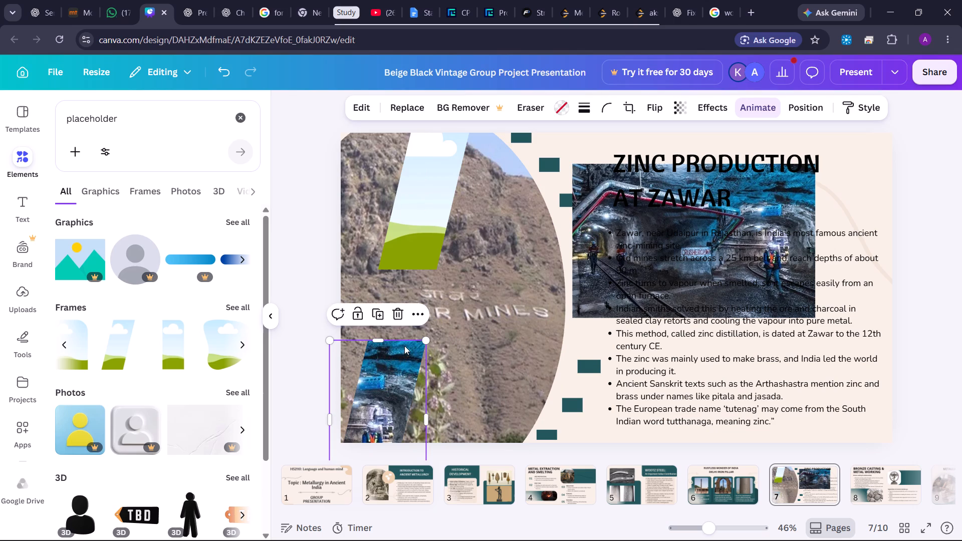
{"action": "left_click_drag", "start_coordinate": [402, 360], "coordinate": [486, 314]}
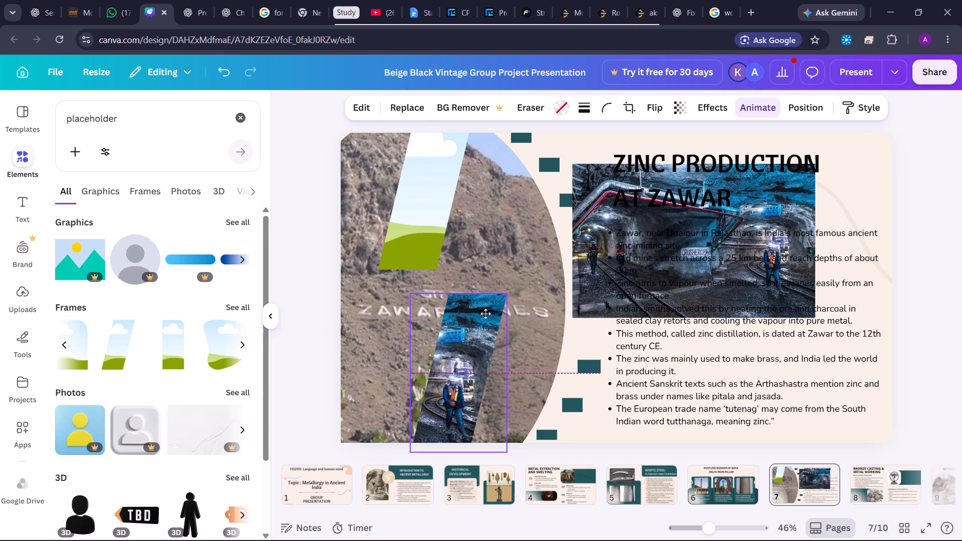
{"action": "left_click_drag", "start_coordinate": [486, 314], "coordinate": [518, 338]}
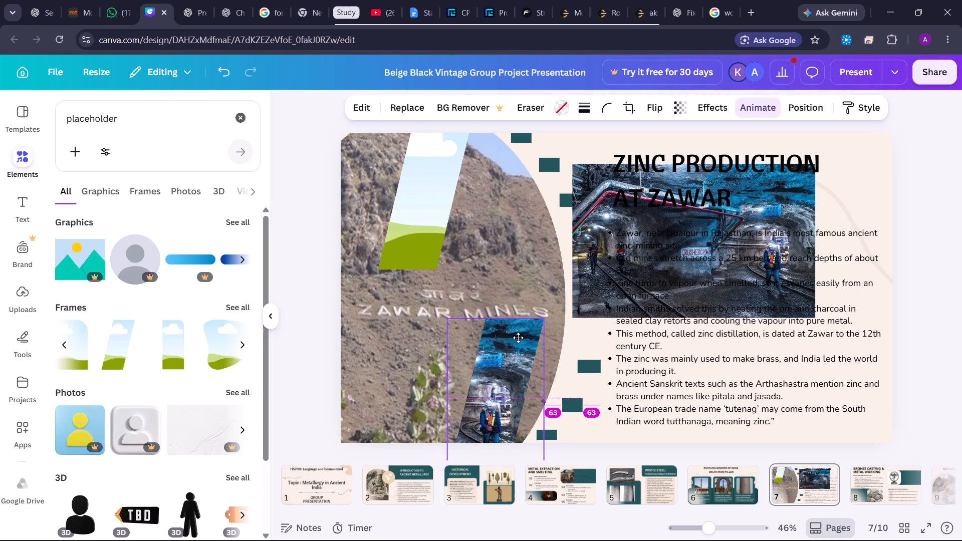
{"action": "left_click_drag", "start_coordinate": [518, 338], "coordinate": [424, 299]}
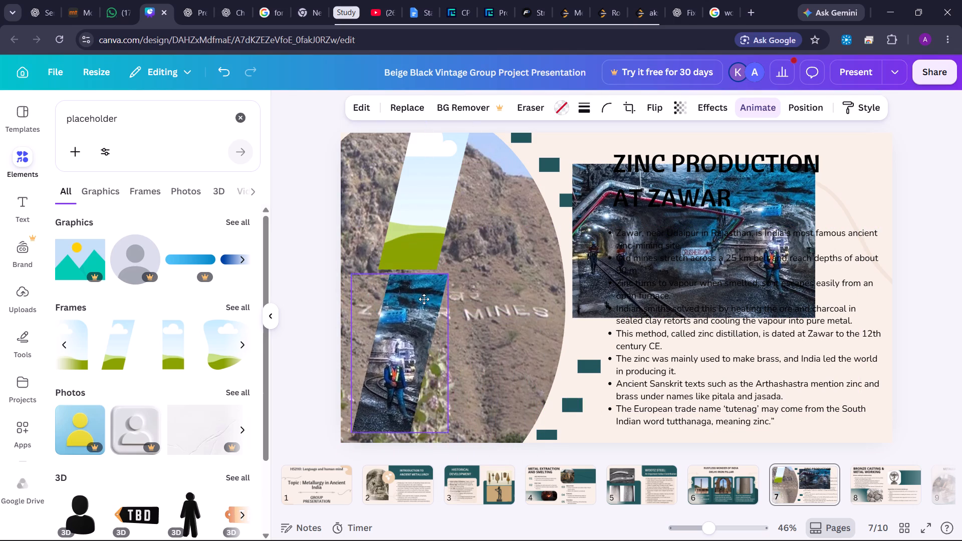
{"action": "left_click_drag", "start_coordinate": [424, 299], "coordinate": [423, 331]}
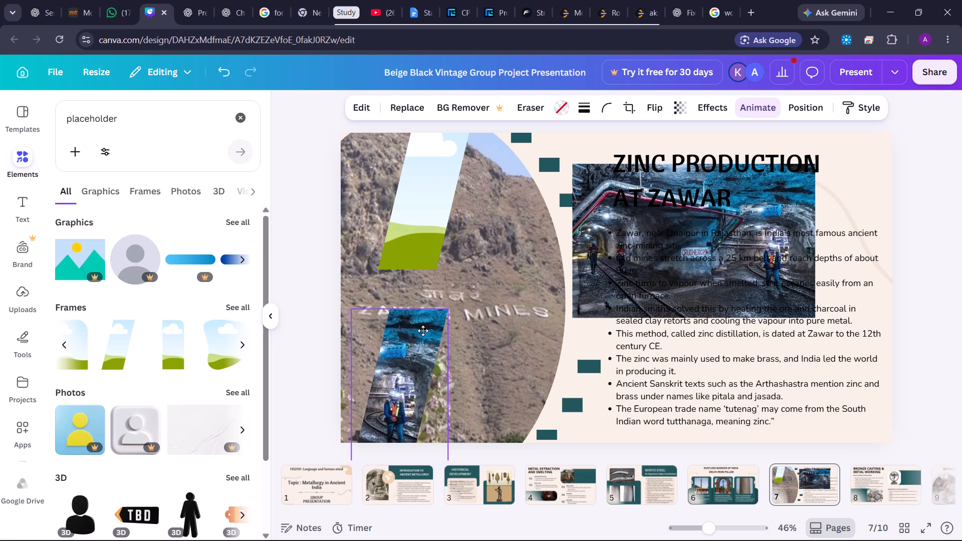
{"action": "left_click_drag", "start_coordinate": [423, 331], "coordinate": [413, 346]}
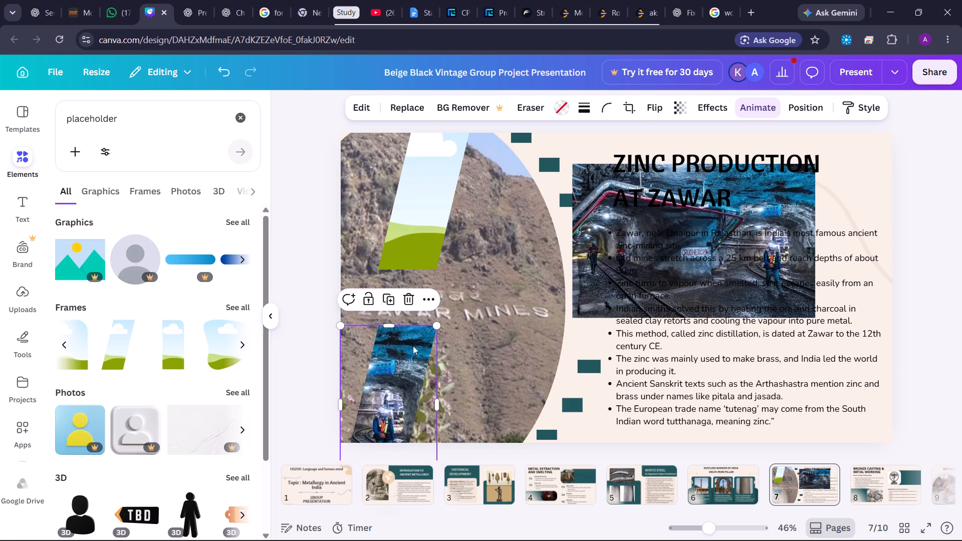
Detach the mine photo from the lower slanted frame and crop it closely around the worker in the orange vest.
{"action": "right_click", "coordinate": [413, 346]}
{"action": "left_click", "coordinate": [465, 460]}
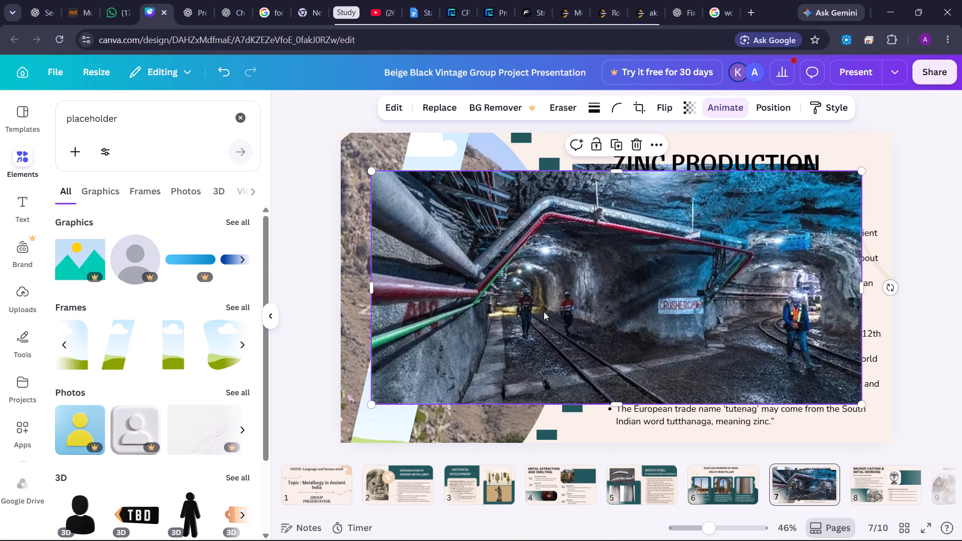
{"action": "left_click_drag", "start_coordinate": [371, 290], "coordinate": [493, 291]}
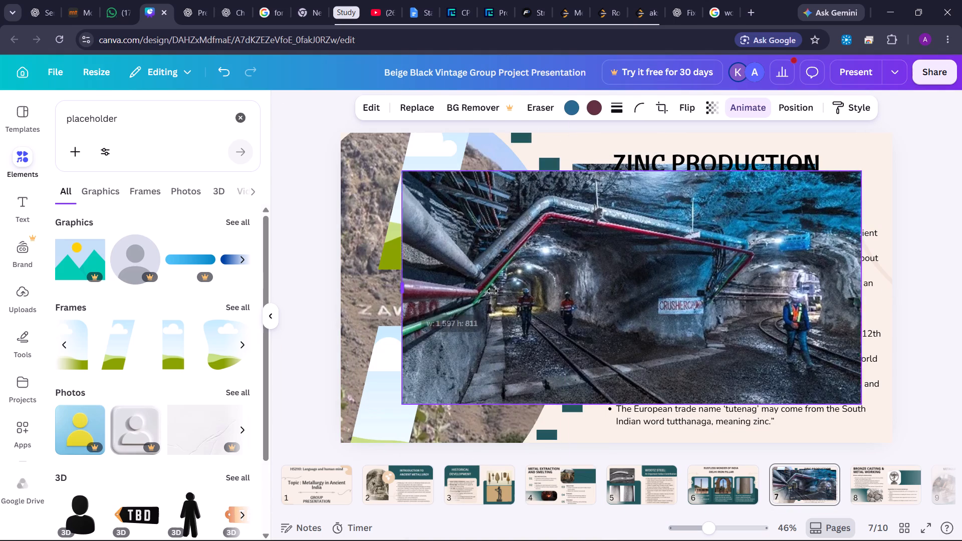
{"action": "left_click_drag", "start_coordinate": [493, 291], "coordinate": [740, 292]}
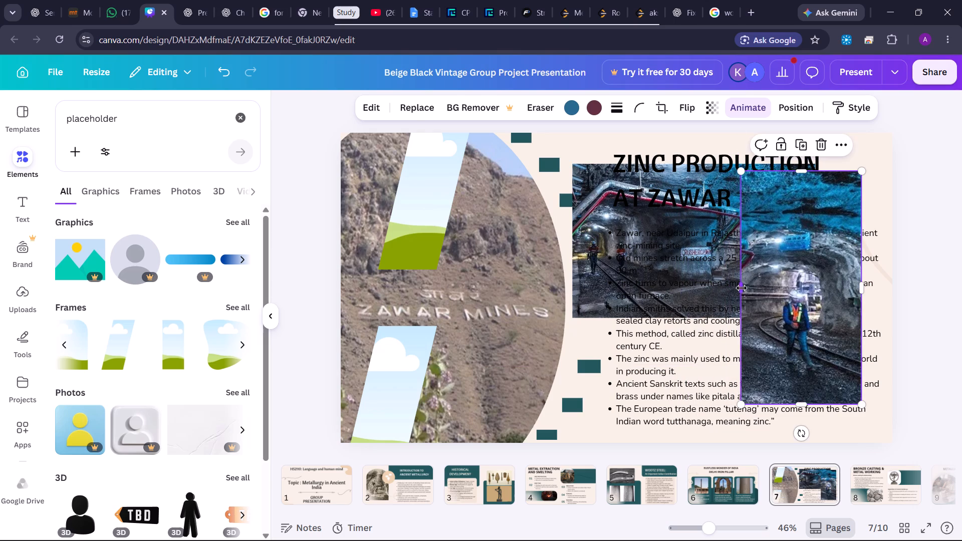
{"action": "left_click_drag", "start_coordinate": [818, 167], "coordinate": [812, 215]}
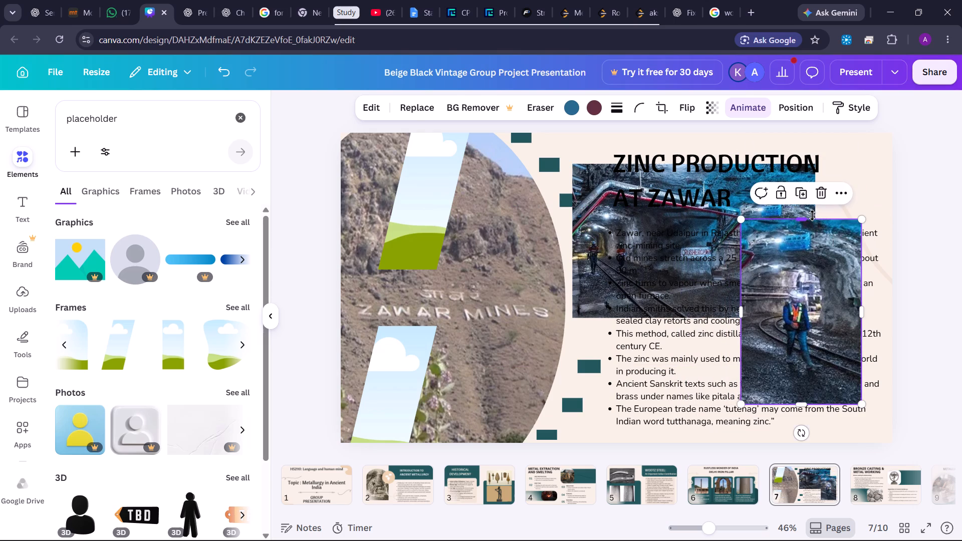
Fill the lower slanted frame with the cropped worker photo and nudge the frame slightly down and to the left.
{"action": "left_click_drag", "start_coordinate": [800, 288], "coordinate": [385, 345]}
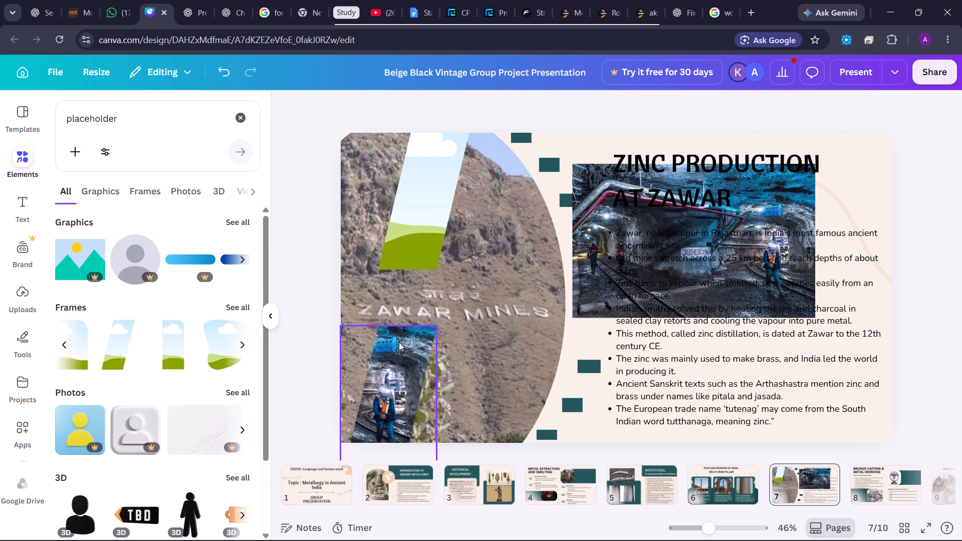
{"action": "left_click", "coordinate": [299, 368]}
{"action": "left_click", "coordinate": [418, 351]}
{"action": "left_click_drag", "start_coordinate": [410, 359], "coordinate": [409, 360]}
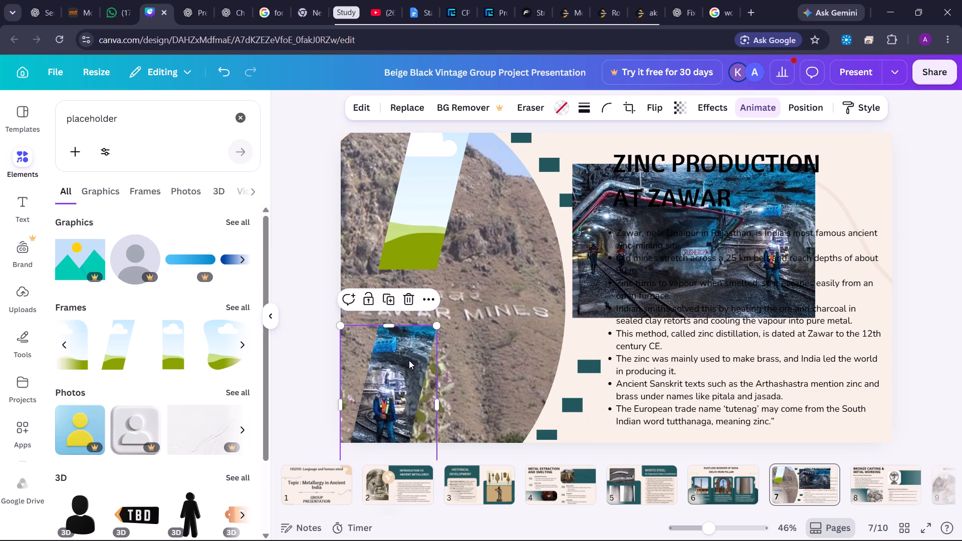
{"action": "left_click_drag", "start_coordinate": [409, 360], "coordinate": [406, 365]}
Move the empty upper slanted frame slightly right and up on the Zawar hillside photo.
{"action": "left_click", "coordinate": [432, 232]}
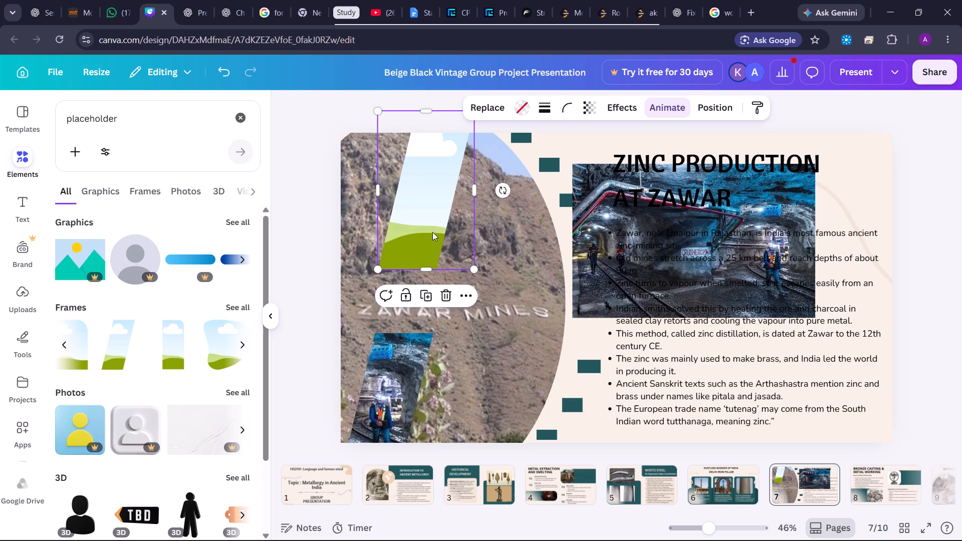
{"action": "left_click_drag", "start_coordinate": [432, 231], "coordinate": [455, 227]}
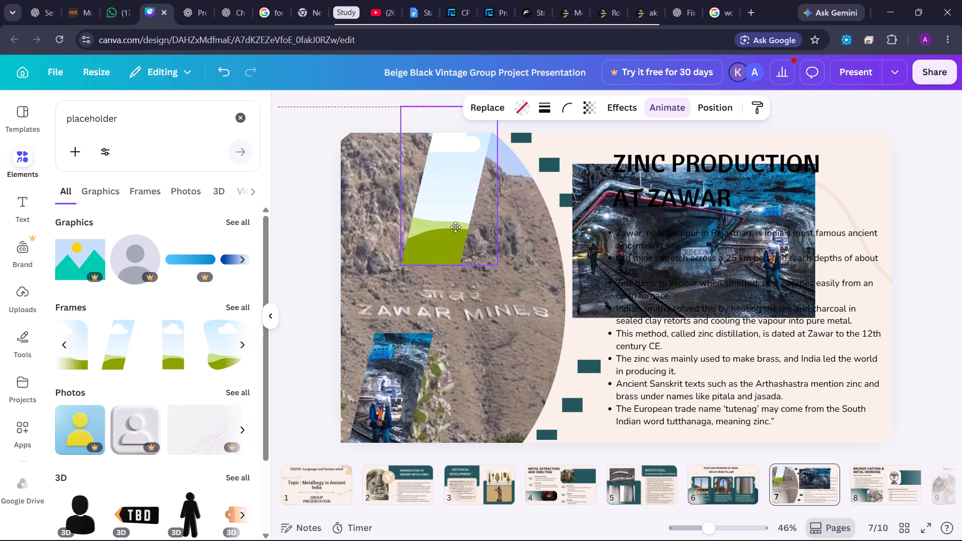
{"action": "left_click_drag", "start_coordinate": [455, 227], "coordinate": [451, 226]}
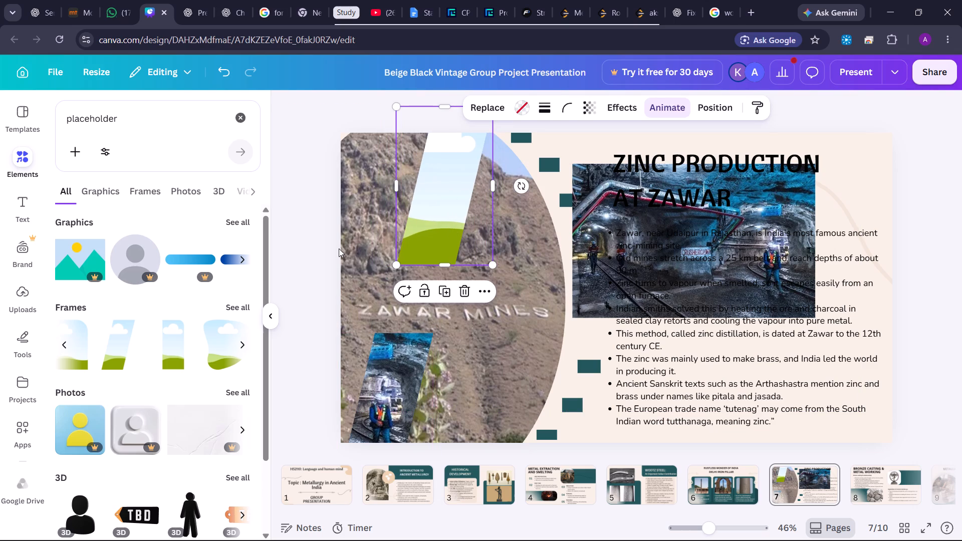
{"action": "left_click", "coordinate": [338, 248]}
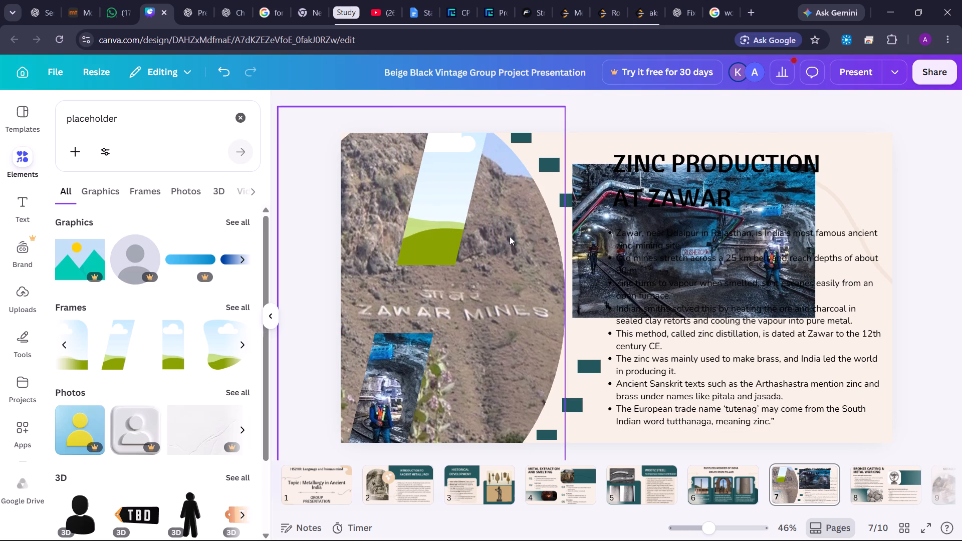
Crop the mine tunnel photo over the text to a strip about 226 by 536 and fill the upper slanted frame with it.
{"action": "left_click", "coordinate": [580, 242]}
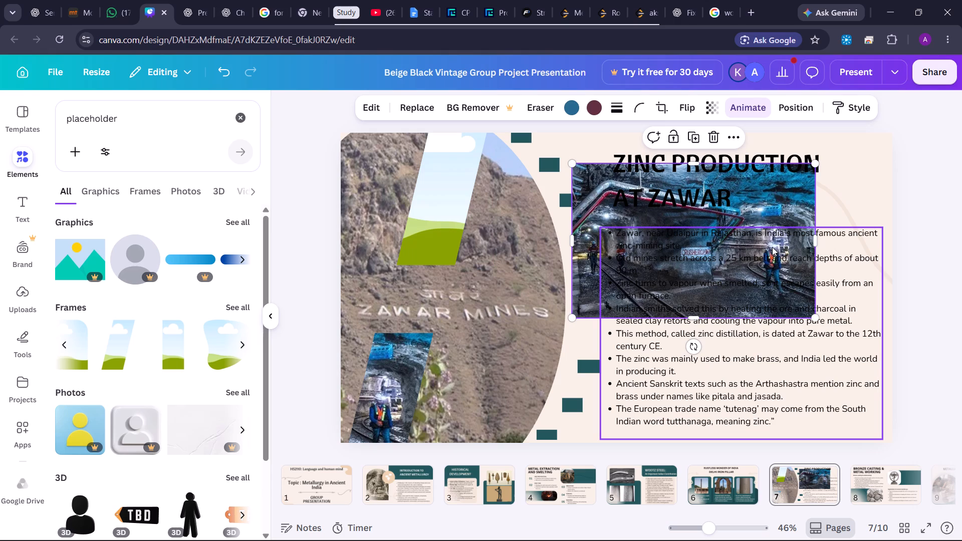
{"action": "left_click_drag", "start_coordinate": [812, 206], "coordinate": [630, 196]}
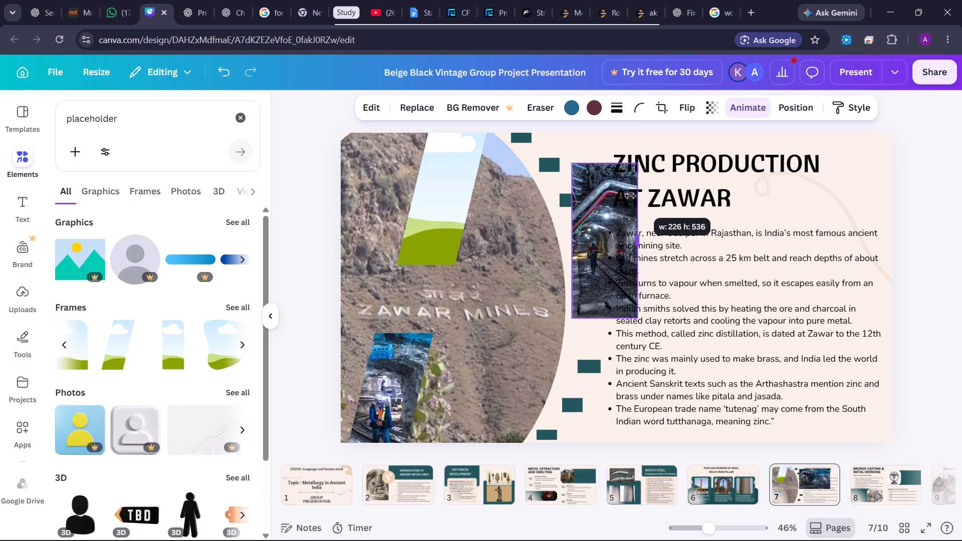
{"action": "left_click_drag", "start_coordinate": [630, 196], "coordinate": [634, 196]}
{"action": "left_click_drag", "start_coordinate": [600, 209], "coordinate": [590, 209]}
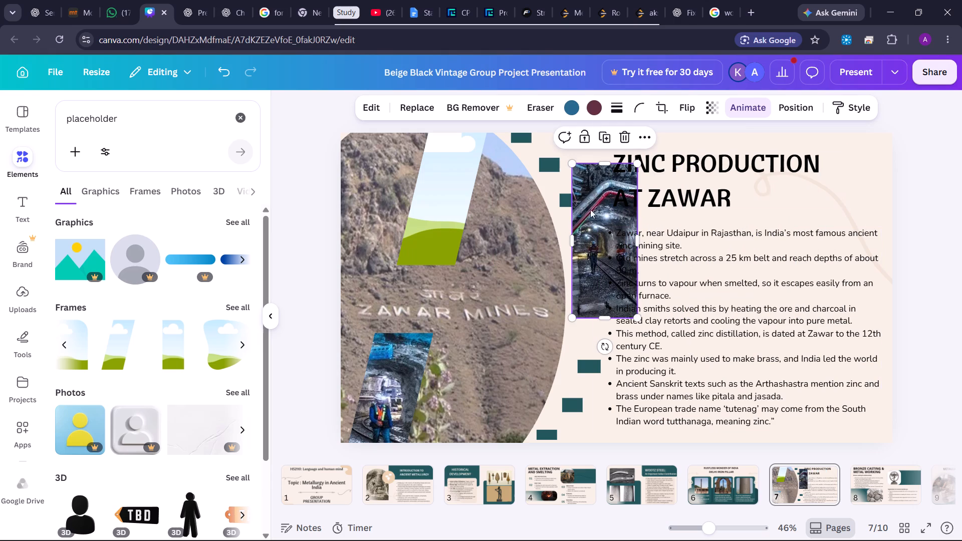
{"action": "left_click_drag", "start_coordinate": [590, 209], "coordinate": [458, 179]}
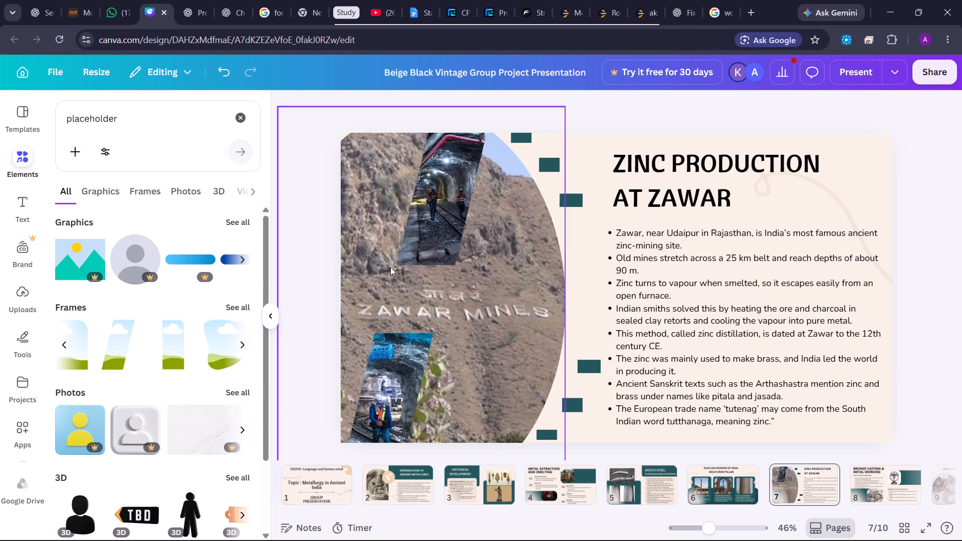
Shift the two teal rectangles beside the last four bullets slightly left, toward the hillside photo's curved edge.
{"action": "left_click", "coordinate": [597, 366]}
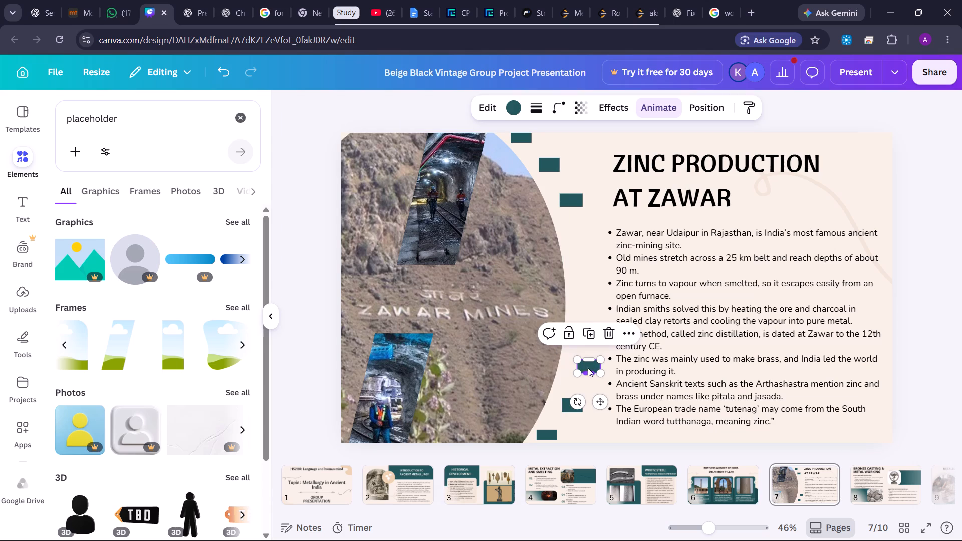
{"action": "left_click", "coordinate": [588, 366]}
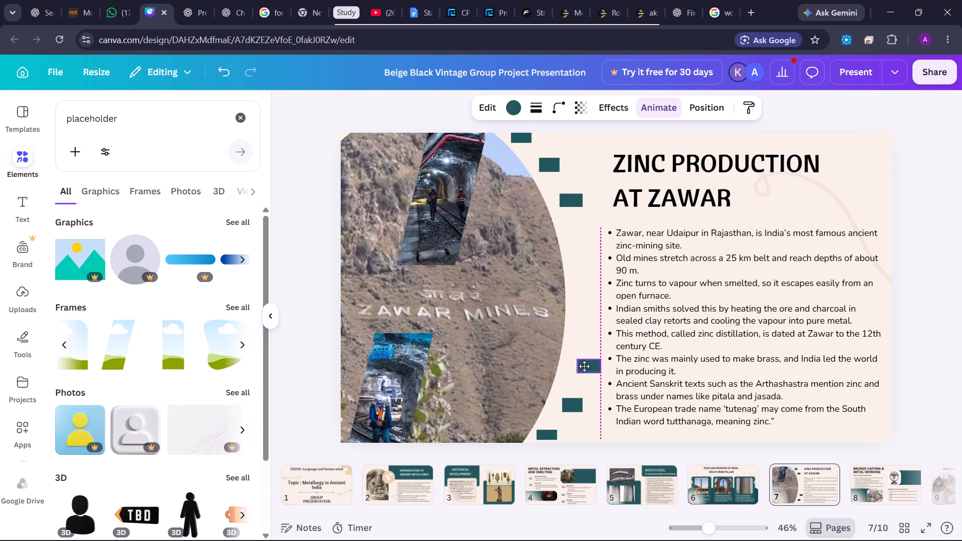
{"action": "left_click", "coordinate": [571, 425]}
{"action": "left_click", "coordinate": [569, 403]}
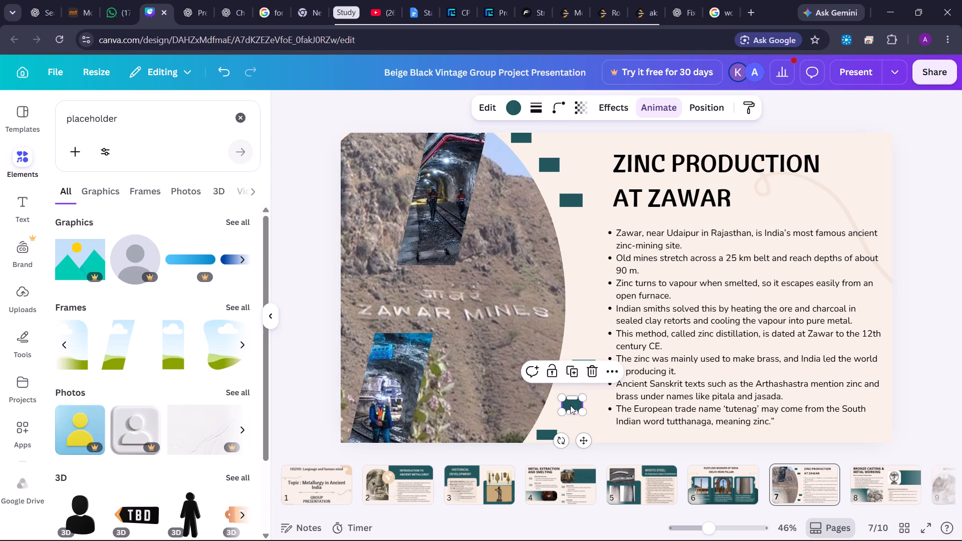
{"action": "left_click", "coordinate": [570, 405]}
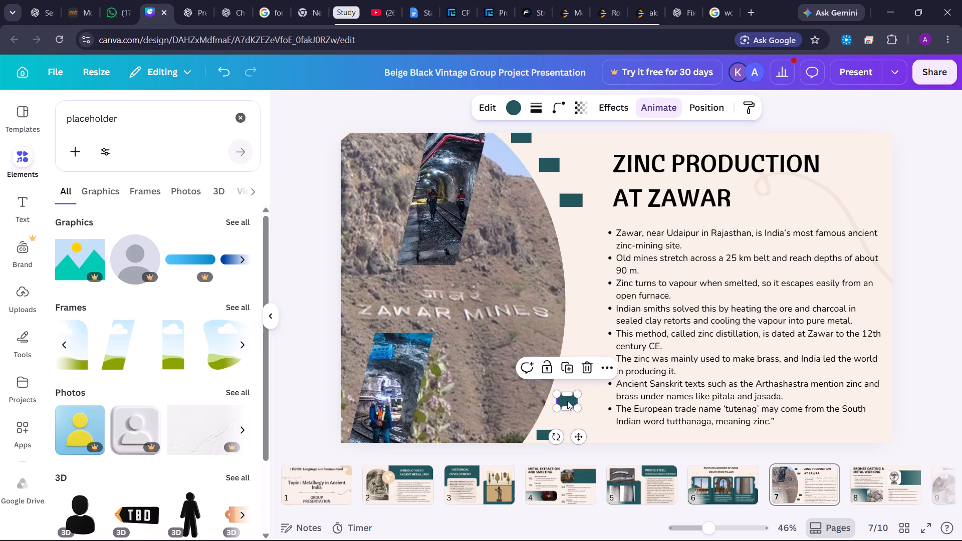
{"action": "left_click", "coordinate": [547, 422]}
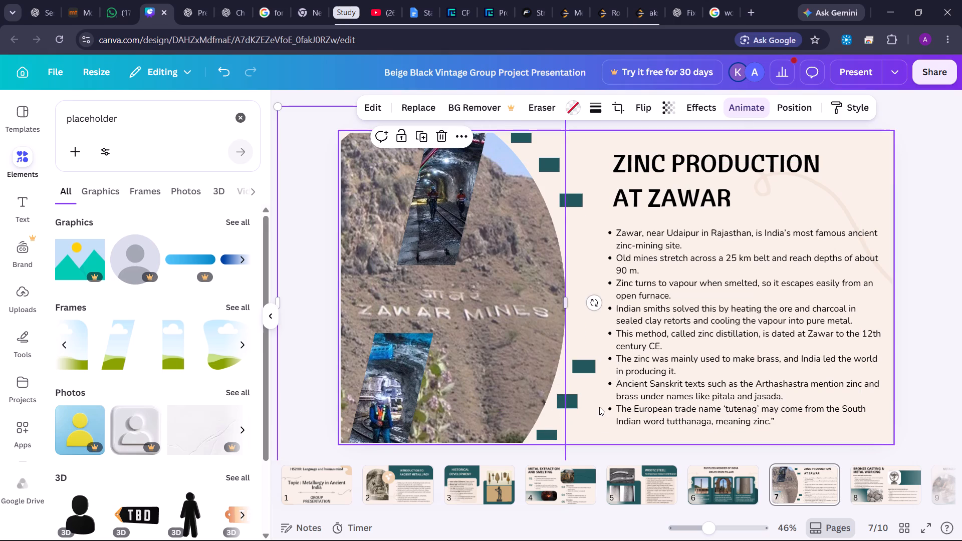
{"action": "left_click", "coordinate": [600, 407]}
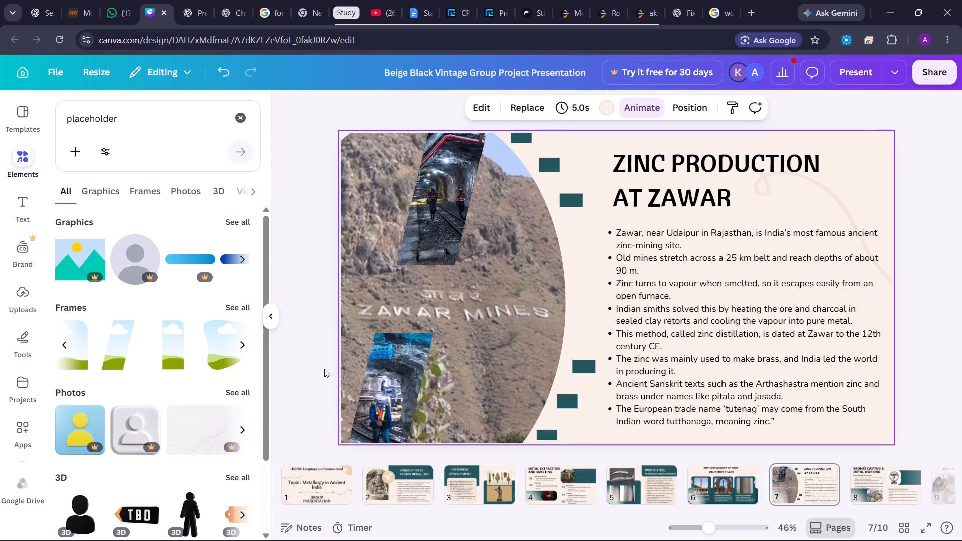
{"action": "left_click", "coordinate": [323, 368]}
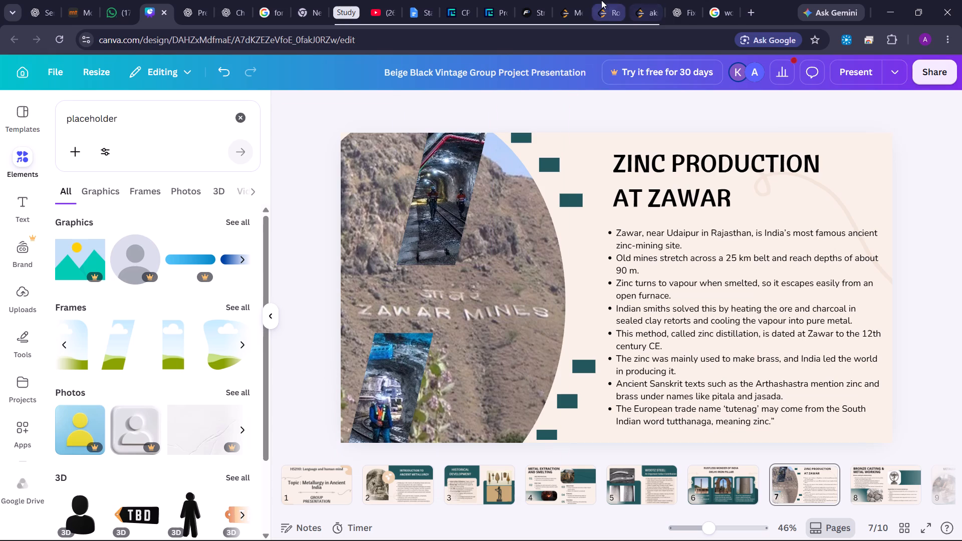
Switch to LeetCode's Merge Two Sorted Lists and open the problem description to review the merging example.
{"action": "left_click", "coordinate": [575, 0]}
{"action": "left_click", "coordinate": [591, 225]}
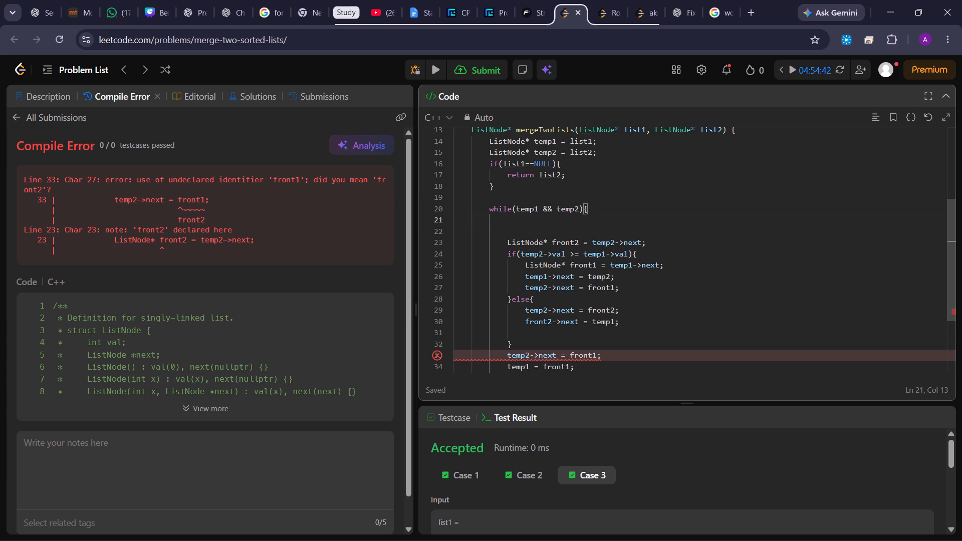
{"action": "left_click", "coordinate": [38, 100]}
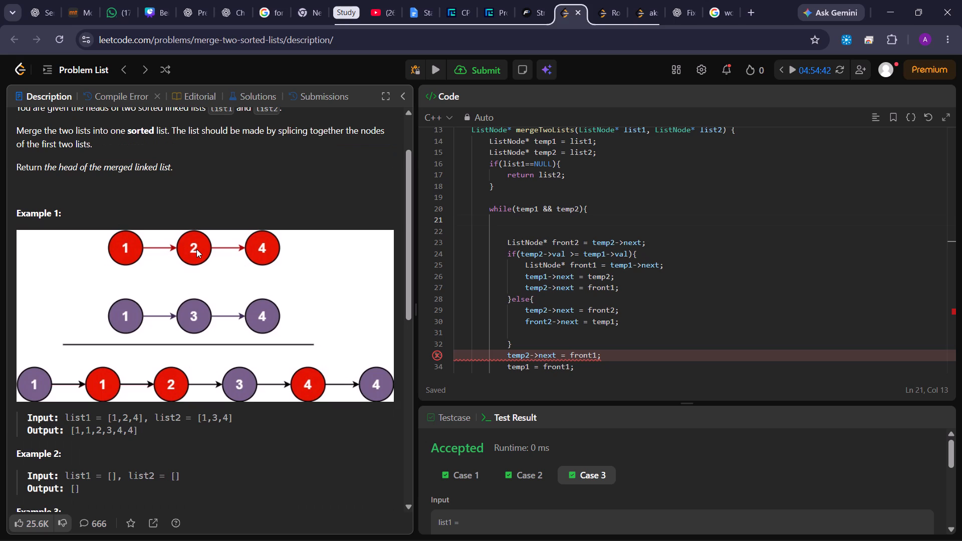
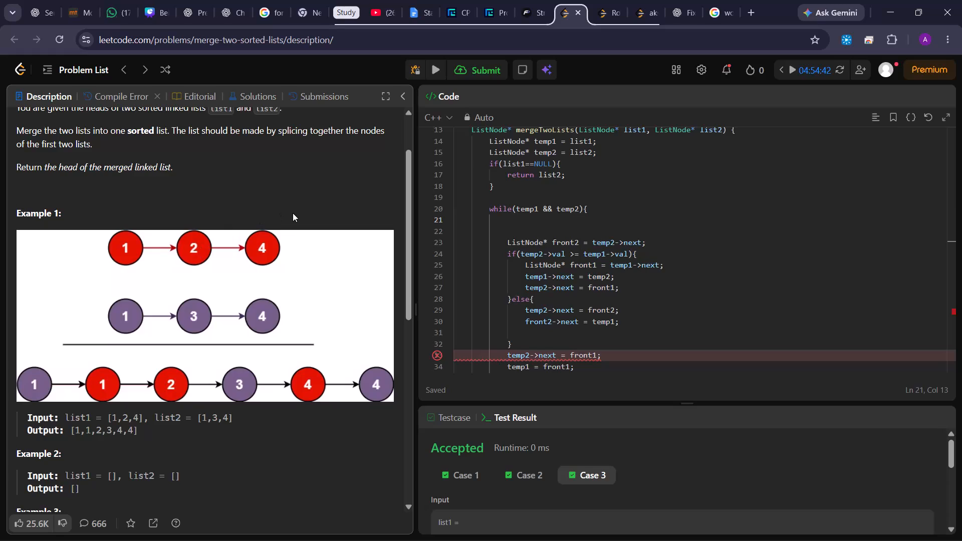
Switch back to slide 7 of the metallurgy presentation in Canva.
{"action": "left_click", "coordinate": [142, 3]}
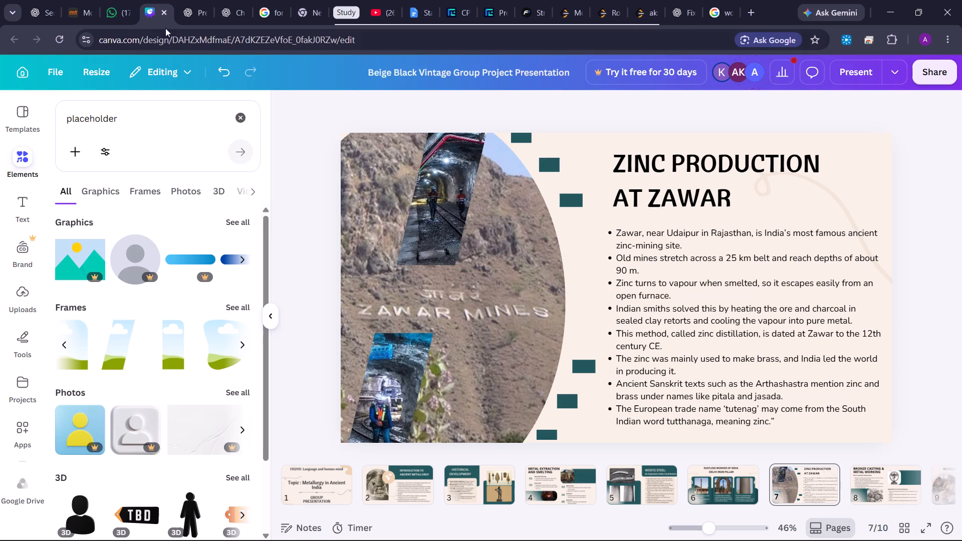
{"action": "left_click", "coordinate": [299, 128]}
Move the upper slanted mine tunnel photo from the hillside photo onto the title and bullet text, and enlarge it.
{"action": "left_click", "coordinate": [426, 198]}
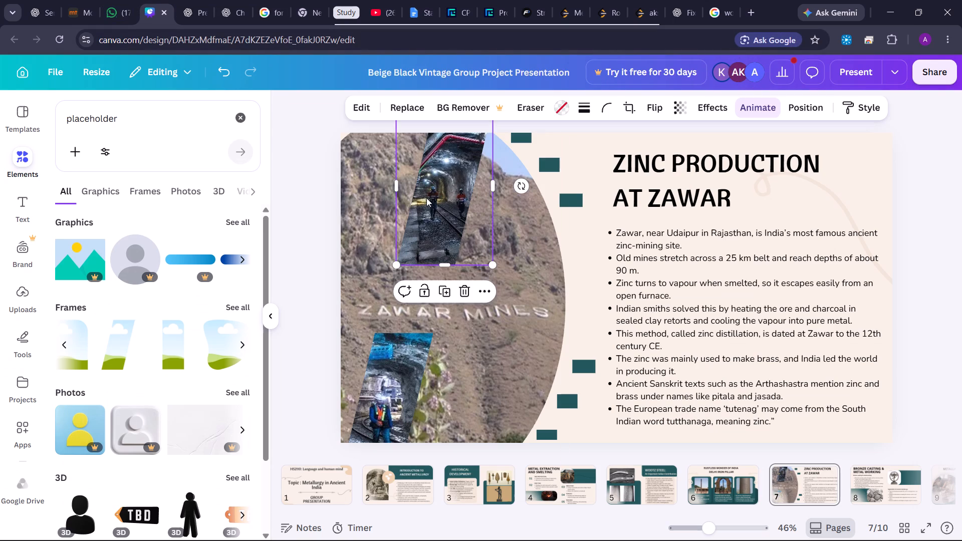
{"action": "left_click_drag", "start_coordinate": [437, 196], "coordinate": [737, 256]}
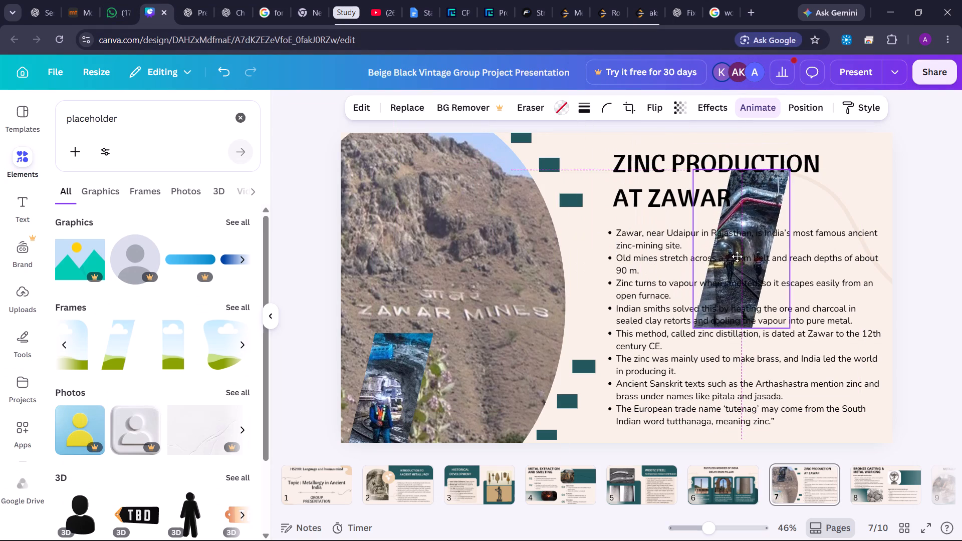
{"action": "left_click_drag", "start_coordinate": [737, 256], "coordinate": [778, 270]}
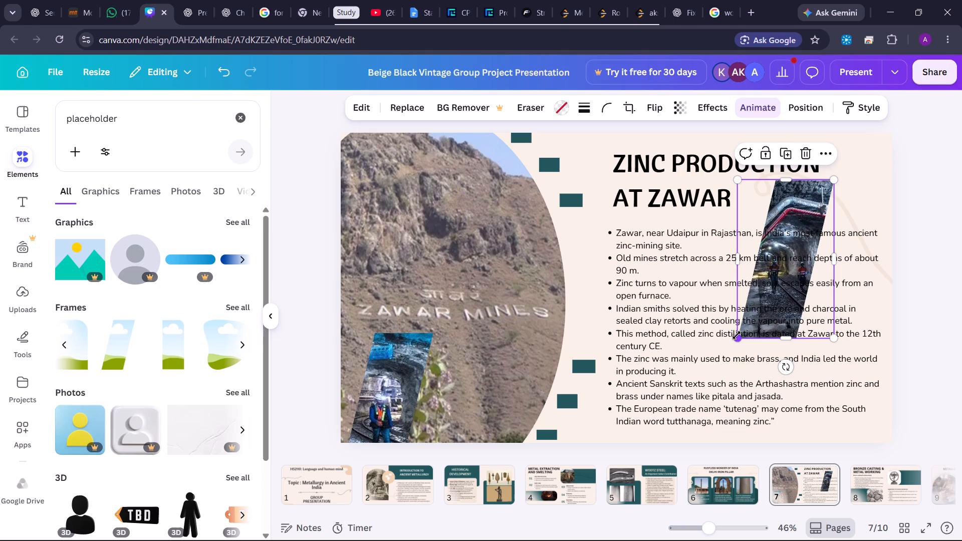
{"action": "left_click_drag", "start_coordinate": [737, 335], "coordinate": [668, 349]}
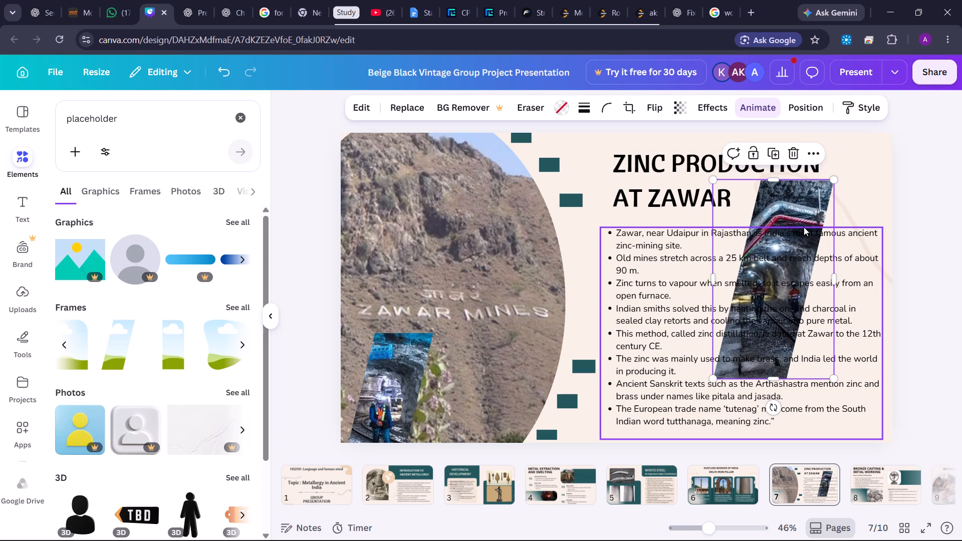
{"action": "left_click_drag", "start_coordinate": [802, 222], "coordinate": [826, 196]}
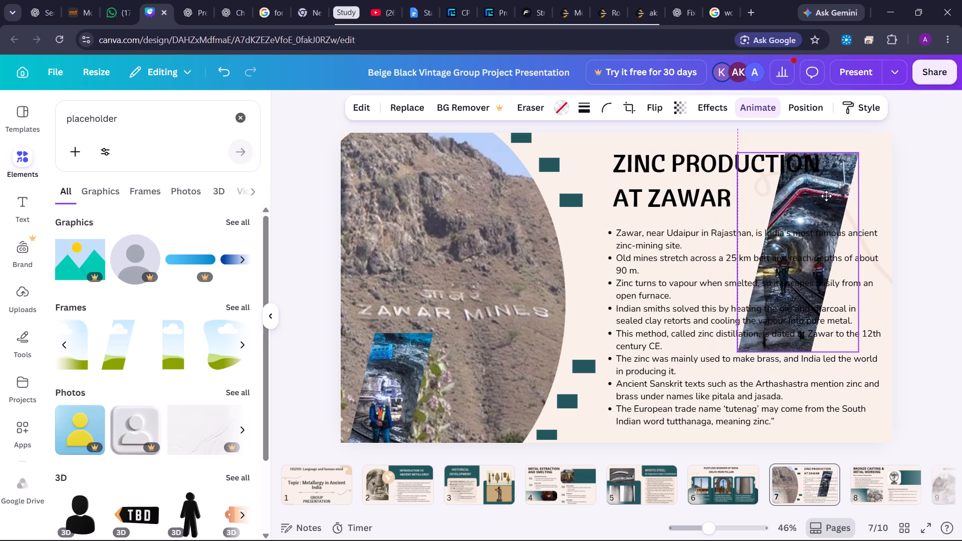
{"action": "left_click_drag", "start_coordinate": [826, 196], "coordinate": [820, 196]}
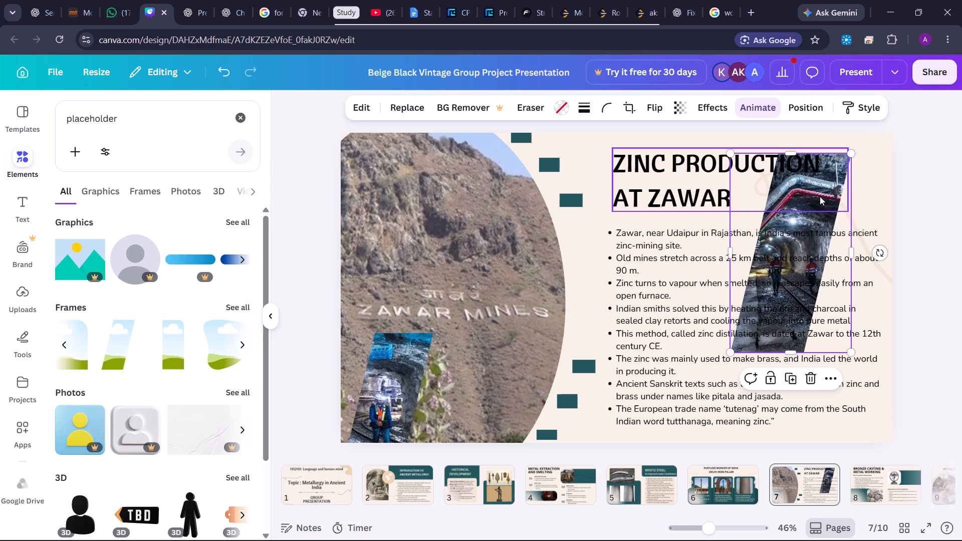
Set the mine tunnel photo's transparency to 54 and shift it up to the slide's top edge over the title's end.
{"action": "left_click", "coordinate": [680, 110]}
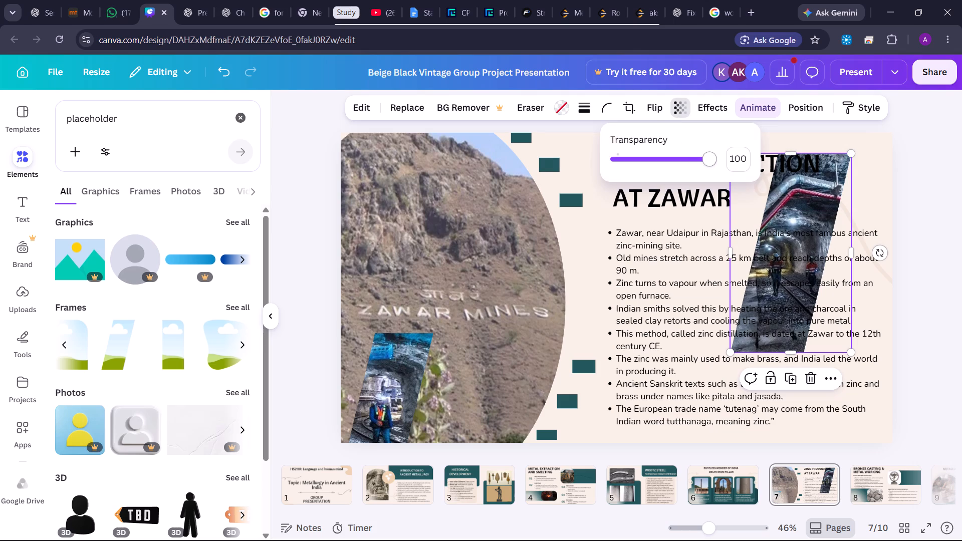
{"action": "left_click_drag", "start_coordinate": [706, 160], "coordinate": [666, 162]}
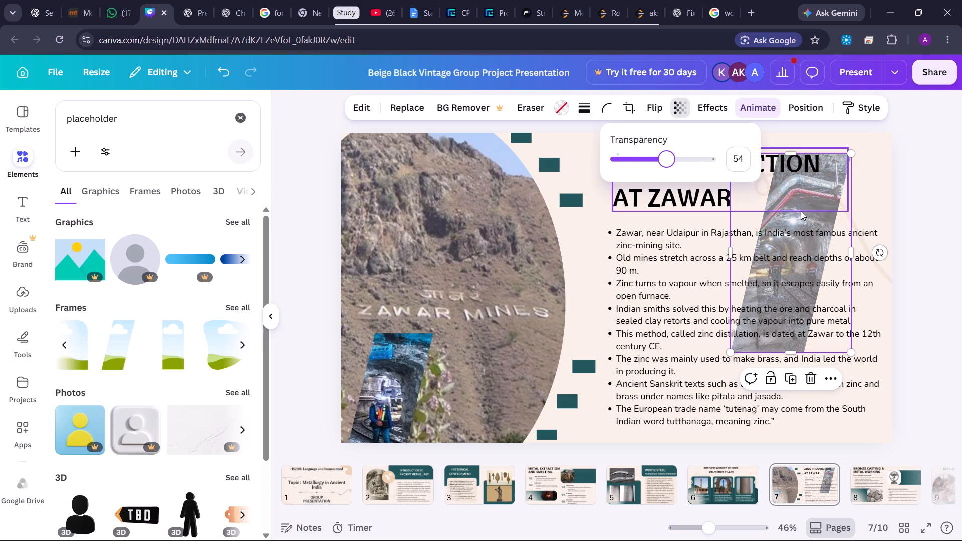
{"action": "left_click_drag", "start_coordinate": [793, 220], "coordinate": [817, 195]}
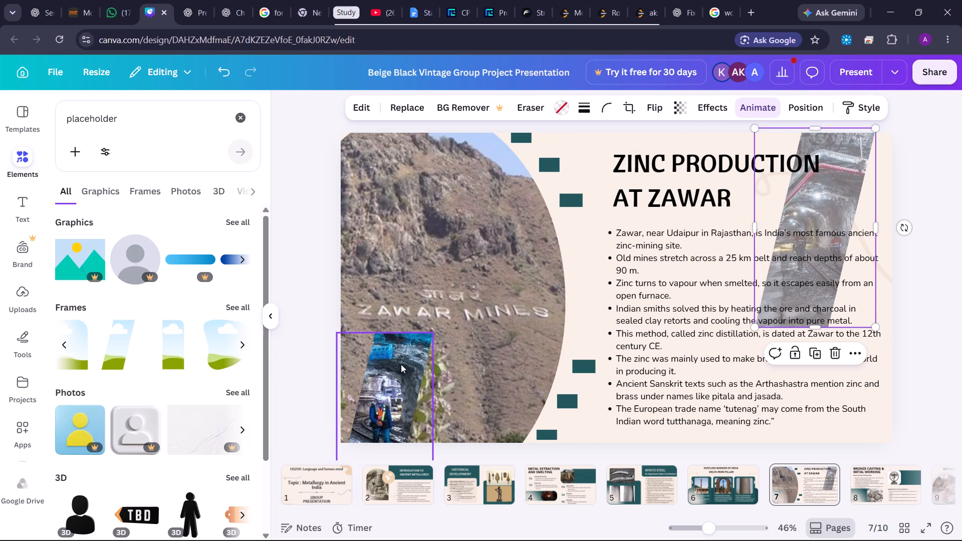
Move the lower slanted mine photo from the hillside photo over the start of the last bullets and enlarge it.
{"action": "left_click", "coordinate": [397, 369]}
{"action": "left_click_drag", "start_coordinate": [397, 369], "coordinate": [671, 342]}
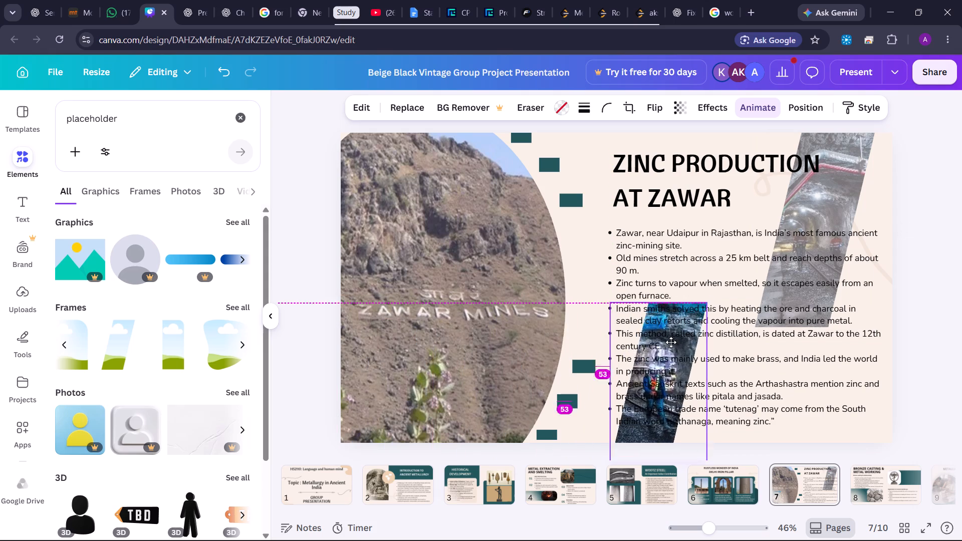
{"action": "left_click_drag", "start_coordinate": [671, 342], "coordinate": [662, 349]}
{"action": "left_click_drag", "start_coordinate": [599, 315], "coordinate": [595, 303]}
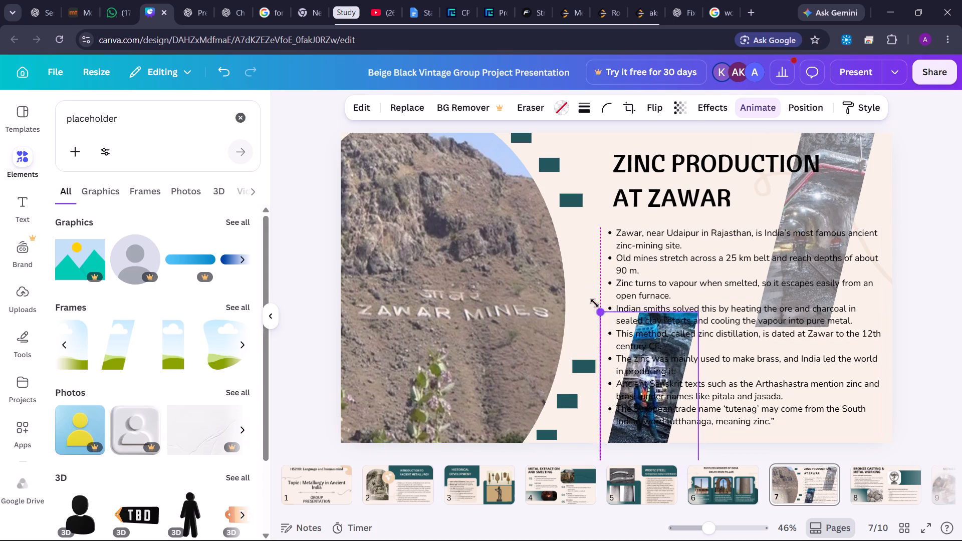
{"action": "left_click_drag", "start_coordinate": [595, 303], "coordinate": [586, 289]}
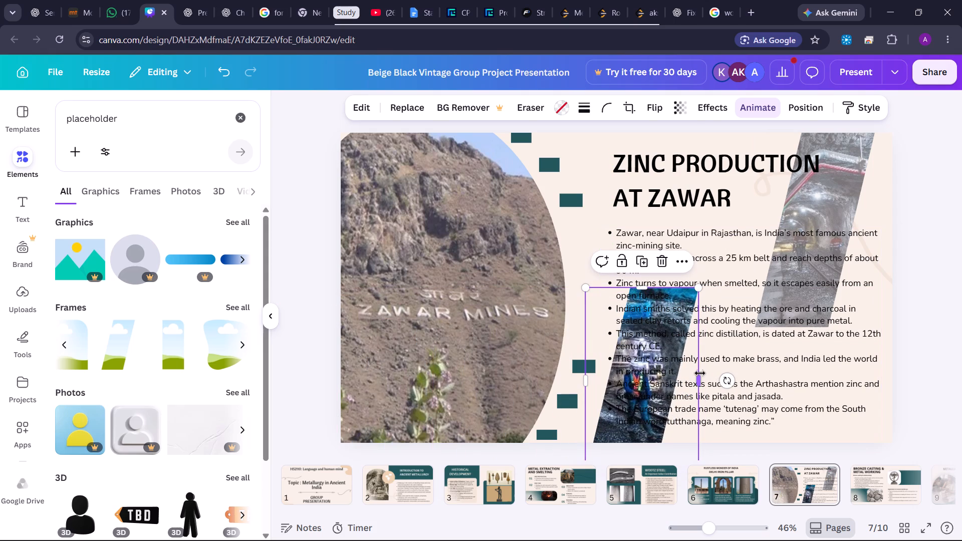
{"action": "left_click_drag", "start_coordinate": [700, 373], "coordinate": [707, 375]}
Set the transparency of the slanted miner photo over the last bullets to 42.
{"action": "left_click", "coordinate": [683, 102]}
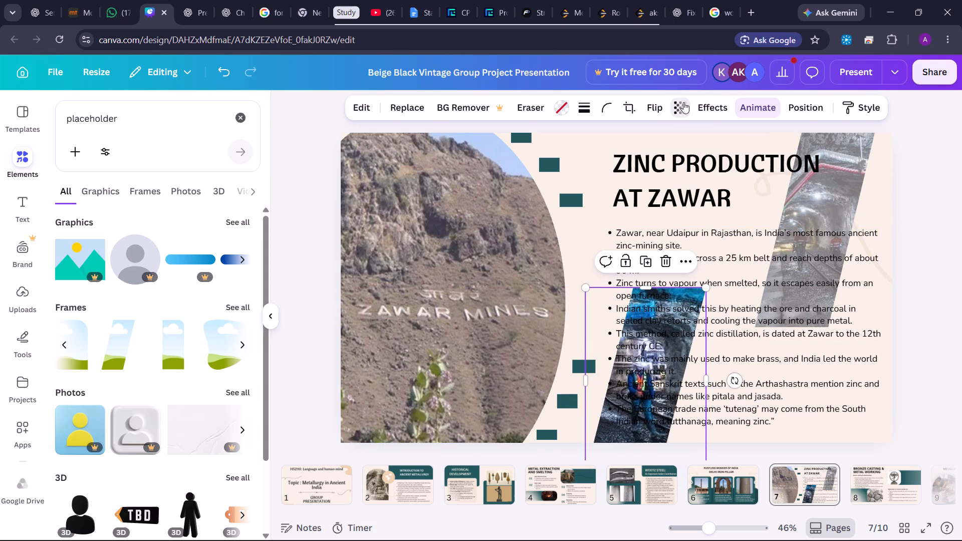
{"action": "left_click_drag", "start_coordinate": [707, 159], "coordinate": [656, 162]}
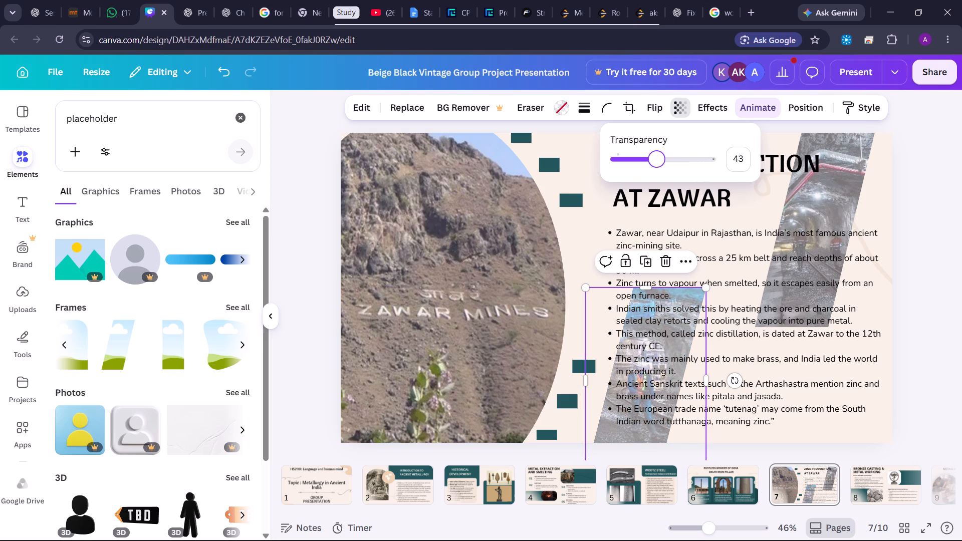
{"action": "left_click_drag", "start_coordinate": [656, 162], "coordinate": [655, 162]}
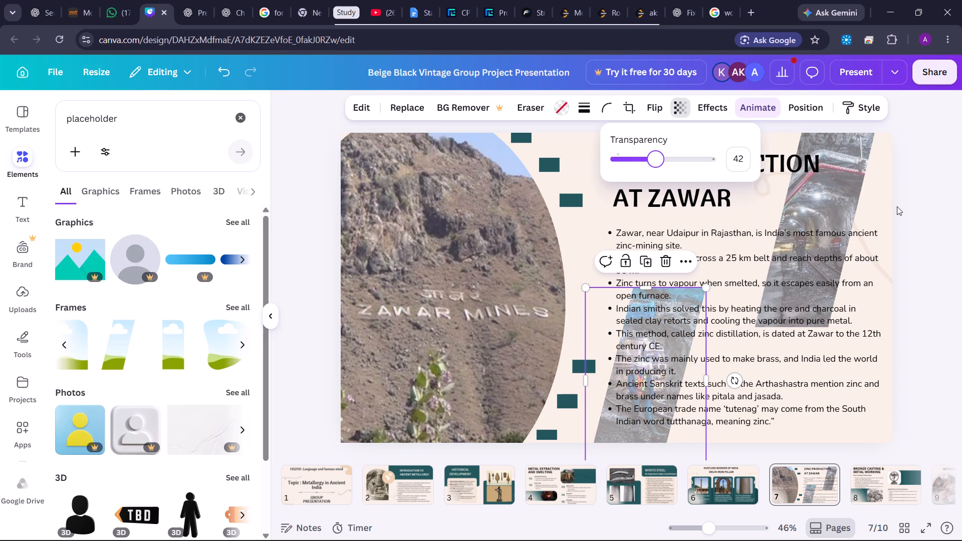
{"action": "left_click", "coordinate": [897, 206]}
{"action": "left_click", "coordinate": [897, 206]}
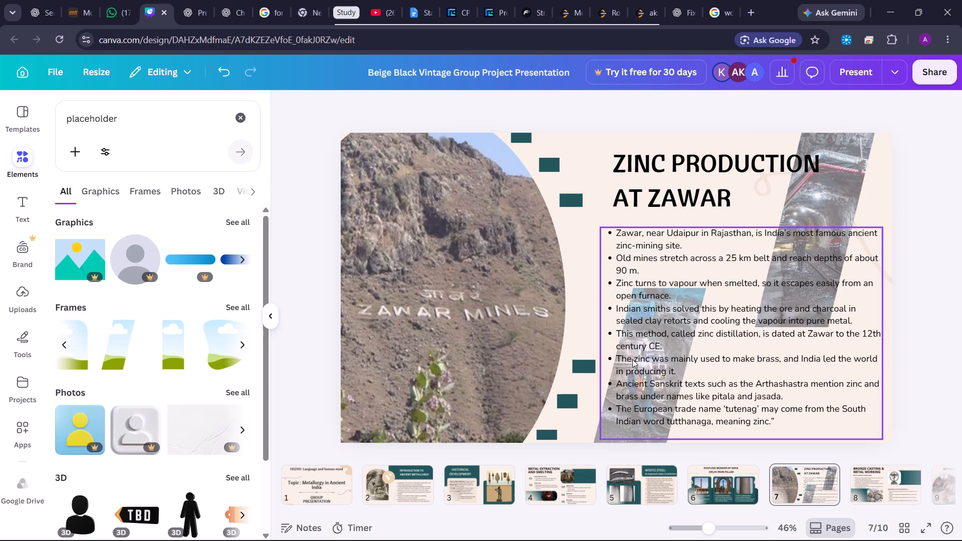
Delete both slanted mine photos together with their frames from the text side of slide 7.
{"action": "left_click", "coordinate": [594, 427]}
{"action": "key", "text": "BackSpace"}
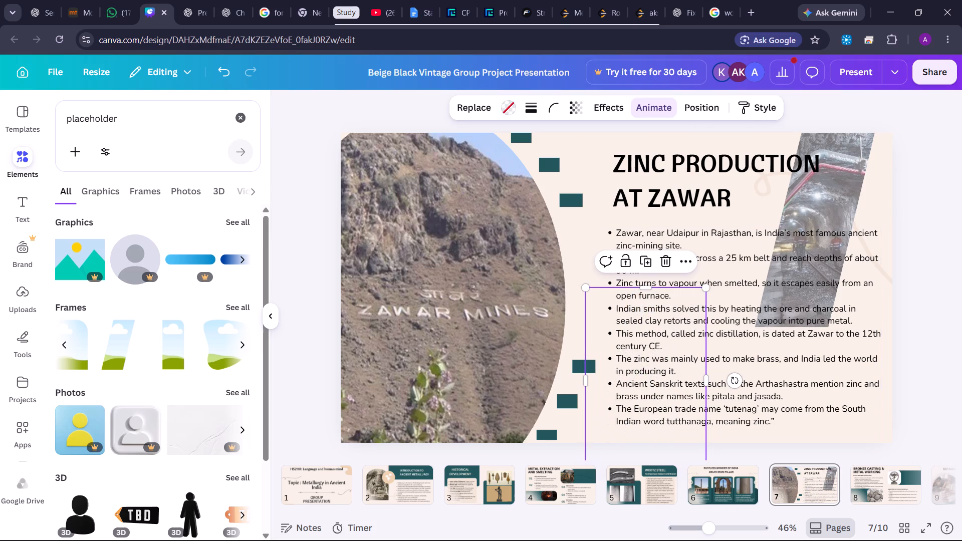
{"action": "key", "text": "BackSpace"}
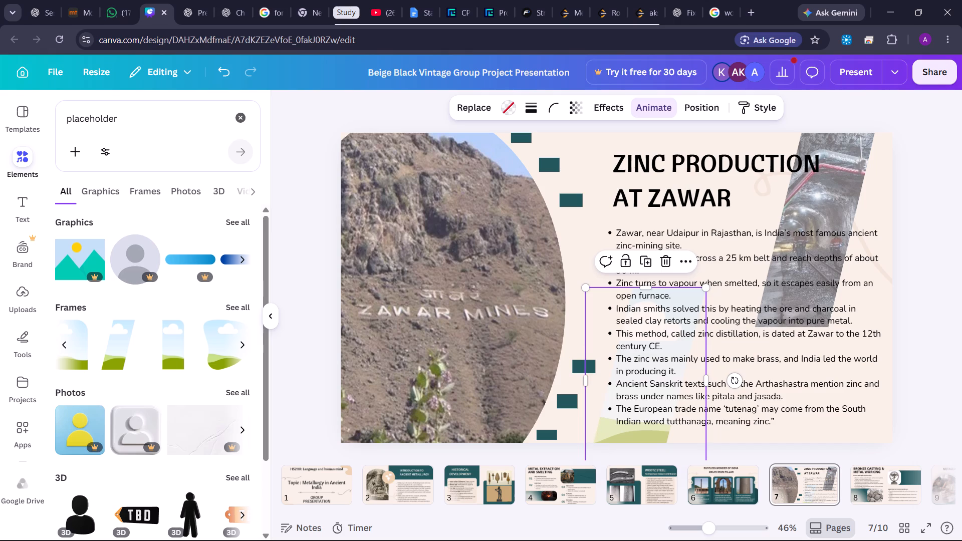
{"action": "left_click", "coordinate": [853, 169]}
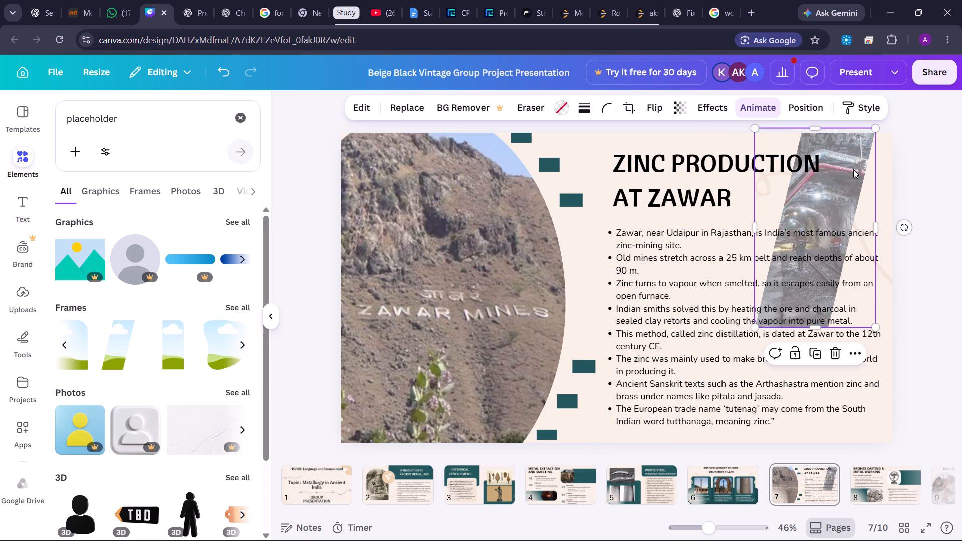
{"action": "key", "text": "BackSpace"}
{"action": "key", "text": "BackSpace"}
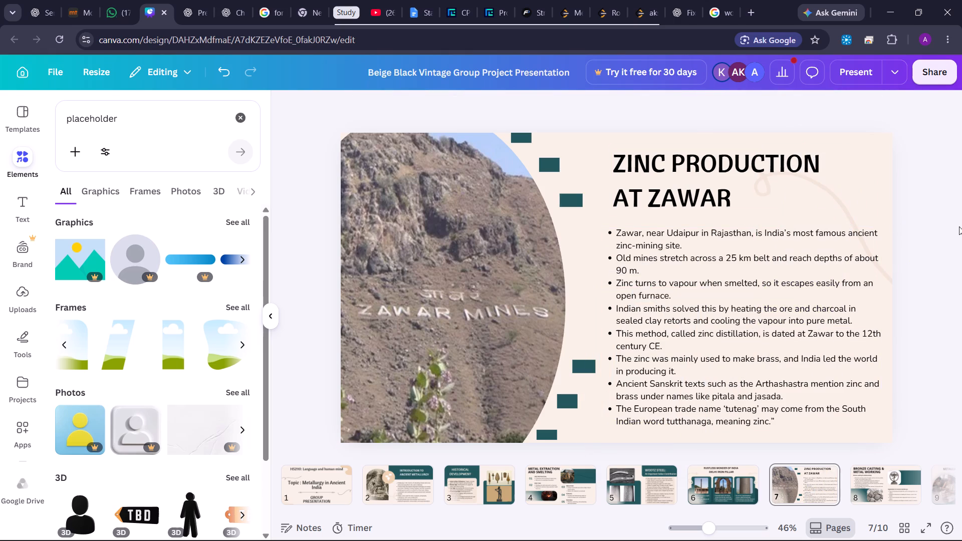
Delete the "BIBILOGRAPHY" text from the Thank You slide, slide 10.
{"action": "scroll", "coordinate": [891, 494], "scroll_direction": "left", "scroll_amount": 4}
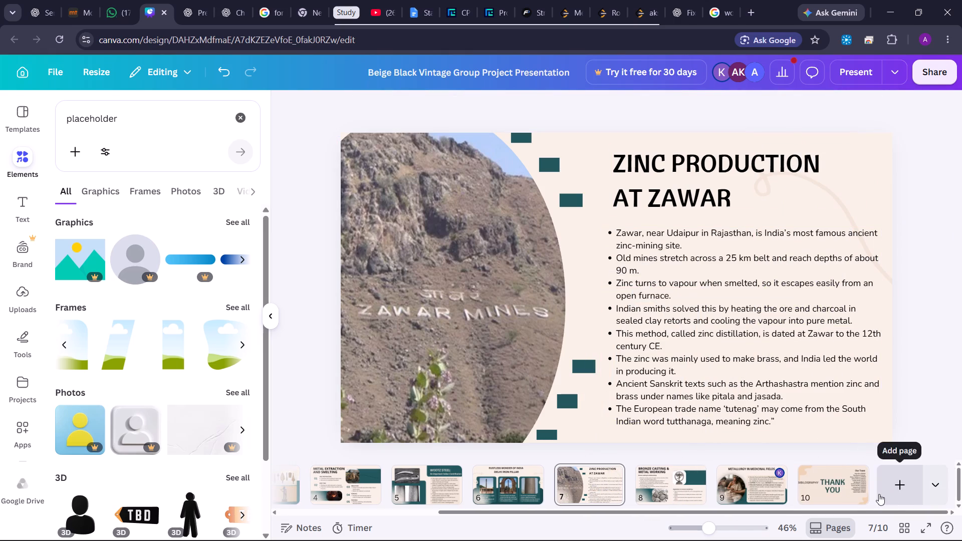
{"action": "left_click", "coordinate": [826, 486]}
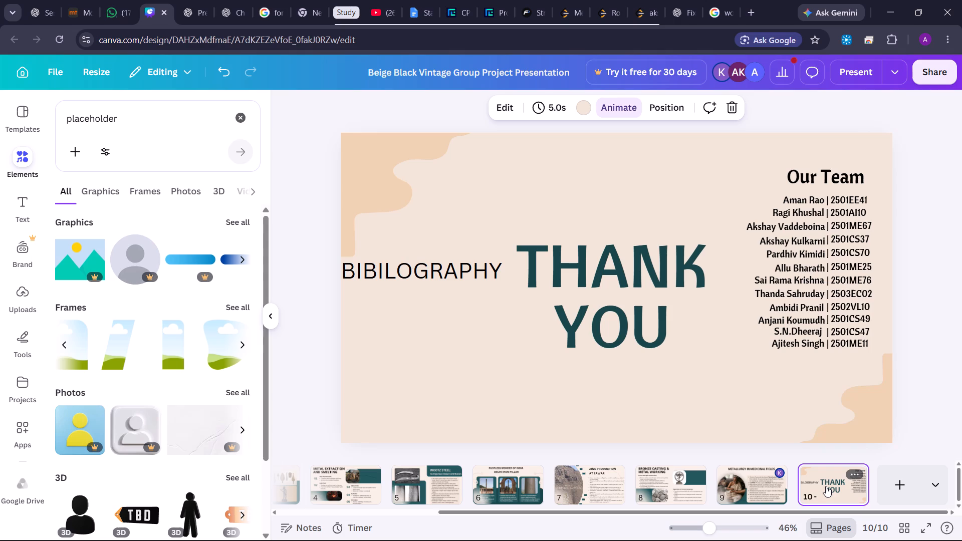
{"action": "left_click", "coordinate": [464, 274]}
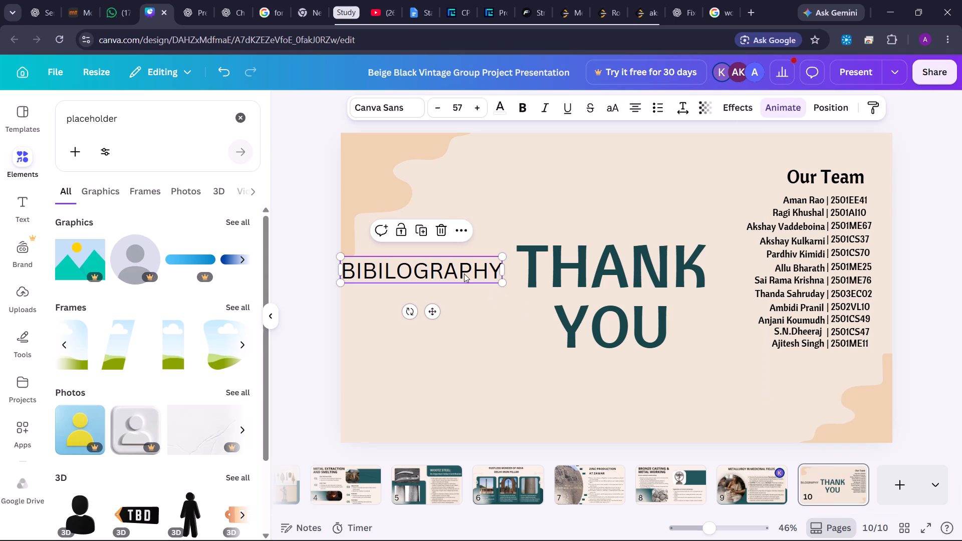
{"action": "key", "text": "BackSpace"}
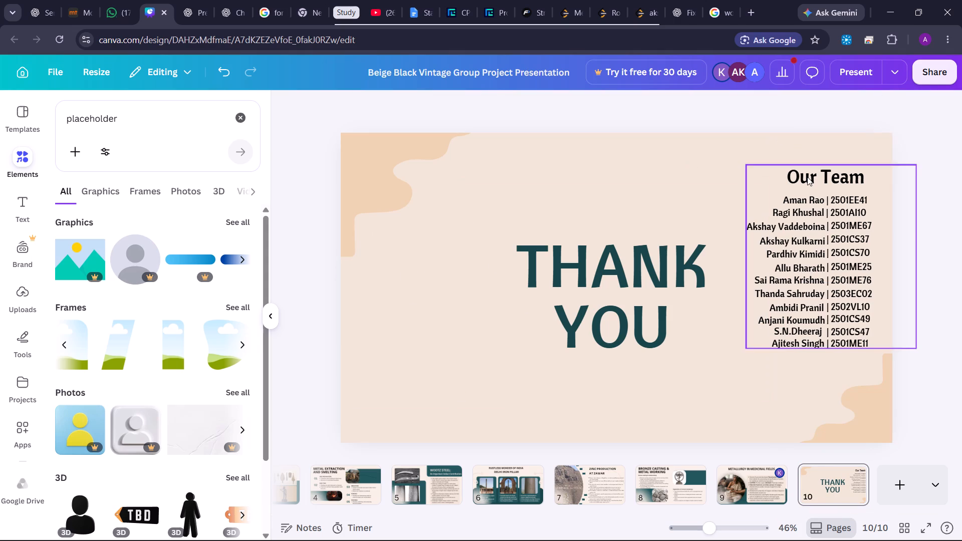
Duplicate the "Our Team" heading alone and place the copy to the left of "THANK YOU" on slide 10.
{"action": "left_click", "coordinate": [807, 177]}
{"action": "double_click", "coordinate": [807, 177]}
{"action": "left_click", "coordinate": [782, 176]}
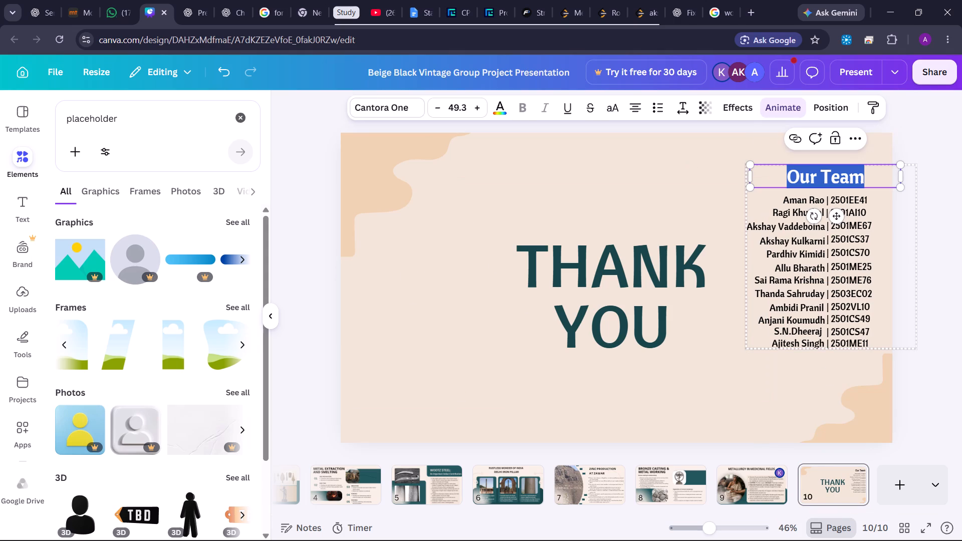
{"action": "left_click_drag", "start_coordinate": [782, 176], "coordinate": [720, 167]}
{"action": "left_click", "coordinate": [720, 167]}
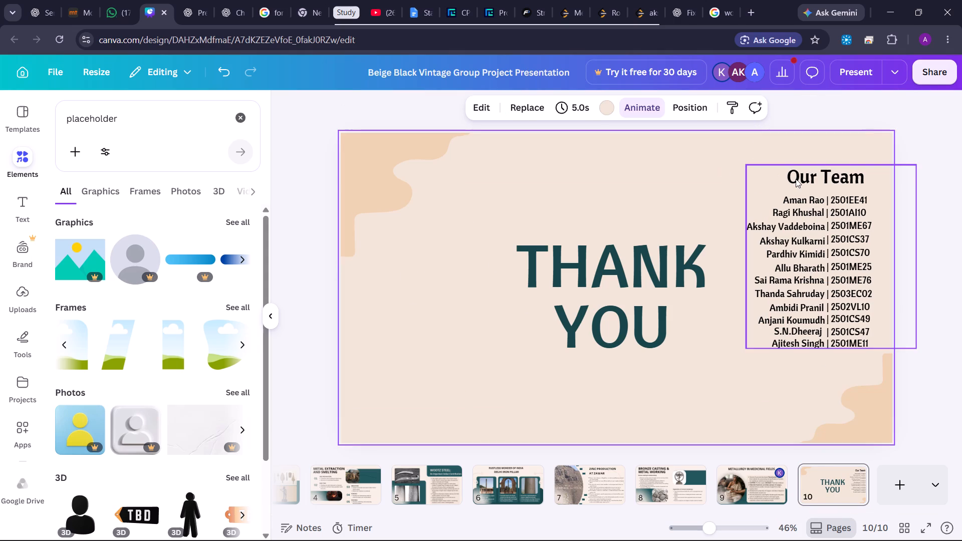
{"action": "double_click", "coordinate": [796, 179]}
{"action": "left_click", "coordinate": [780, 183]}
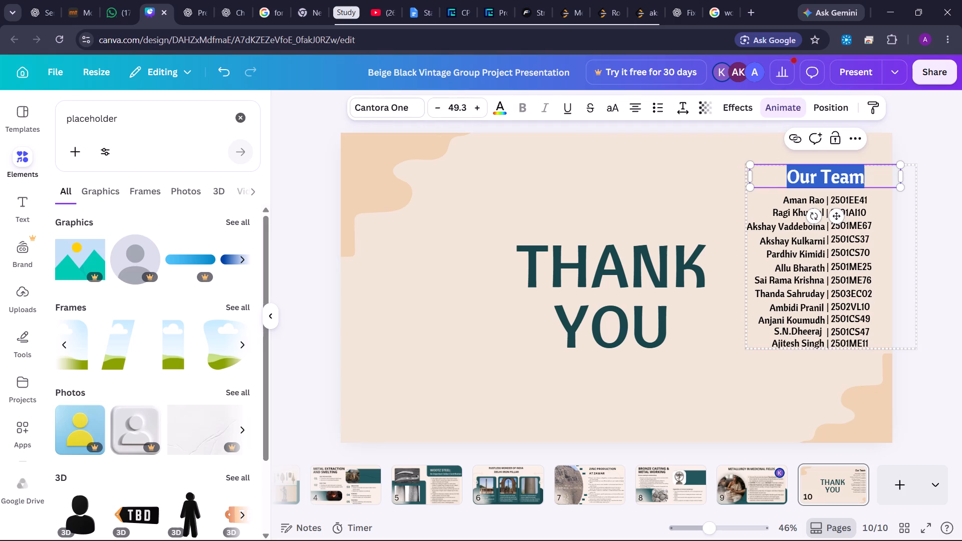
{"action": "left_click", "coordinate": [726, 179]}
{"action": "left_click", "coordinate": [838, 178]}
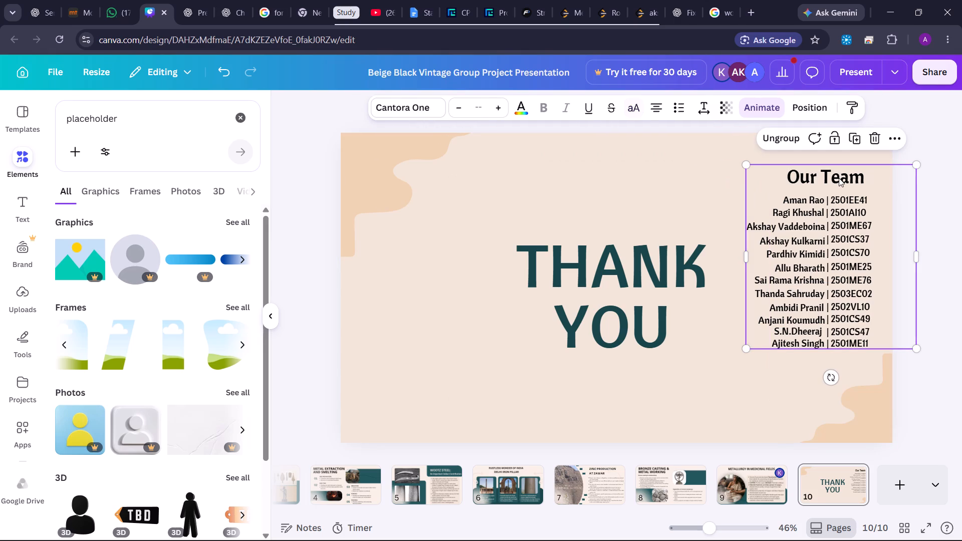
{"action": "left_click", "coordinate": [839, 178]}
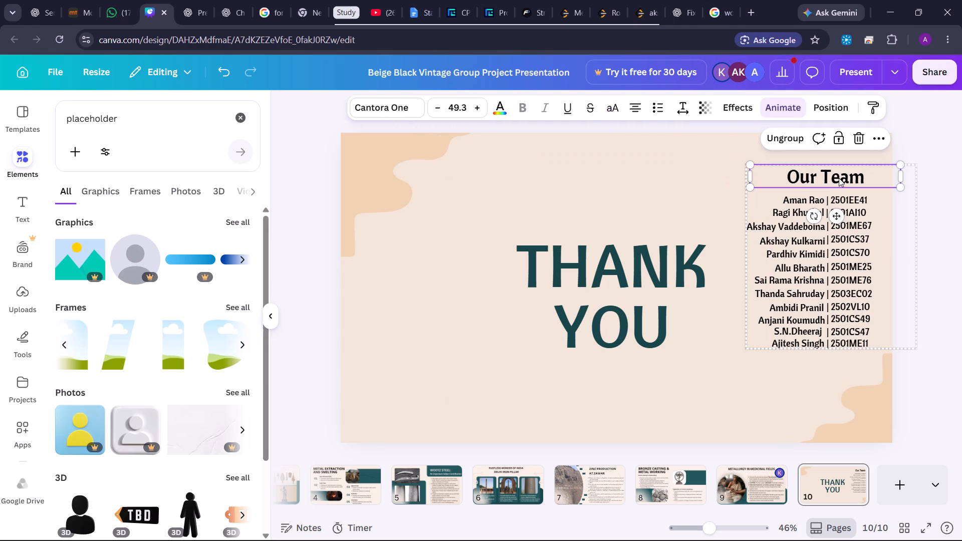
{"action": "key", "text": "ctrl+d"}
{"action": "left_click_drag", "start_coordinate": [837, 183], "coordinate": [427, 275]}
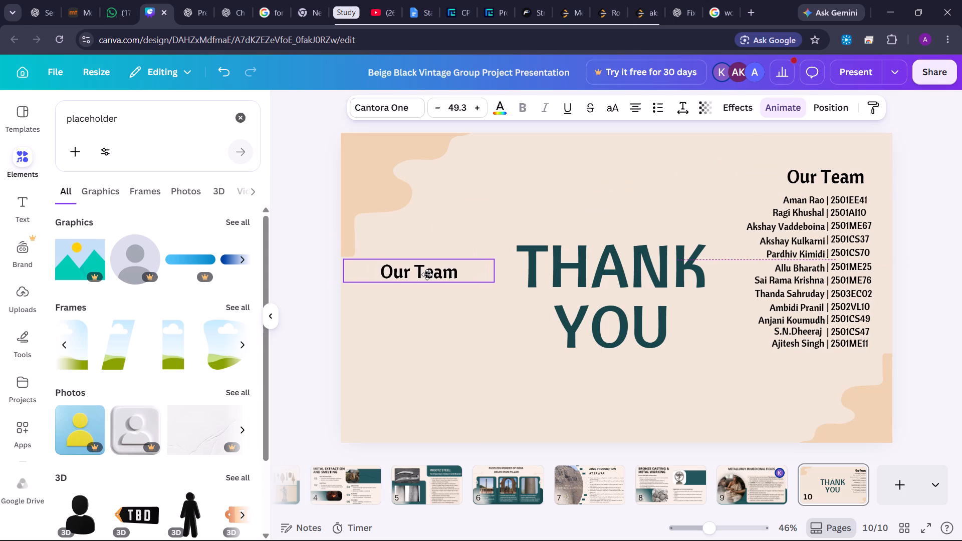
{"action": "left_click_drag", "start_coordinate": [427, 275], "coordinate": [427, 274]}
Replace the duplicated "Our Team" text beside "THANK YOU" on slide 10 with "Bibliography".
{"action": "double_click", "coordinate": [427, 274]}
{"action": "key", "text": "bracketright"}
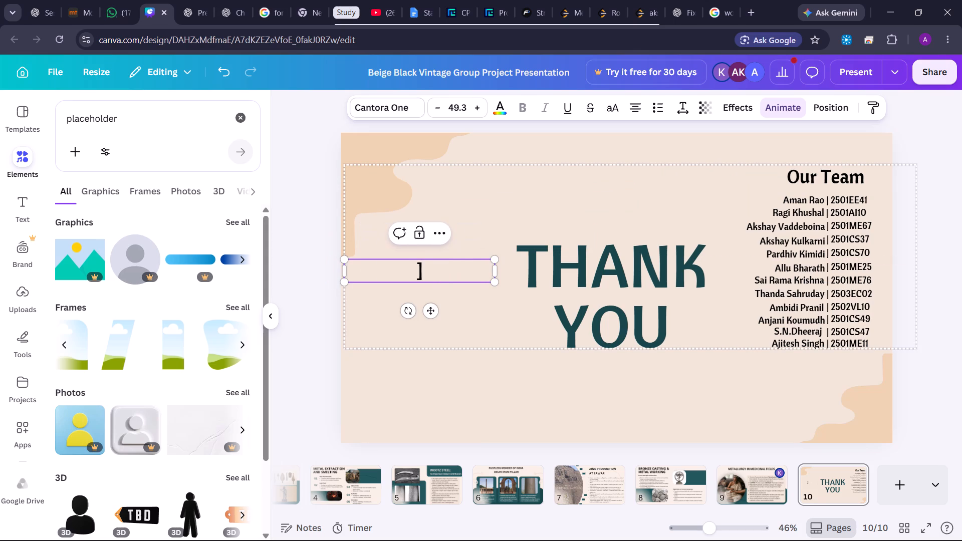
{"action": "type", "text": "Bib"}
{"action": "key", "text": "BackSpace"}
{"action": "key", "text": "BackSpace"}
{"action": "key", "text": "BackSpace"}
{"action": "key", "text": "BackSpace"}
{"action": "type", "text": "Bib"}
{"action": "type", "text": "lio"}
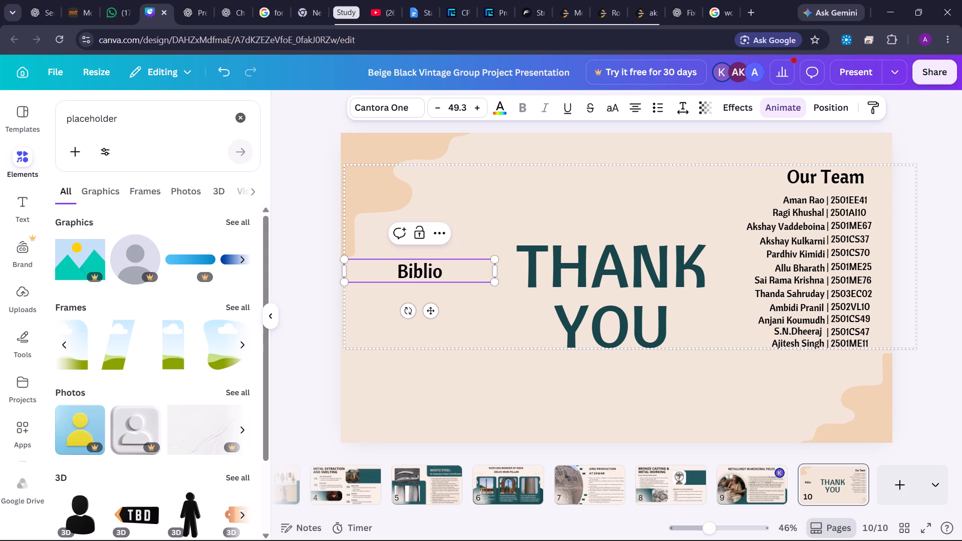
{"action": "type", "text": "graphy"}
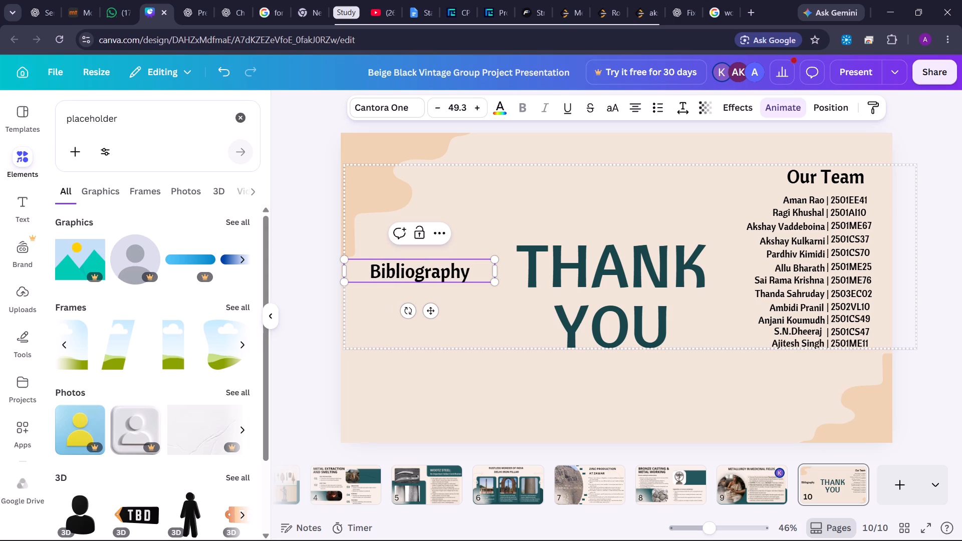
{"action": "left_click", "coordinate": [429, 394]}
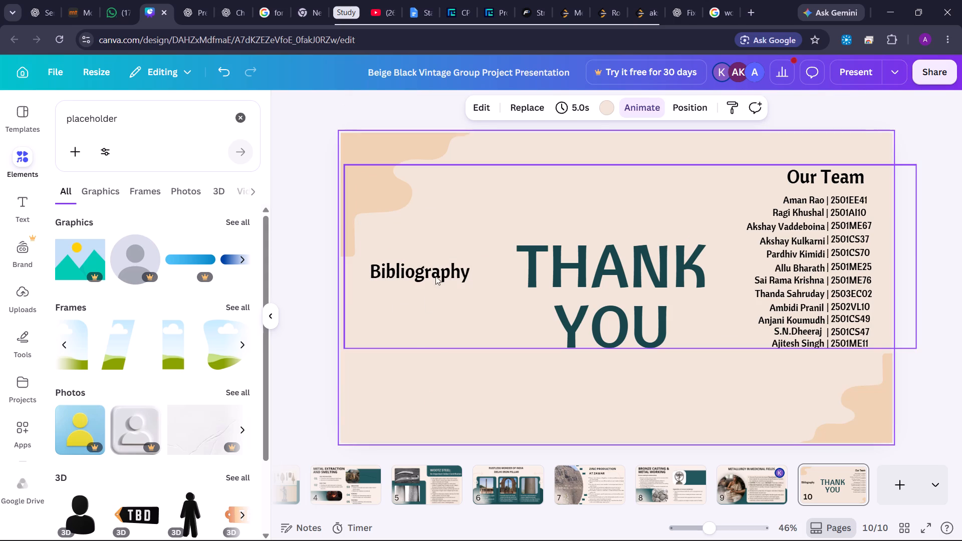
{"action": "left_click", "coordinate": [314, 303]}
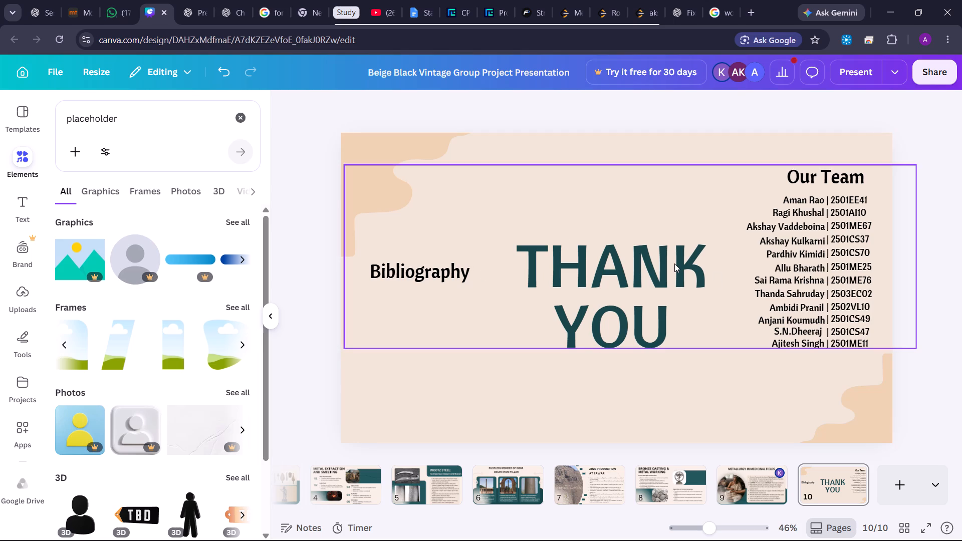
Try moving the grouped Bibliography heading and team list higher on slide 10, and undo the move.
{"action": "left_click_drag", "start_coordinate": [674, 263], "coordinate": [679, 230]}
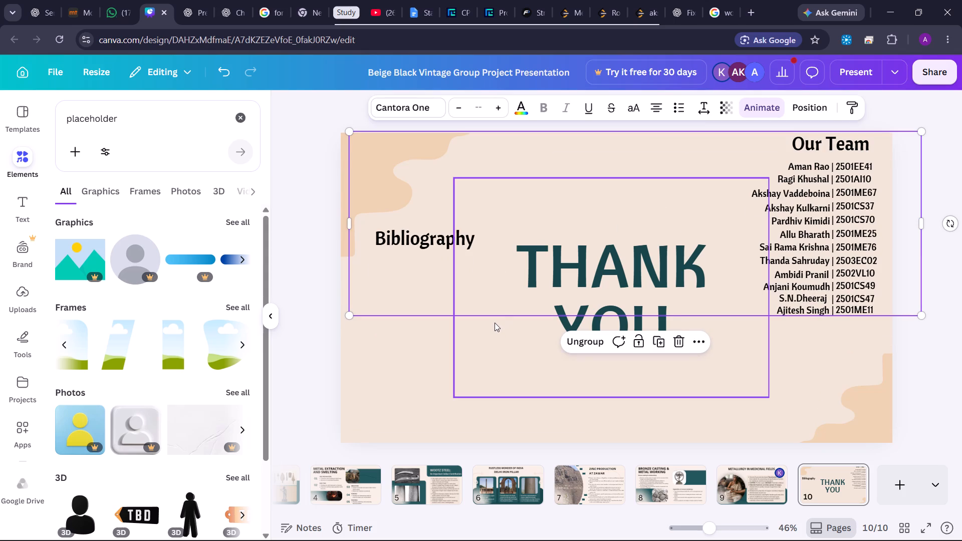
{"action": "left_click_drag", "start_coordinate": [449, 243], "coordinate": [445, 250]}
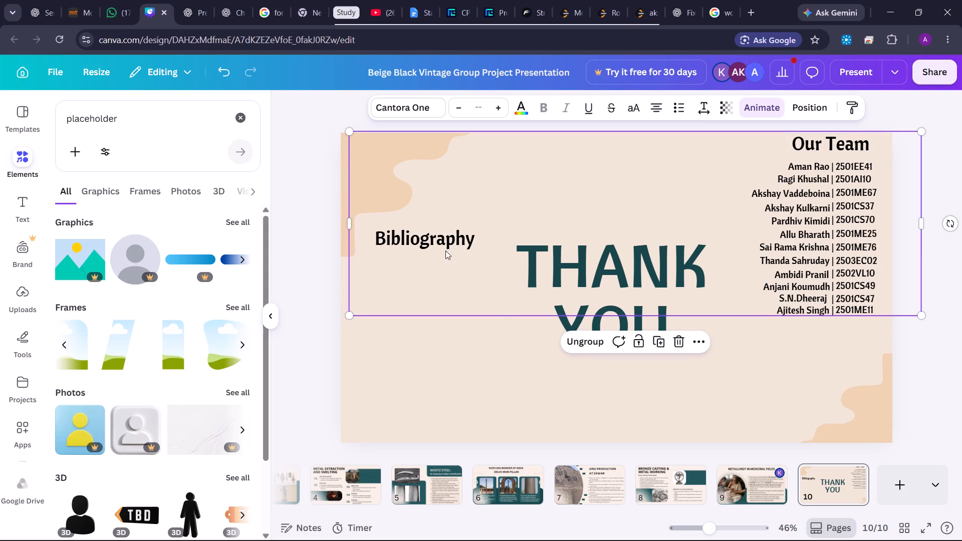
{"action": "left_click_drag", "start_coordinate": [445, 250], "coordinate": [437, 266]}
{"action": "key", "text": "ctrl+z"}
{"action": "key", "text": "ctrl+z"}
Ungroup the Bibliography heading from the team list on slide 10.
{"action": "left_click", "coordinate": [424, 274]}
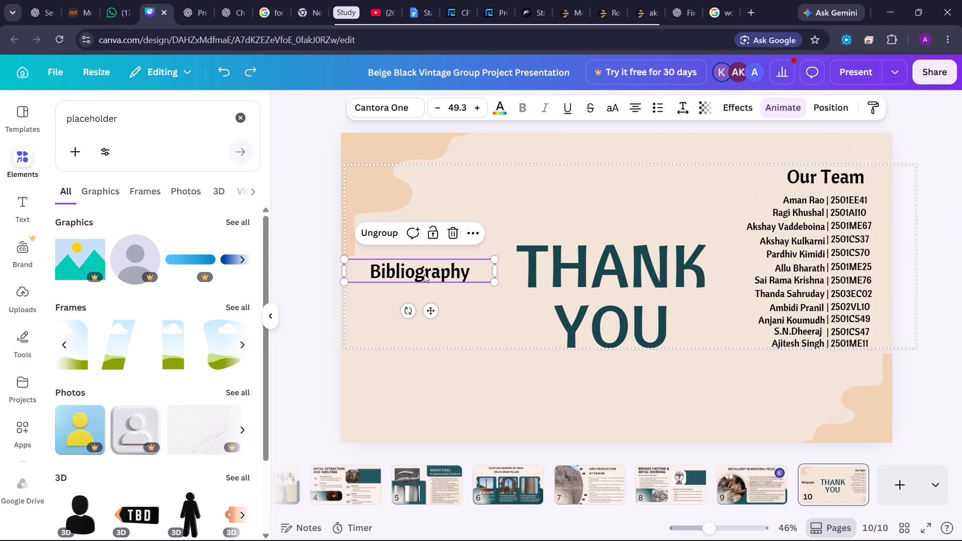
{"action": "left_click", "coordinate": [370, 236]}
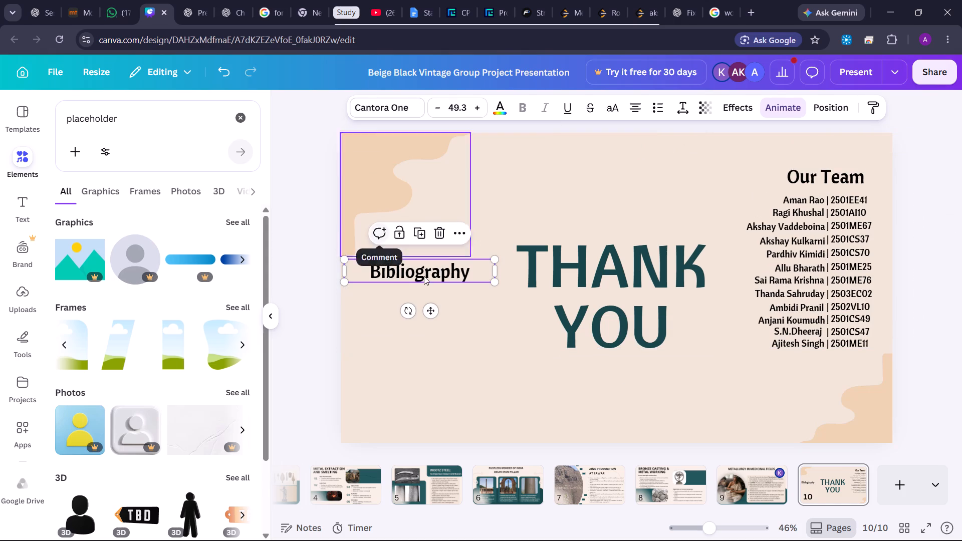
Try #eed1b0 as slide 10's background, undo it, and set the background to the lighter #f8f0e6 instead.
{"action": "left_click", "coordinate": [418, 354]}
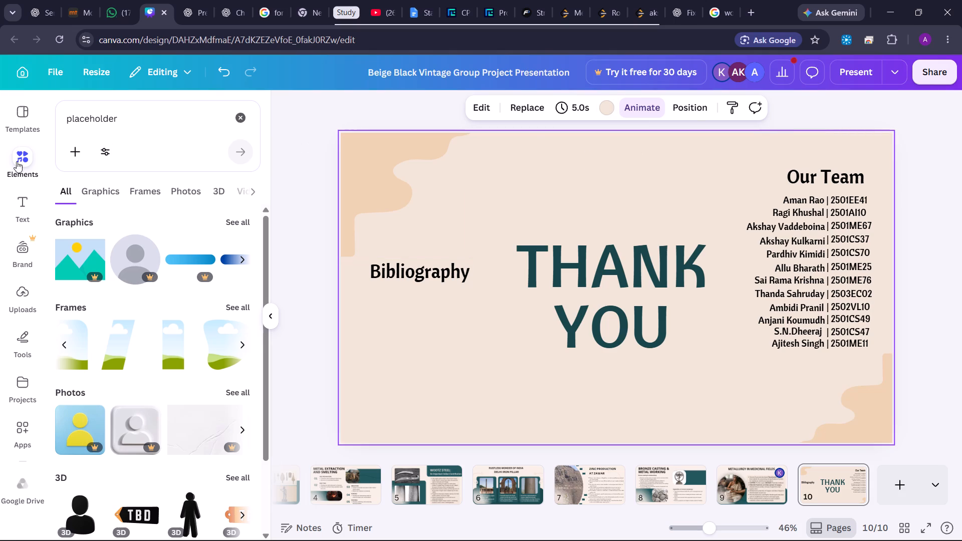
{"action": "left_click", "coordinate": [5, 166]}
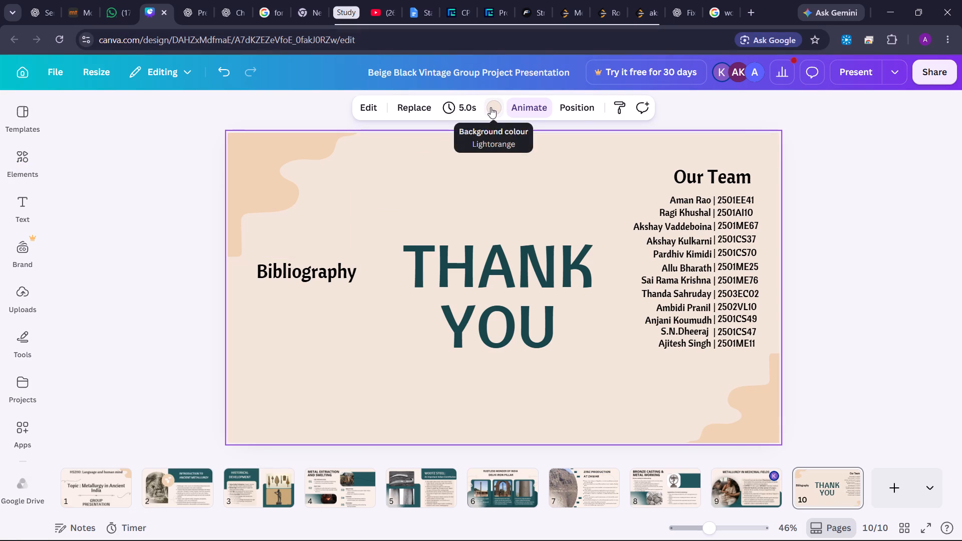
{"action": "left_click", "coordinate": [491, 107]}
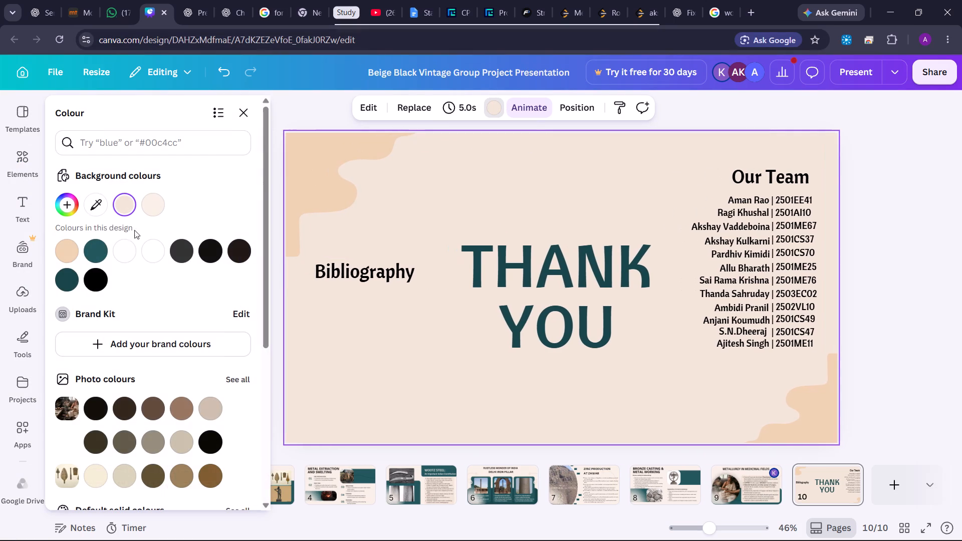
{"action": "left_click", "coordinate": [66, 255]}
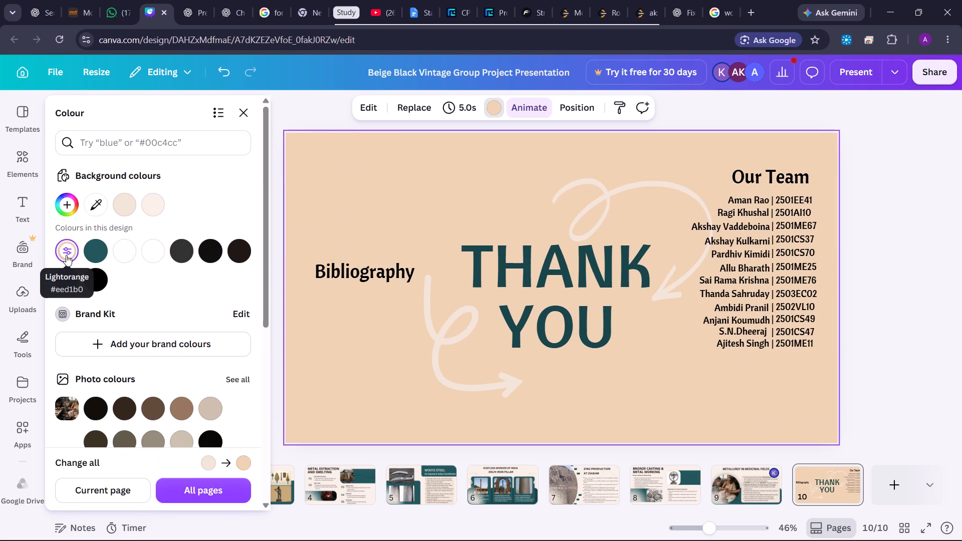
{"action": "key", "text": "ctrl+z"}
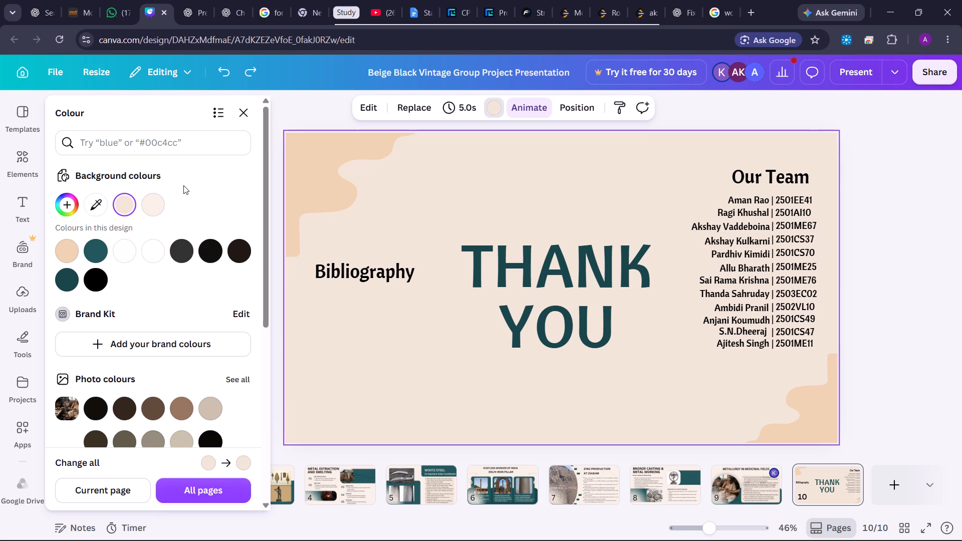
{"action": "left_click", "coordinate": [145, 201]}
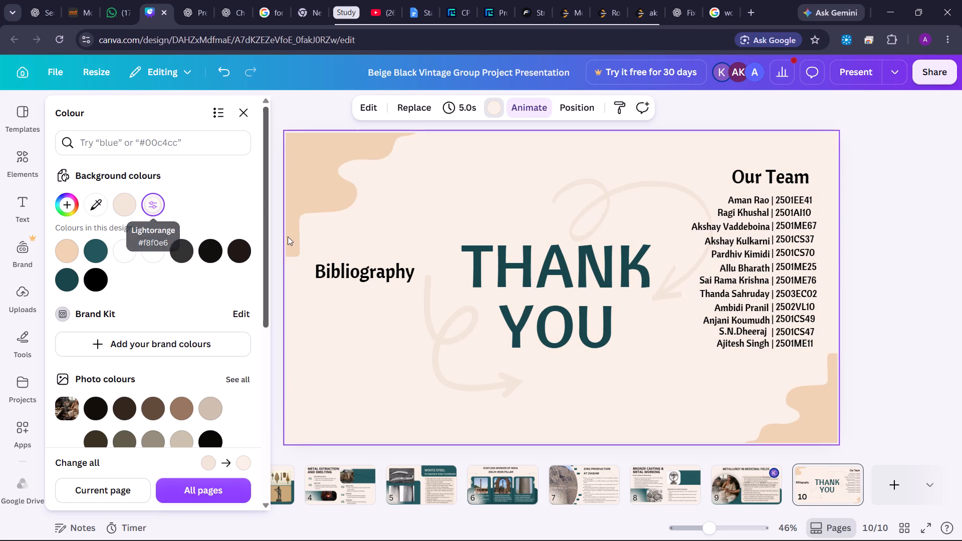
{"action": "left_click", "coordinate": [877, 272]}
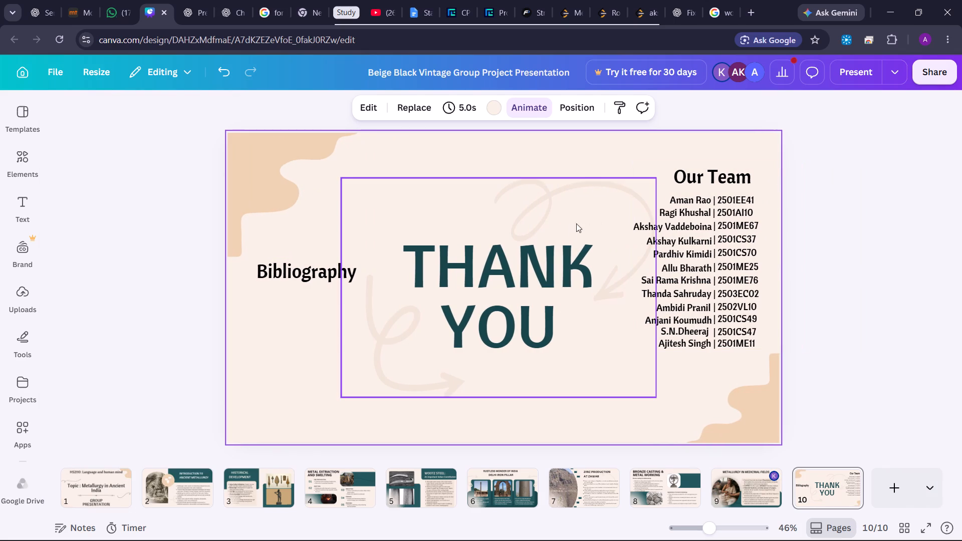
Set the transparency of the upper curly arrow behind "THANK" to 78.
{"action": "left_click", "coordinate": [566, 230]}
{"action": "left_click", "coordinate": [578, 193]}
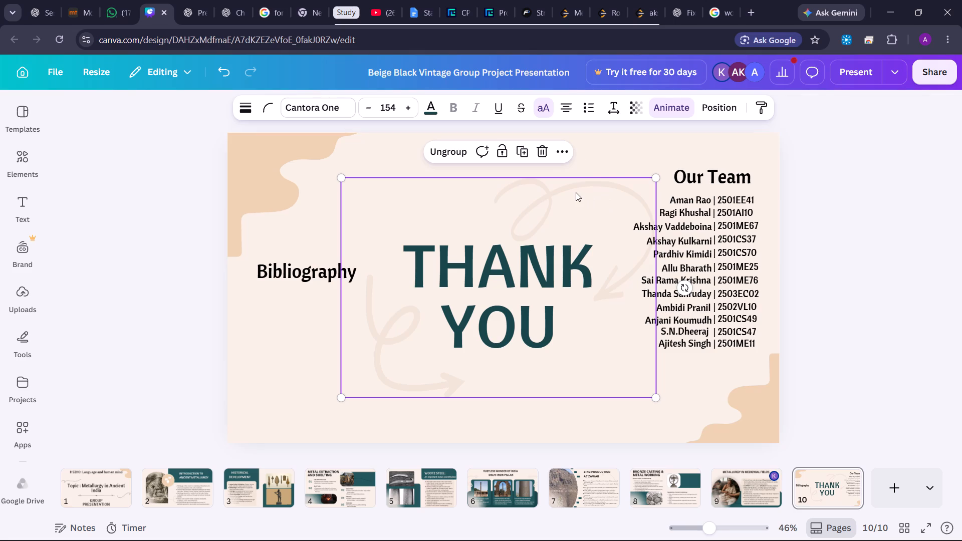
{"action": "left_click", "coordinate": [576, 192]}
{"action": "left_click", "coordinate": [529, 107]}
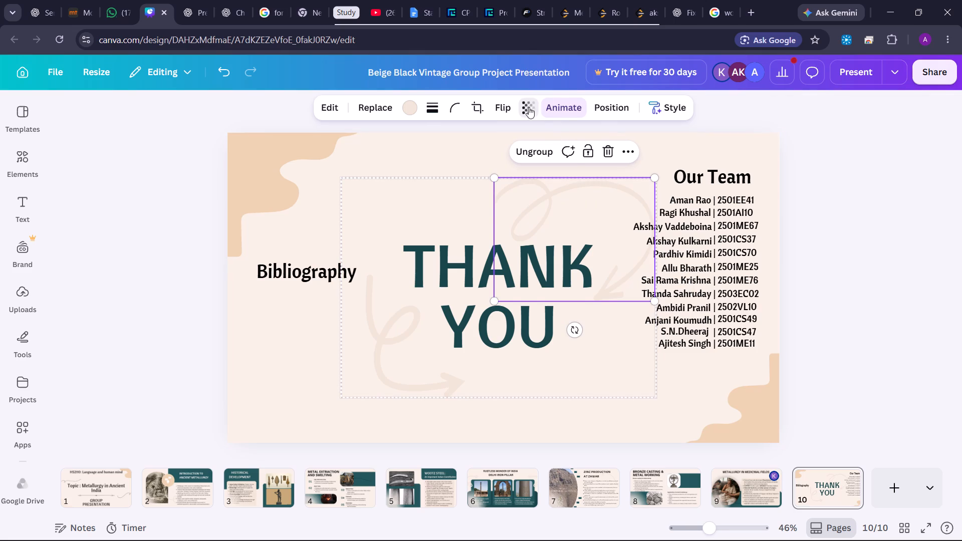
{"action": "left_click_drag", "start_coordinate": [556, 158], "coordinate": [538, 160]}
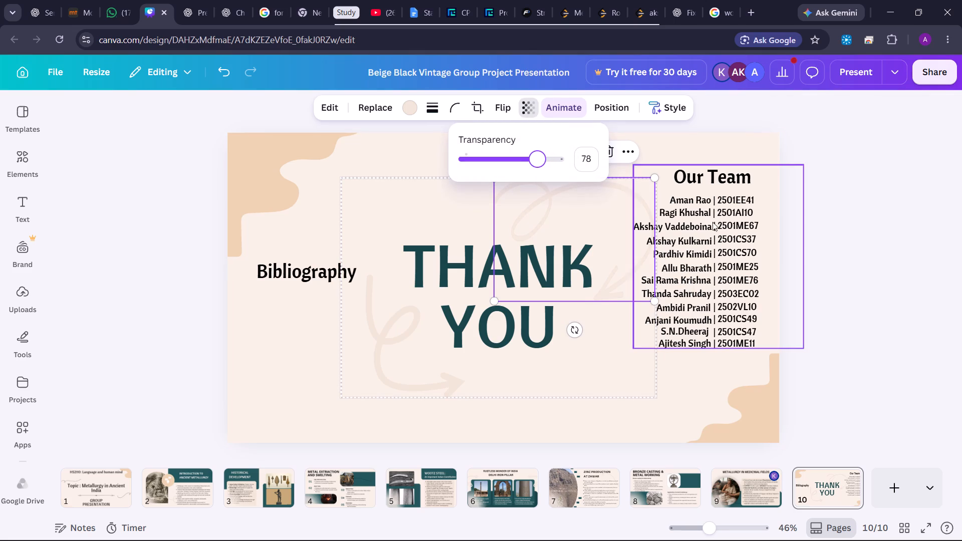
Fade the lower curly arrow beside "YOU" to about the same transparency as the upper arrow.
{"action": "left_click", "coordinate": [399, 341]}
{"action": "left_click", "coordinate": [397, 341]}
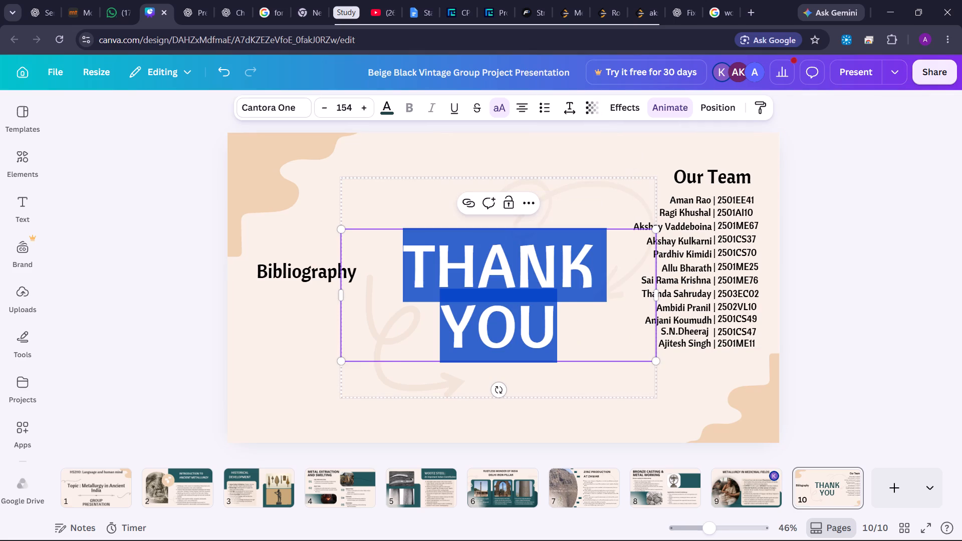
{"action": "left_click", "coordinate": [382, 368]}
{"action": "left_click", "coordinate": [531, 104]}
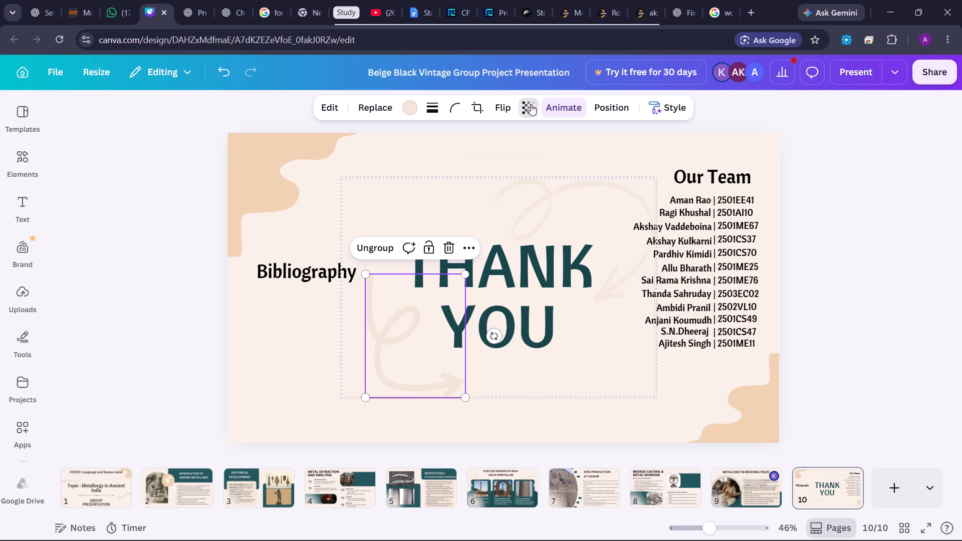
{"action": "left_click_drag", "start_coordinate": [560, 159], "coordinate": [535, 159]}
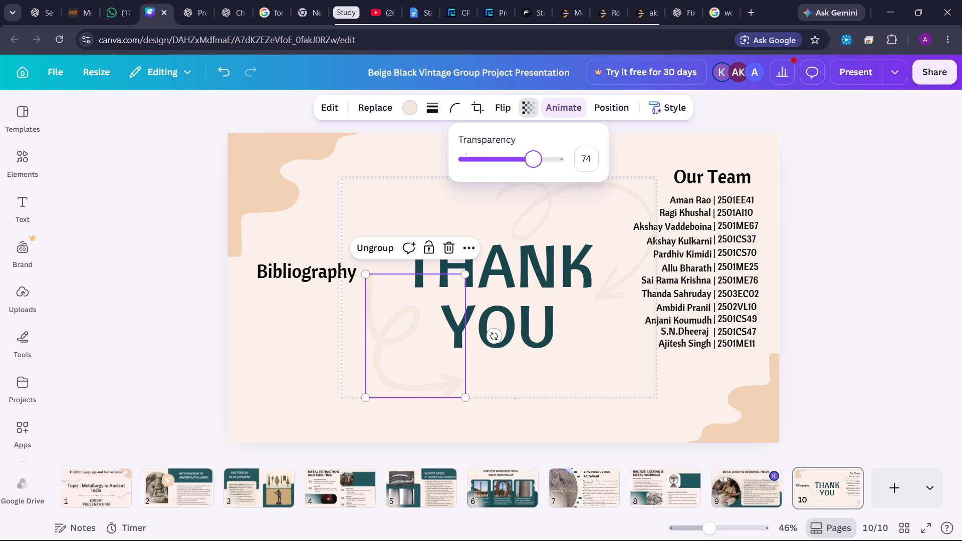
{"action": "left_click_drag", "start_coordinate": [535, 159], "coordinate": [540, 158]}
{"action": "left_click", "coordinate": [208, 180]}
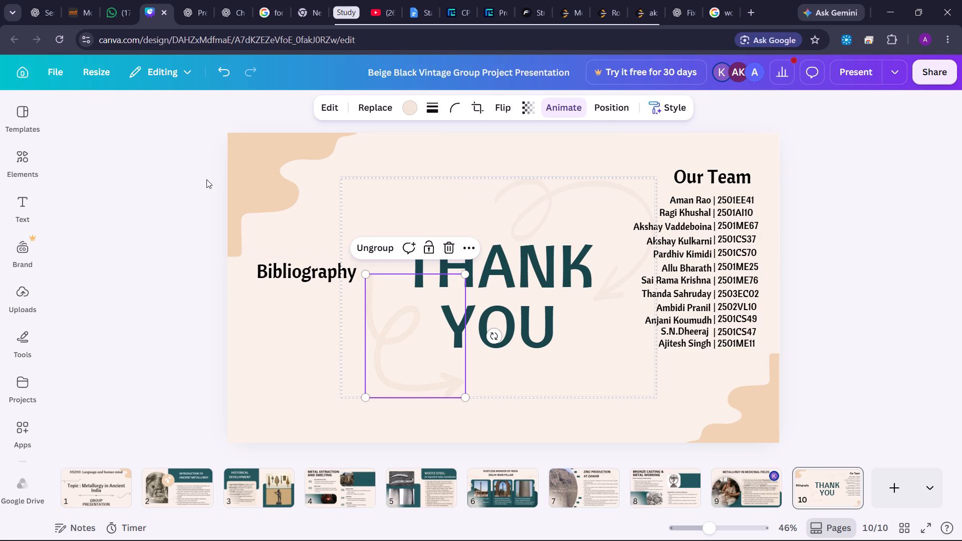
{"action": "left_click", "coordinate": [206, 179]}
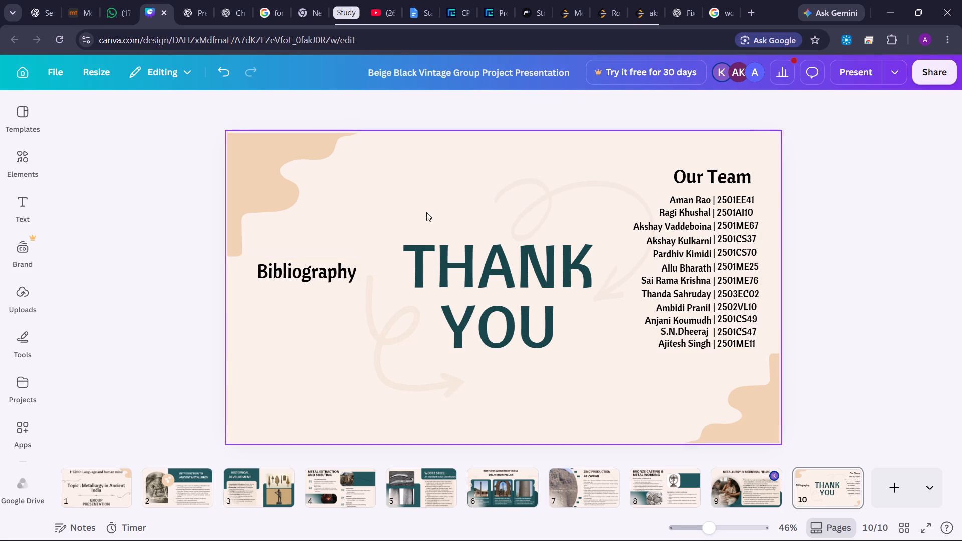
Reposition the "THANK YOU" text and arrows group so it is centred on slide 10.
{"action": "left_click", "coordinate": [421, 243]}
{"action": "left_click_drag", "start_coordinate": [447, 241], "coordinate": [463, 235]}
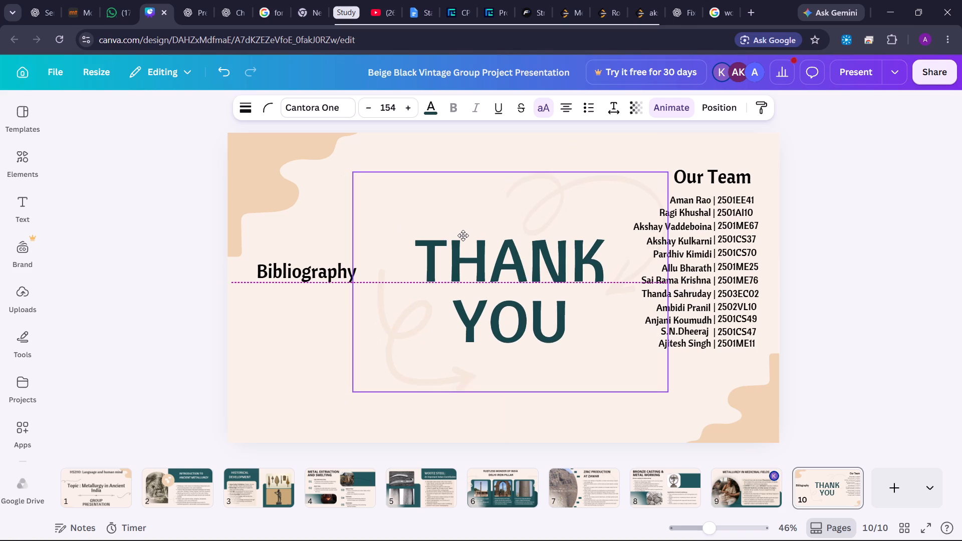
{"action": "left_click_drag", "start_coordinate": [463, 235], "coordinate": [449, 235]}
{"action": "left_click_drag", "start_coordinate": [449, 235], "coordinate": [454, 233]}
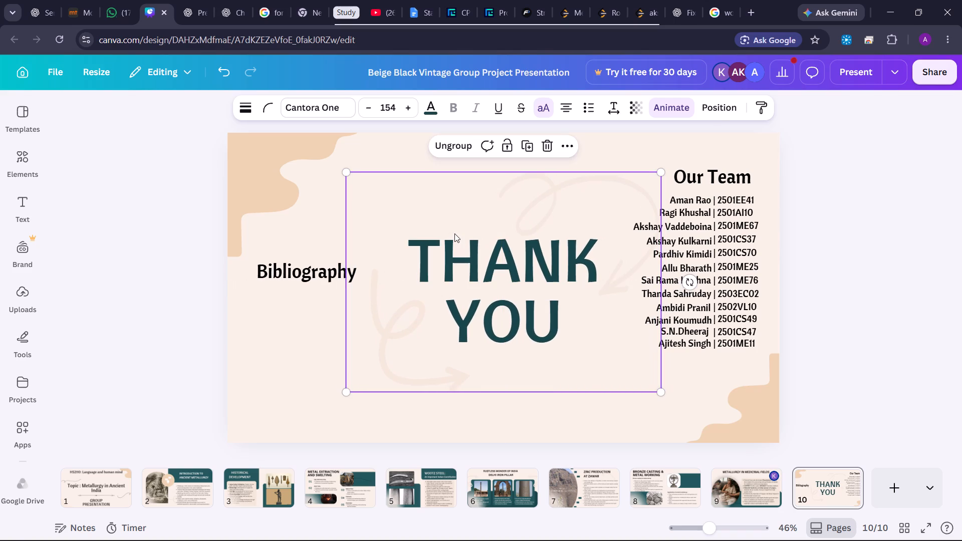
{"action": "left_click_drag", "start_coordinate": [431, 232], "coordinate": [431, 242]}
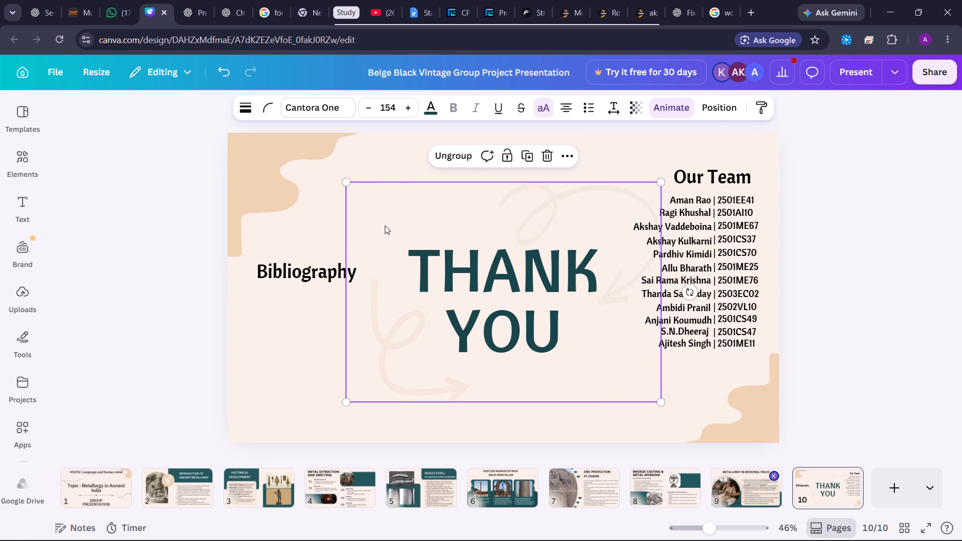
{"action": "left_click_drag", "start_coordinate": [435, 233], "coordinate": [437, 229]}
{"action": "left_click", "coordinate": [185, 206]}
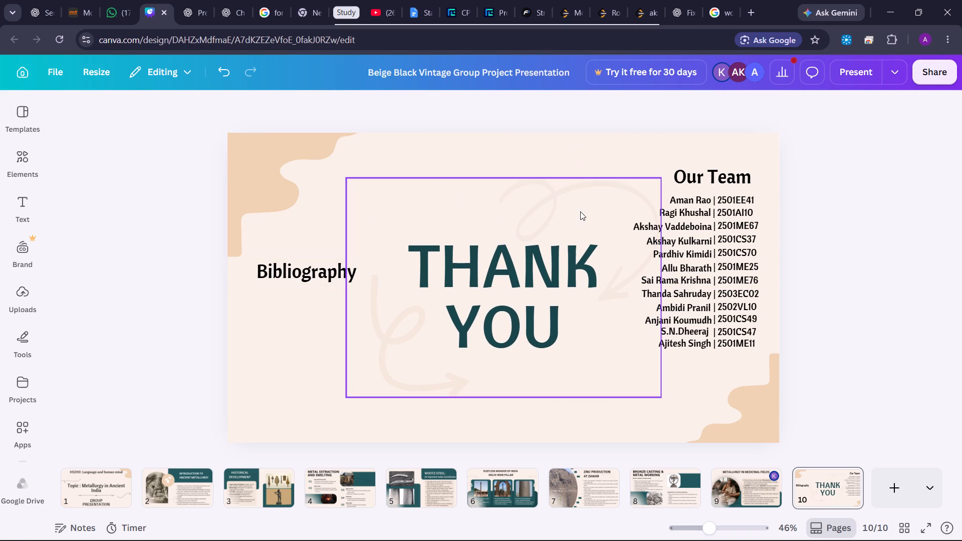
Enlarge the "Our Team" list slightly and nudge it into place beside "THANK YOU" on slide 10.
{"action": "left_click", "coordinate": [691, 207]}
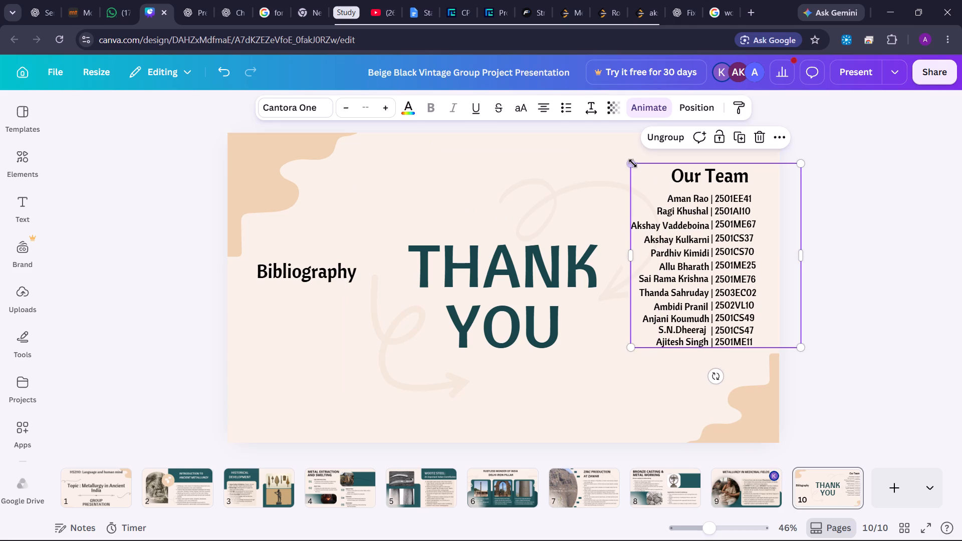
{"action": "left_click_drag", "start_coordinate": [631, 163], "coordinate": [622, 157]}
{"action": "left_click", "coordinate": [730, 237]}
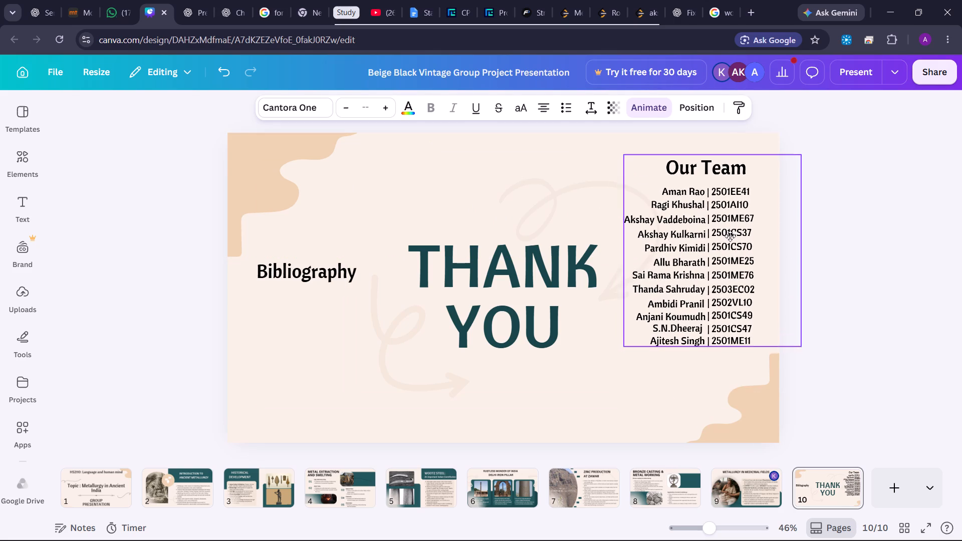
{"action": "left_click", "coordinate": [888, 208]}
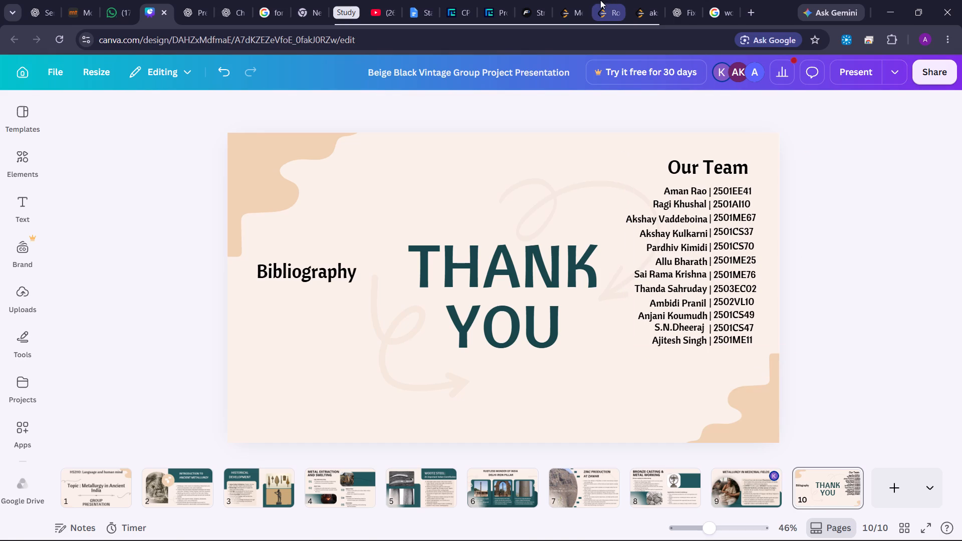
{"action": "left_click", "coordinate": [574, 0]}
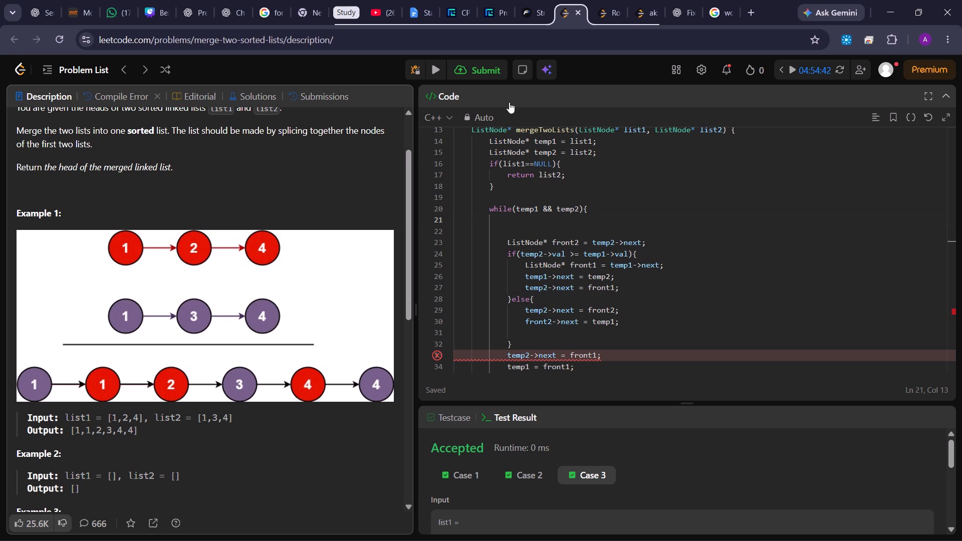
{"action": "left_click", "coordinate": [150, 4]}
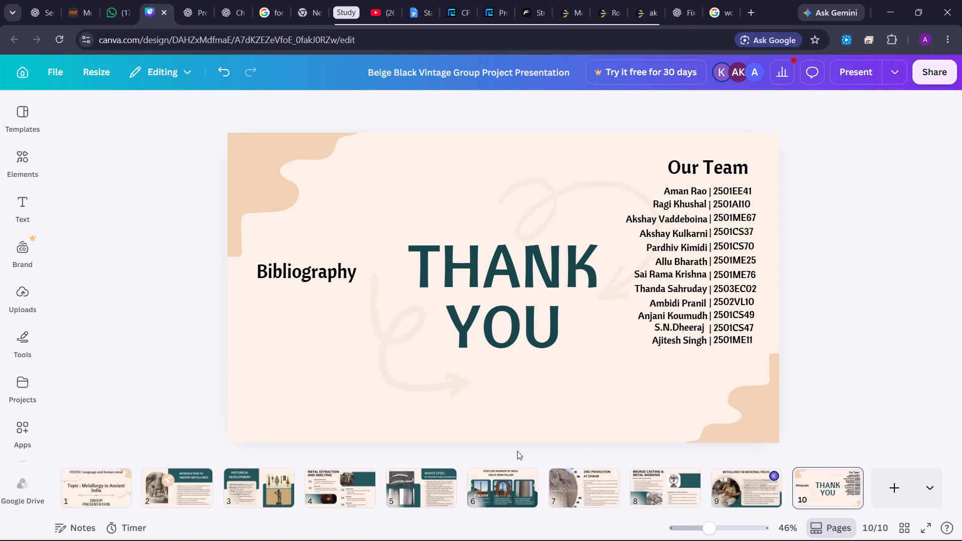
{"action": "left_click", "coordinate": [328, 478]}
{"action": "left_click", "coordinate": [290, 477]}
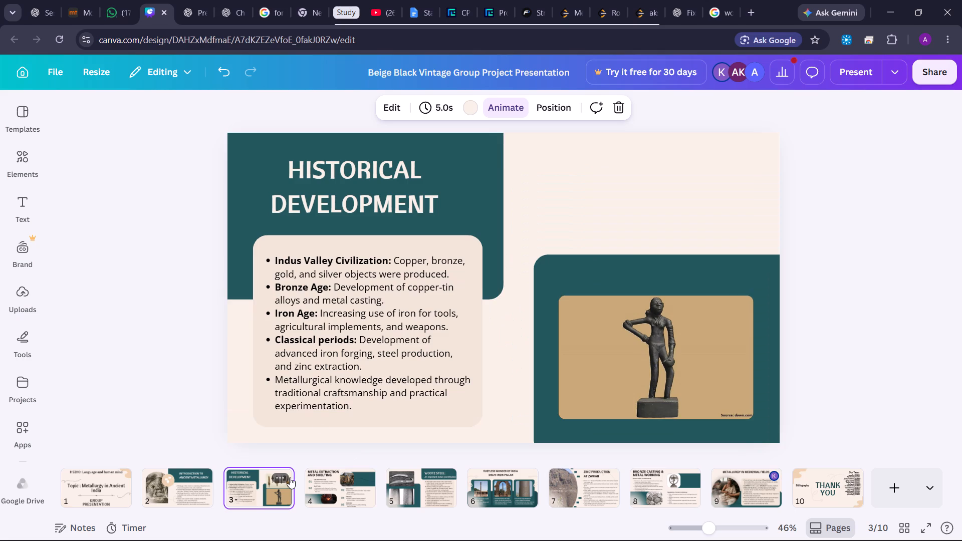
Switch to the Merge Two Sorted Lists problem on LeetCode.
{"action": "left_click", "coordinate": [574, 0]}
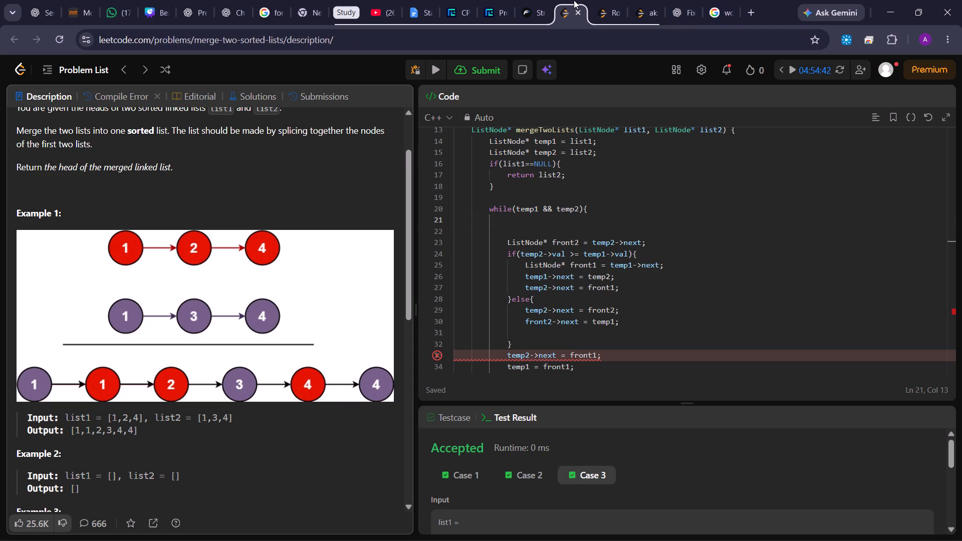
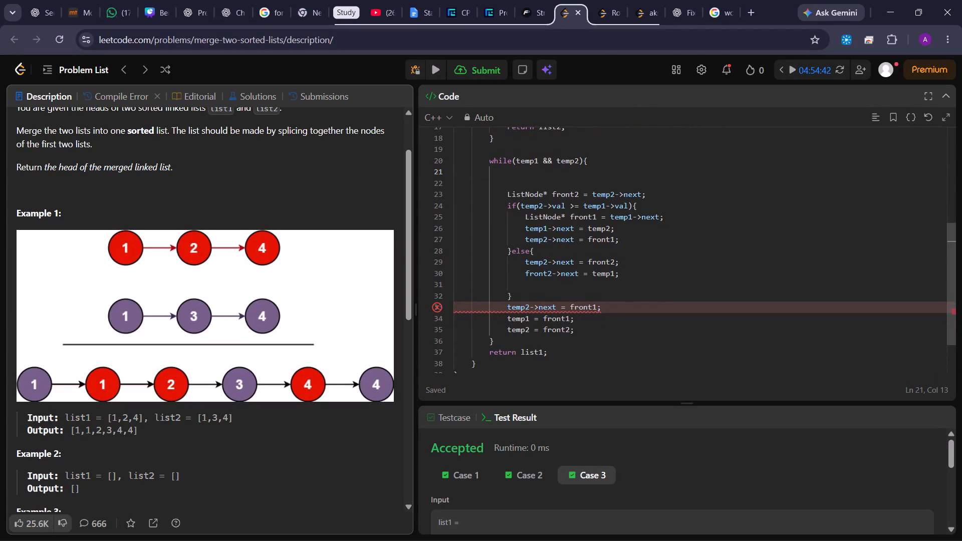
Remove the blank lines at the start of the while loop, directly above the front2 declaration, in the C++ solution.
{"action": "left_click", "coordinate": [542, 179]}
{"action": "key", "text": "BackSpace"}
{"action": "key", "text": "BackSpace"}
{"action": "key", "text": "BackSpace"}
{"action": "key", "text": "BackSpace"}
{"action": "key", "text": "BackSpace"}
{"action": "key", "text": "BackSpace"}
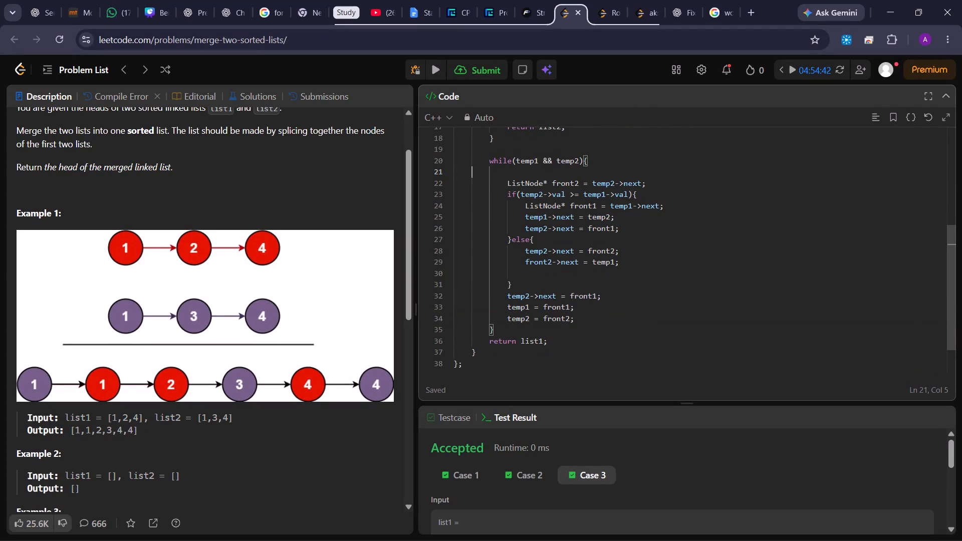
{"action": "key", "text": "BackSpace"}
{"action": "key", "text": "BackSpace"}
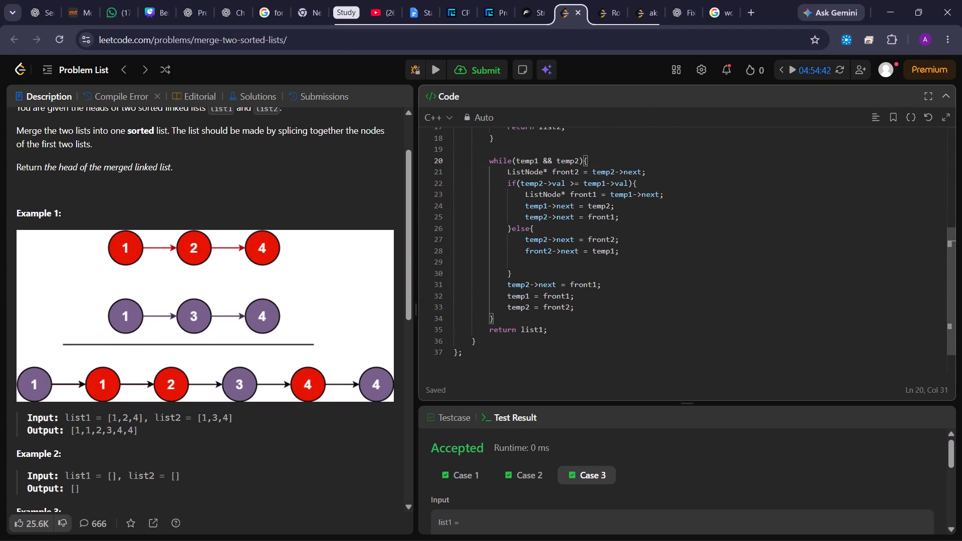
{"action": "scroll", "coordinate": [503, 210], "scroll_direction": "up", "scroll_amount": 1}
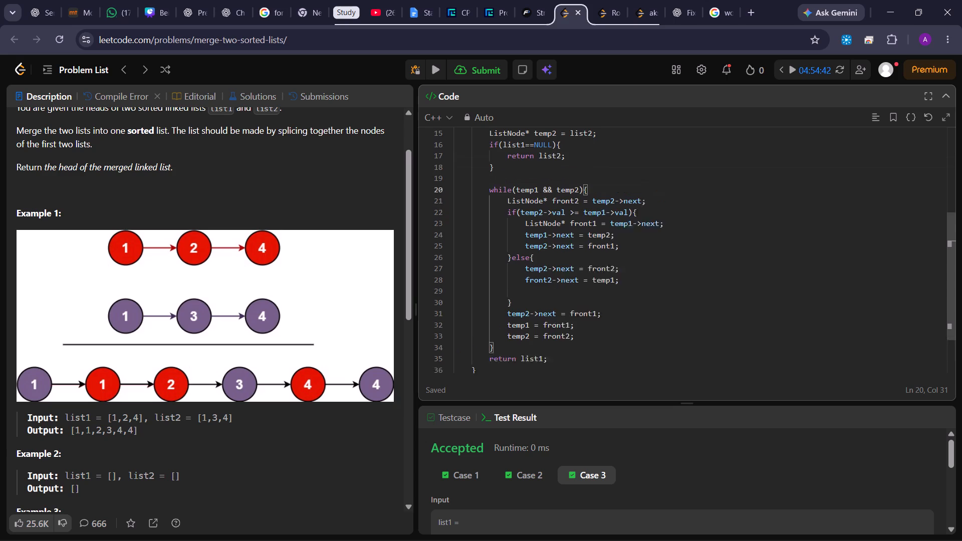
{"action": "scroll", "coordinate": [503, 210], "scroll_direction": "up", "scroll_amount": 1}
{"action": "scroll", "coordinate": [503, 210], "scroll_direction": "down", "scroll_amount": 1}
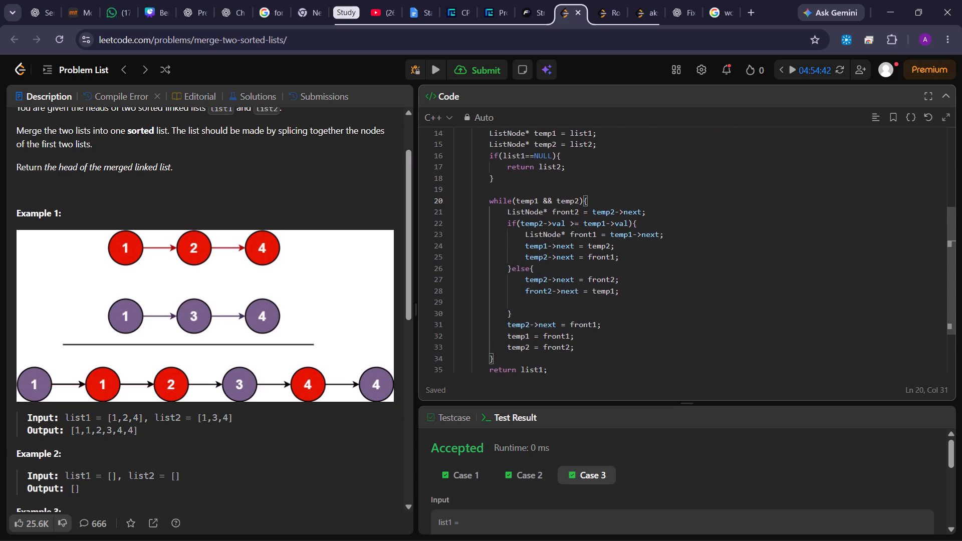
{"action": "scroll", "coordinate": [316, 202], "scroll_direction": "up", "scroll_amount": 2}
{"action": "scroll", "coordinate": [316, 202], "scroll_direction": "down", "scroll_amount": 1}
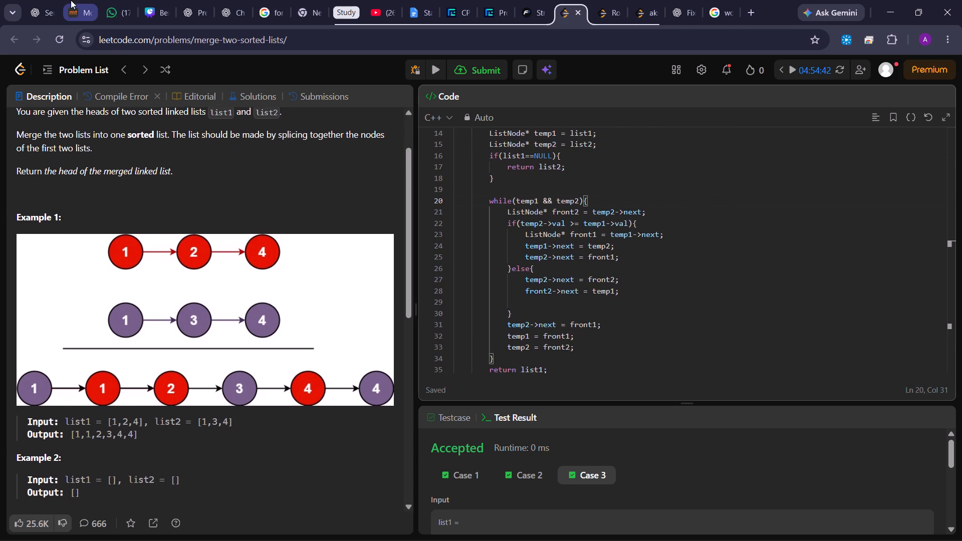
Switch to Monkeytype and collapse the Study tab group.
{"action": "left_click", "coordinate": [71, 1]}
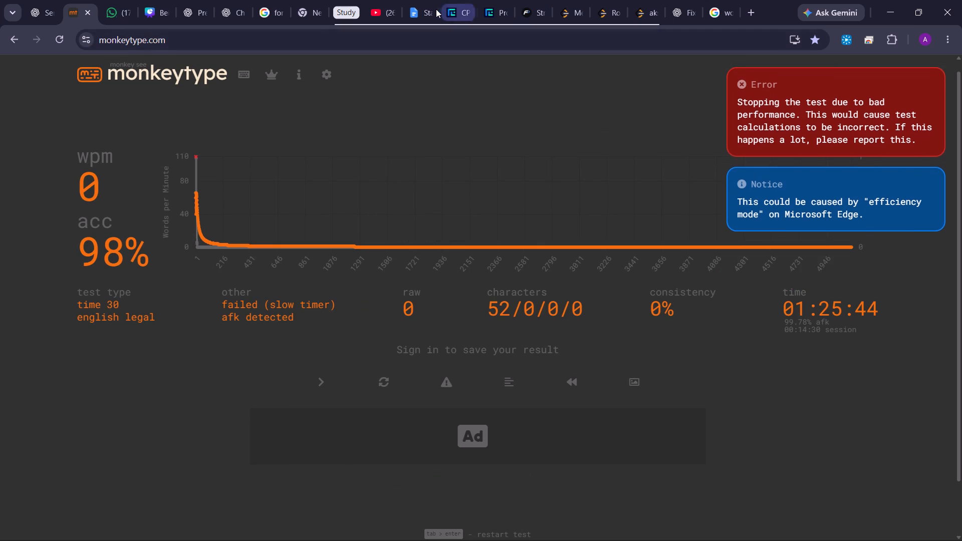
{"action": "left_click", "coordinate": [338, 5]}
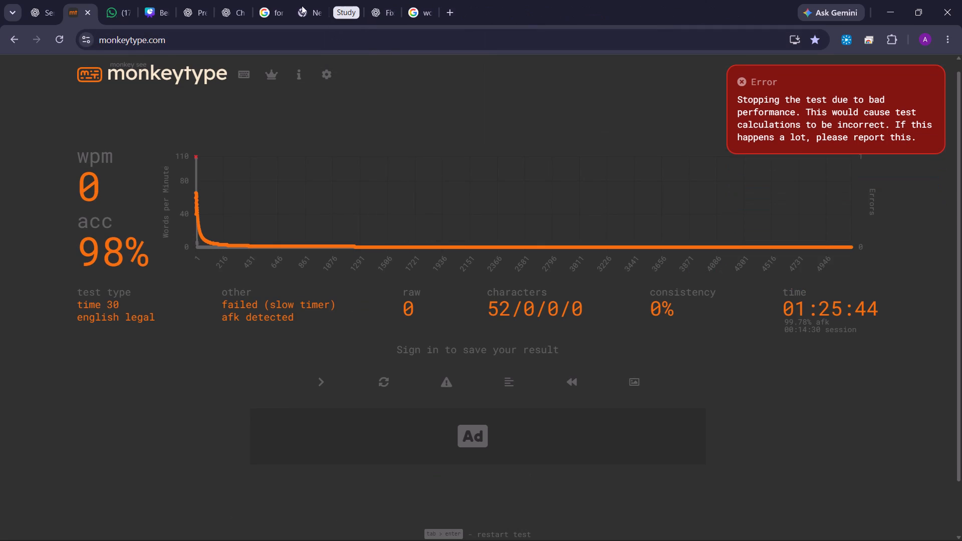
Start a new 30-second English legal typing test and type its words from "jail keeper hunger" onward, correcting mistakes.
{"action": "left_click", "coordinate": [322, 391]}
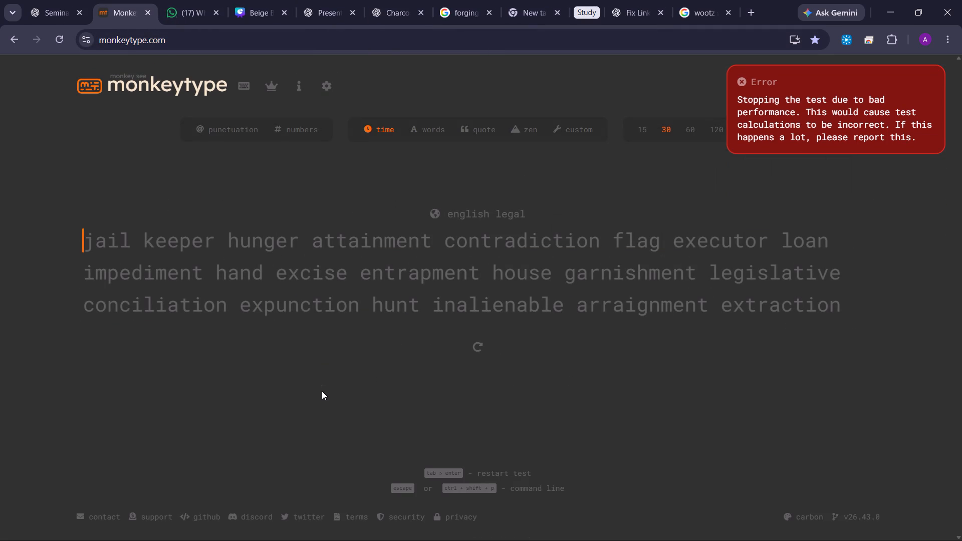
{"action": "type", "text": "jail keepre"}
{"action": "key", "text": "BackSpace"}
{"action": "key", "text": "BackSpace"}
{"action": "type", "text": "er hunger attaim"}
{"action": "key", "text": "BackSpace"}
{"action": "type", "text": "nment contradc"}
{"action": "key", "text": "BackSpace"}
{"action": "type", "text": "iction"}
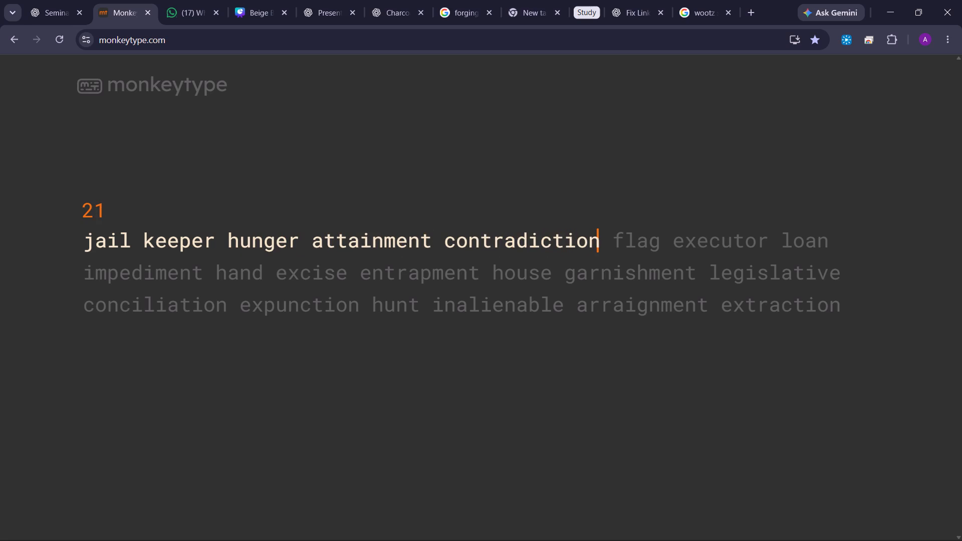
{"action": "key", "text": "space"}
{"action": "type", "text": "flag exc"}
{"action": "key", "text": "BackSpace"}
{"action": "type", "text": "ecutor loan m"}
{"action": "key", "text": "BackSpace"}
{"action": "type", "text": "impediment hand excise a"}
{"action": "key", "text": "BackSpace"}
{"action": "type", "text": "entrape"}
{"action": "key", "text": "BackSpace"}
{"action": "type", "text": "ment house garnishment la"}
{"action": "key", "text": "BackSpace"}
{"action": "type", "text": "egislative conciliat"}
Return to the Canva metallurgy presentation and review slides 1 to 9 for content and layout.
{"action": "left_click", "coordinate": [243, 9]}
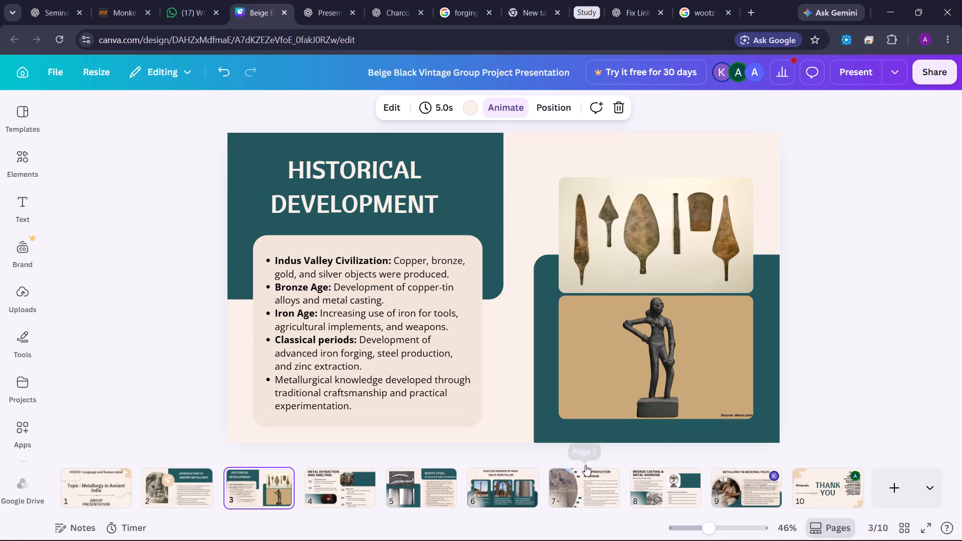
{"action": "left_click", "coordinate": [671, 383]}
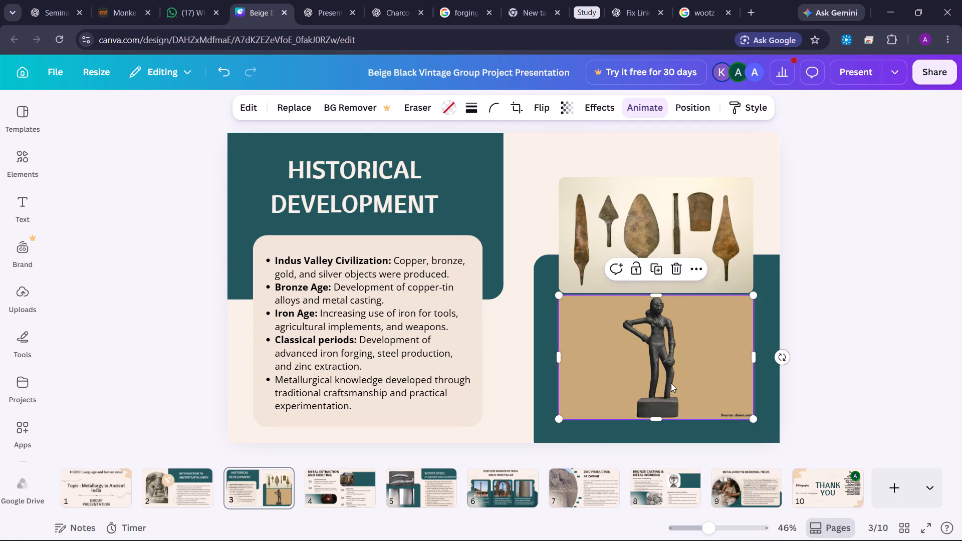
{"action": "left_click", "coordinate": [93, 484]}
{"action": "left_click", "coordinate": [180, 485]}
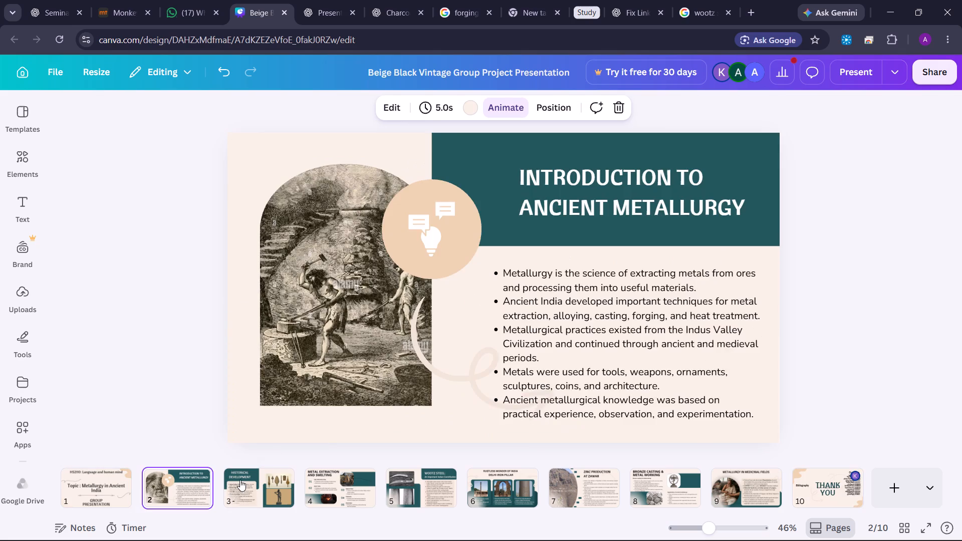
{"action": "left_click", "coordinate": [240, 480]}
{"action": "left_click", "coordinate": [170, 347]}
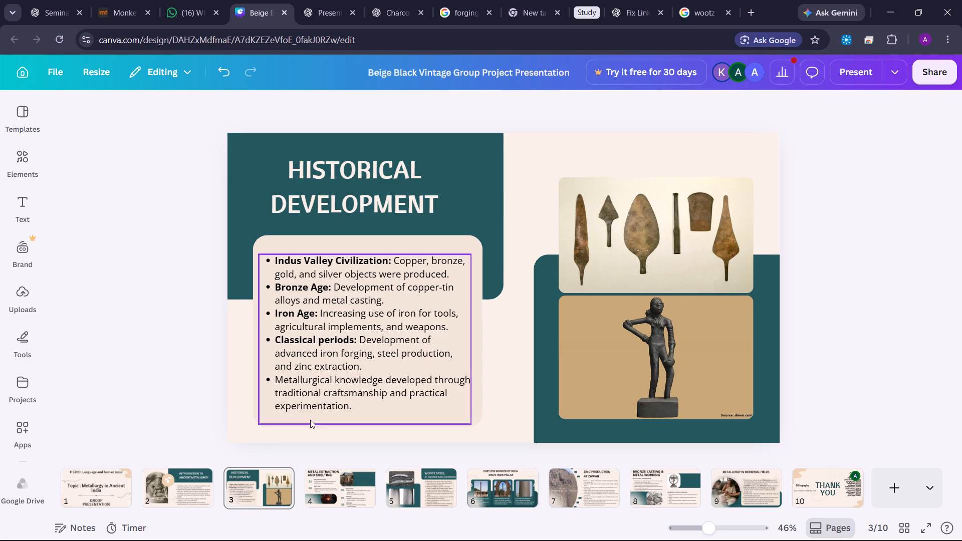
{"action": "left_click", "coordinate": [343, 497]}
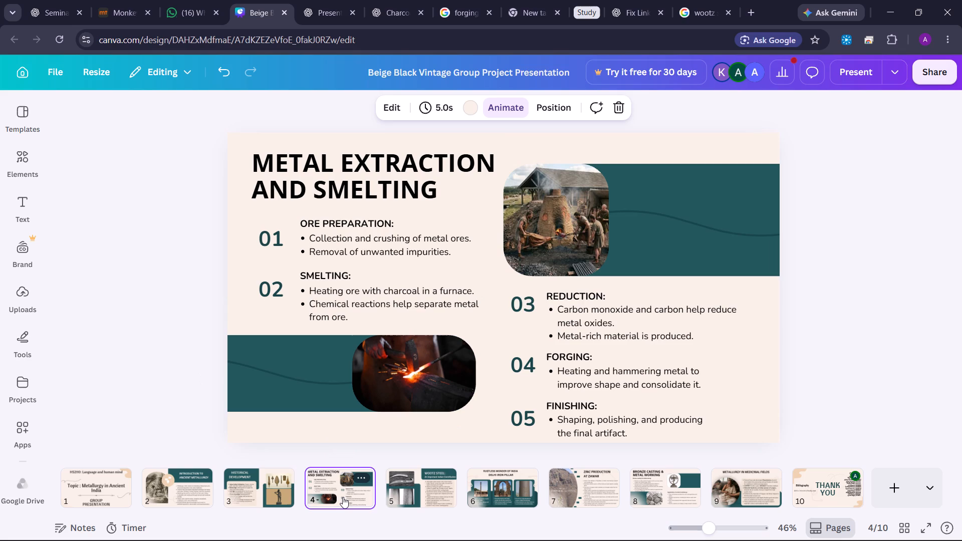
{"action": "left_click", "coordinate": [421, 502]}
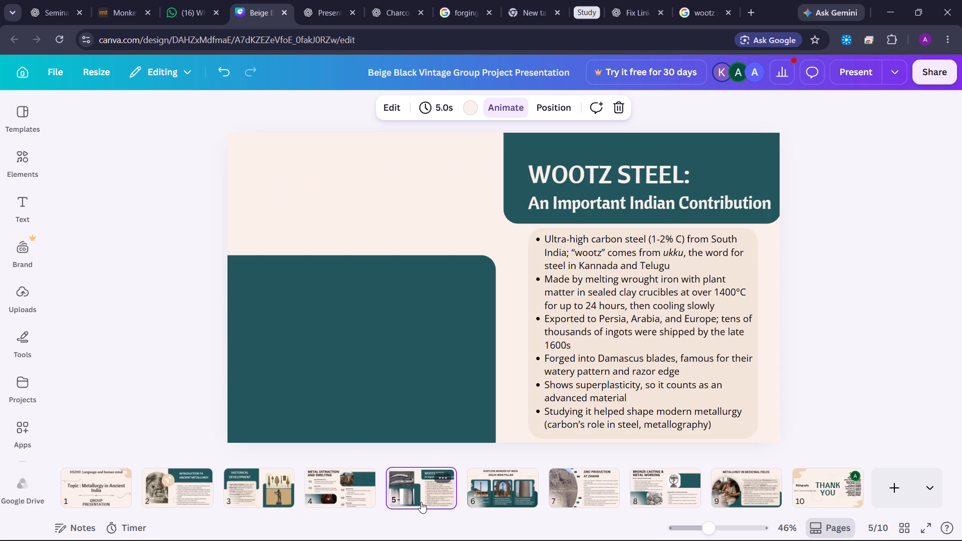
{"action": "left_click", "coordinate": [489, 498]}
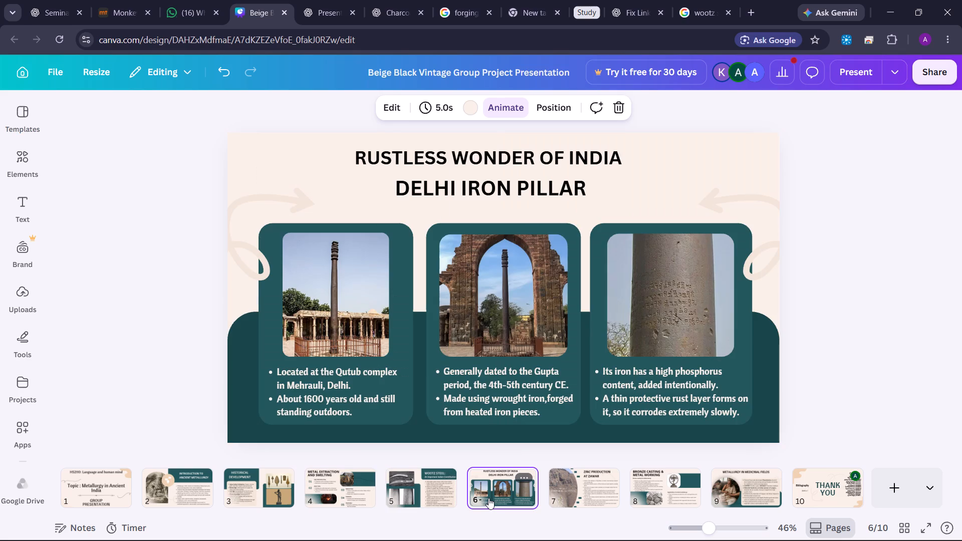
{"action": "left_click", "coordinate": [594, 496]}
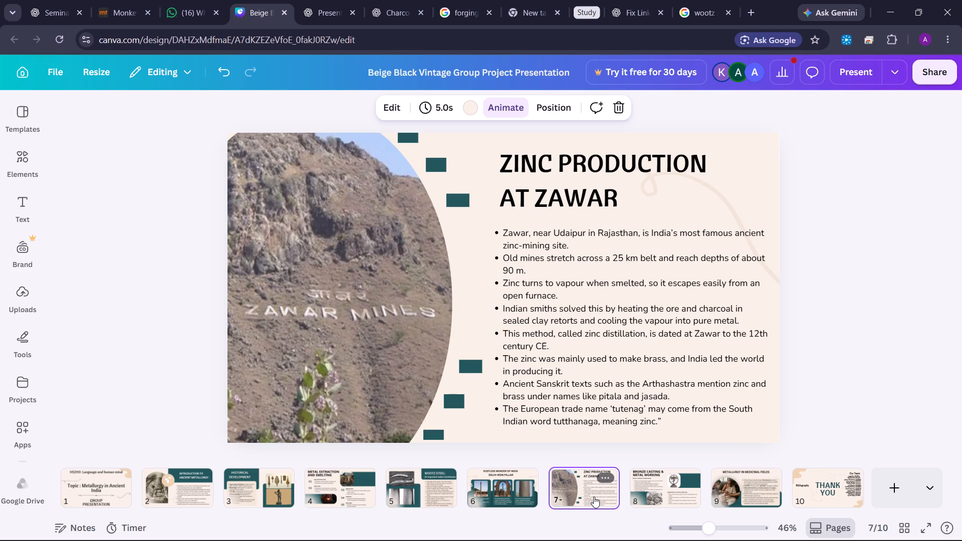
{"action": "left_click", "coordinate": [666, 483]}
{"action": "left_click", "coordinate": [824, 486]}
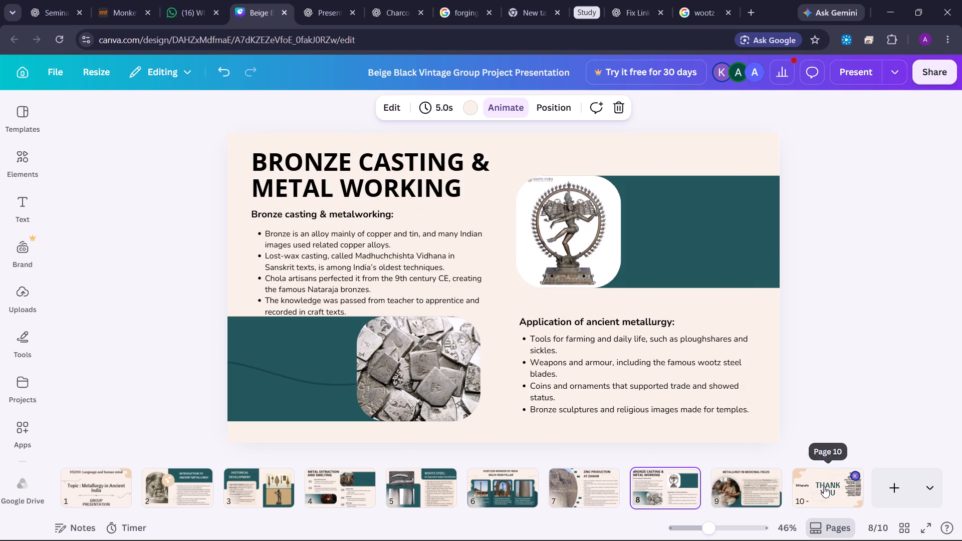
{"action": "left_click", "coordinate": [751, 487]}
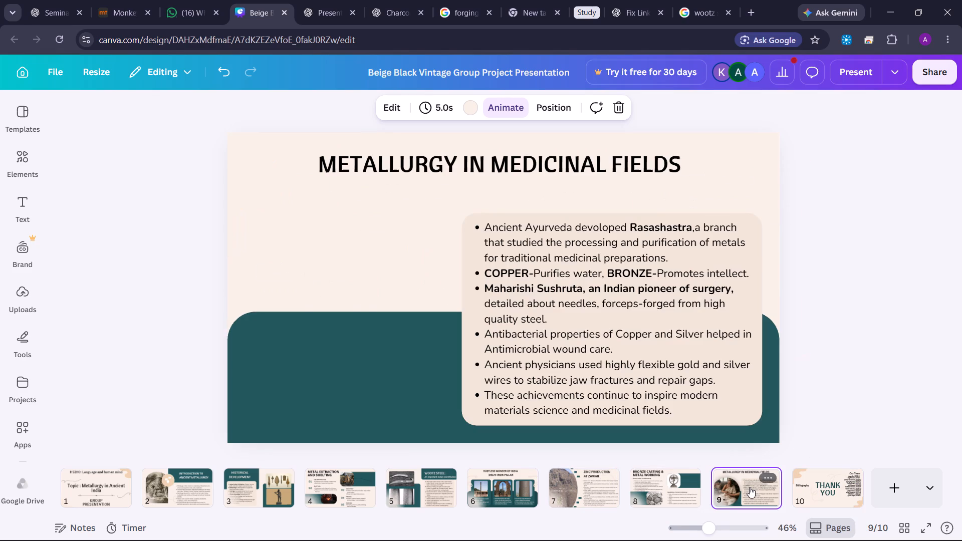
Preview slide 8, "Bronze Casting & Metal Working", in full-screen presentation mode, then return to editing.
{"action": "left_click", "coordinate": [661, 474]}
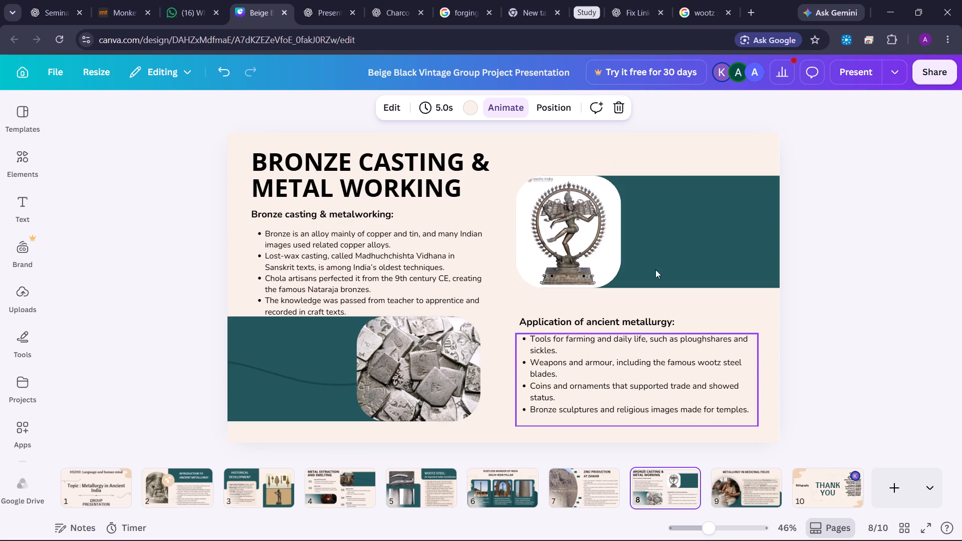
{"action": "left_click", "coordinate": [868, 68]}
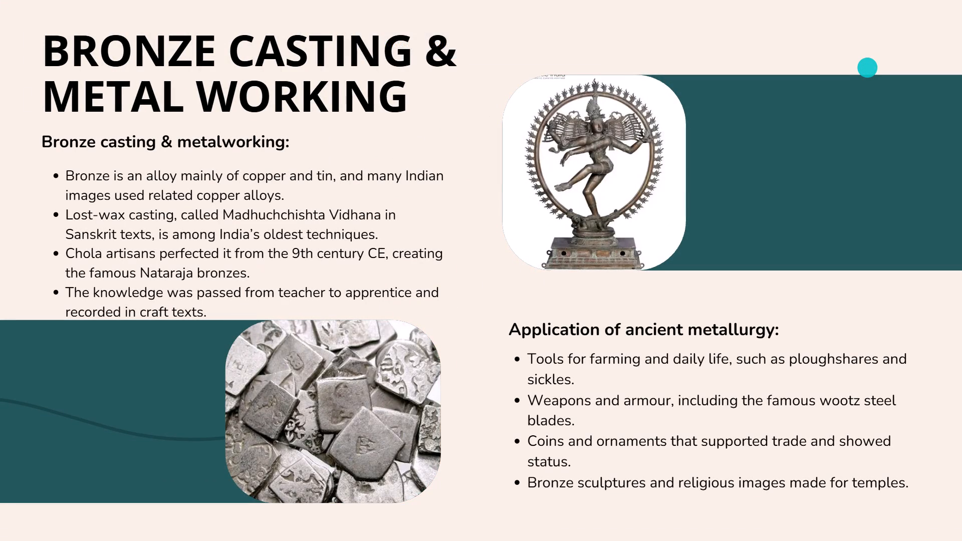
{"action": "key", "text": "Escape"}
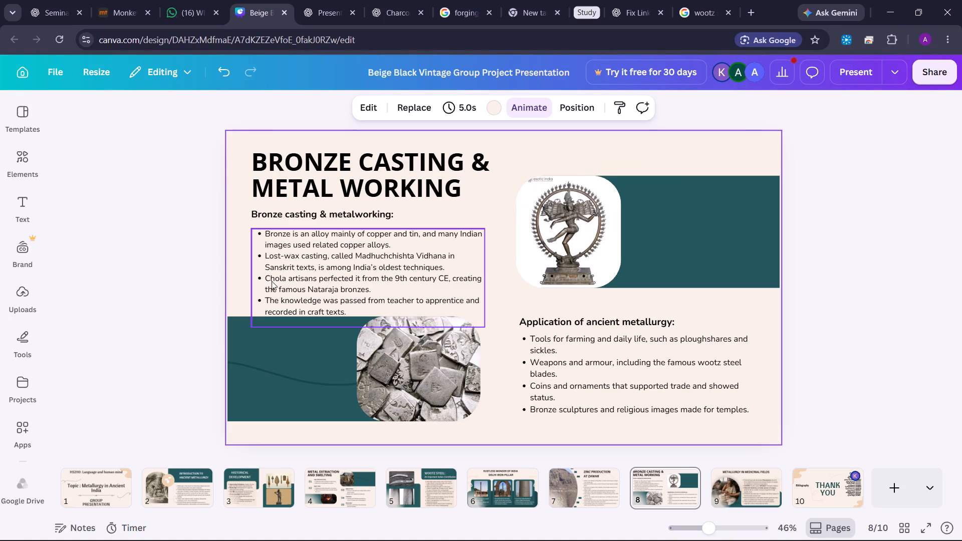
Move the bullet list under "Bronze casting & metalworking:" on slide 8 up slightly, closer to its heading and clear of the teal block.
{"action": "left_click", "coordinate": [302, 274]}
{"action": "left_click_drag", "start_coordinate": [307, 272], "coordinate": [308, 265]}
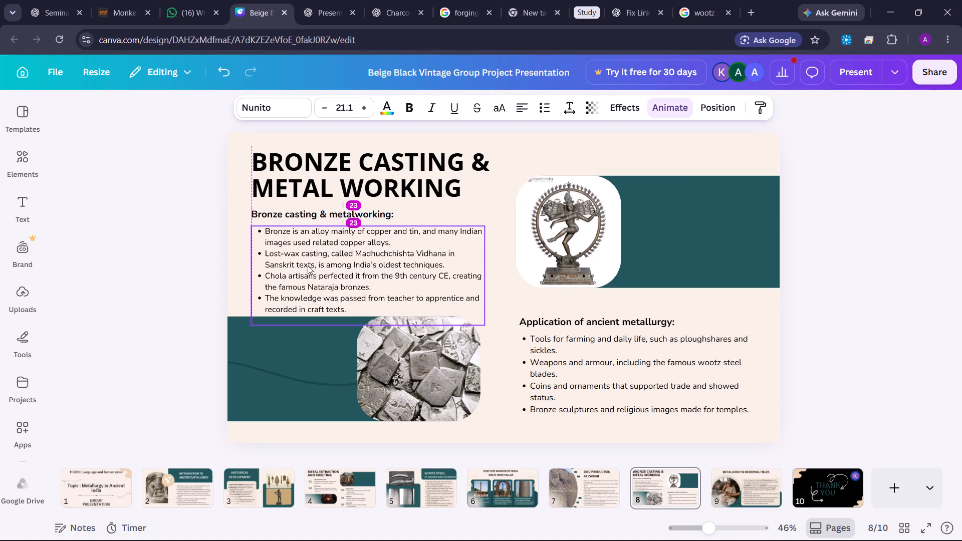
{"action": "left_click", "coordinate": [192, 273]}
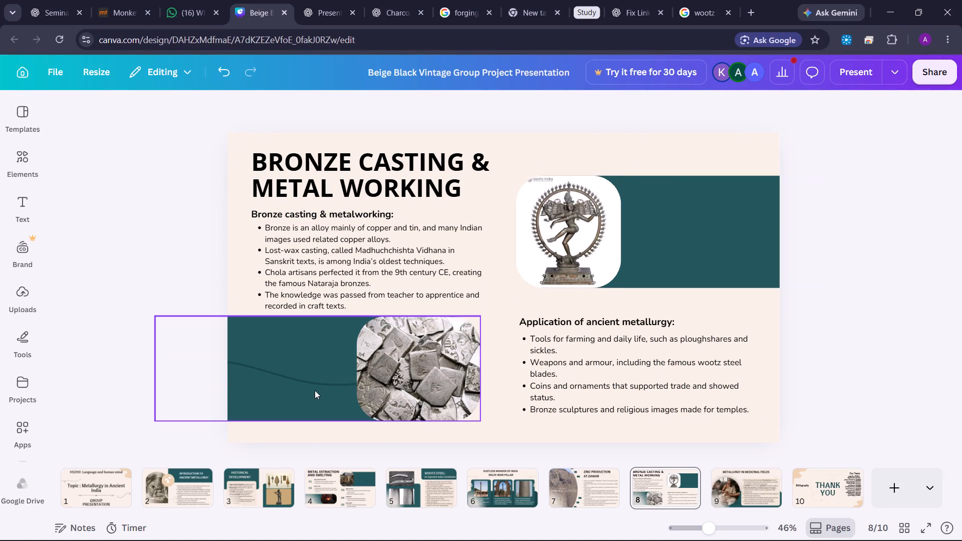
Duplicate slide 8's wavy line onto the teal block beside the Nataraja picture and send it backward behind the picture.
{"action": "left_click", "coordinate": [328, 380]}
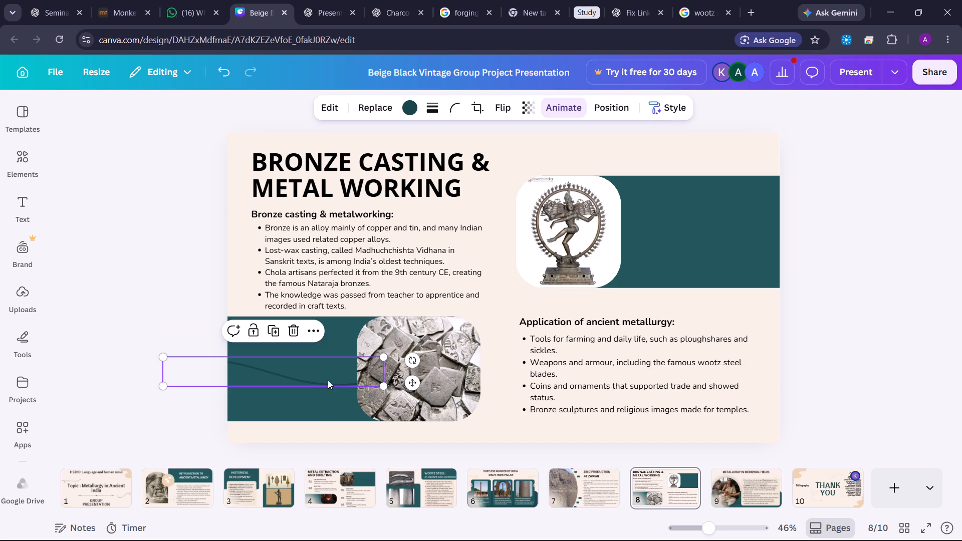
{"action": "key", "text": "ctrl+d"}
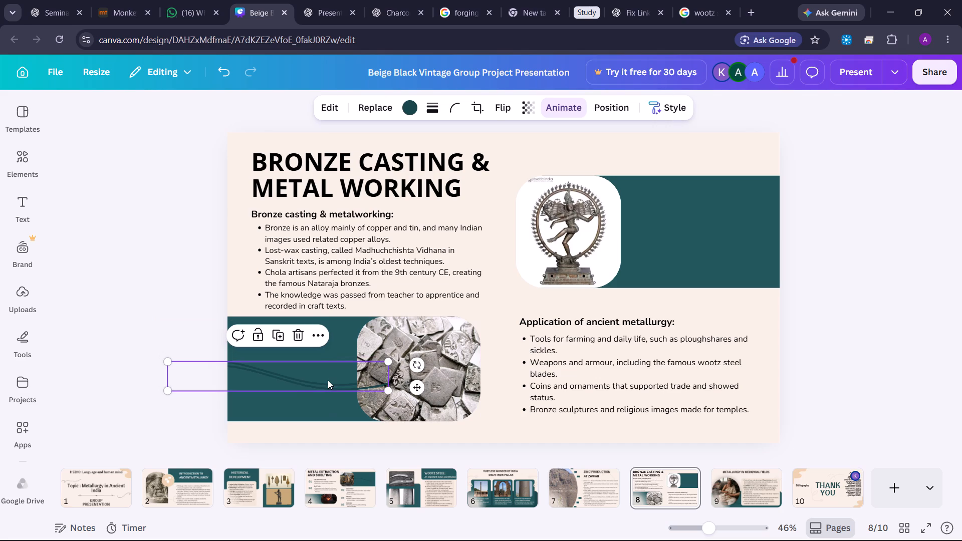
{"action": "left_click_drag", "start_coordinate": [328, 380], "coordinate": [686, 248]}
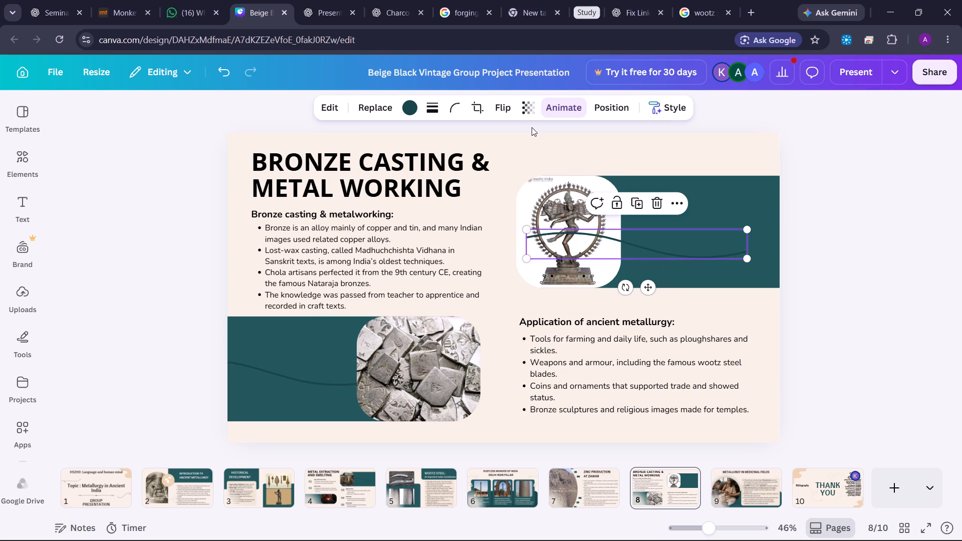
{"action": "left_click", "coordinate": [502, 113]}
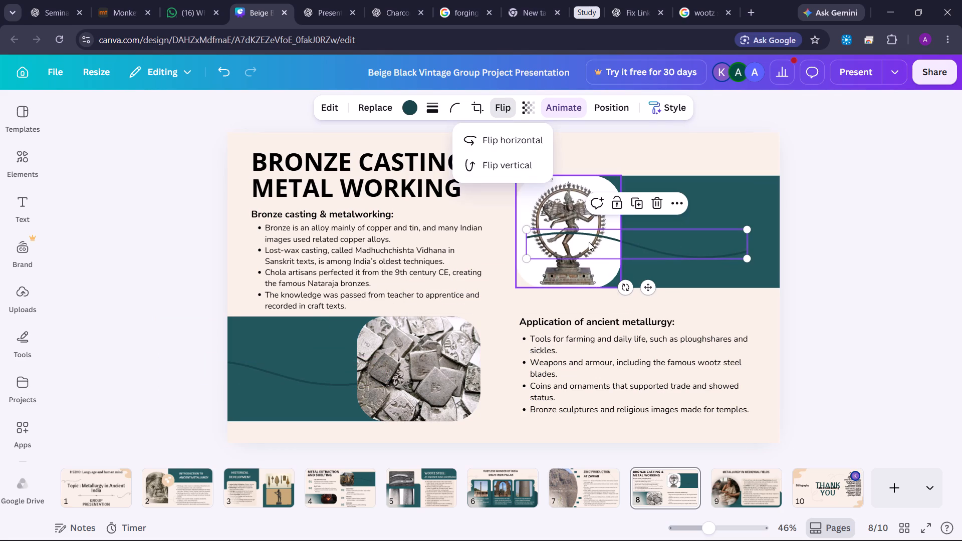
{"action": "left_click_drag", "start_coordinate": [647, 248], "coordinate": [710, 244]}
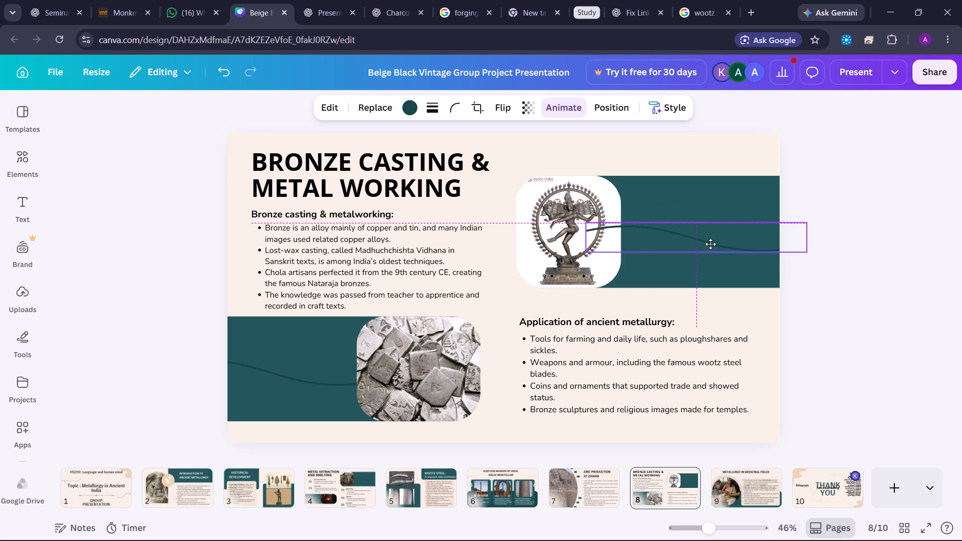
{"action": "left_click_drag", "start_coordinate": [710, 244], "coordinate": [712, 243]}
{"action": "type", "text": "{}}{{"}
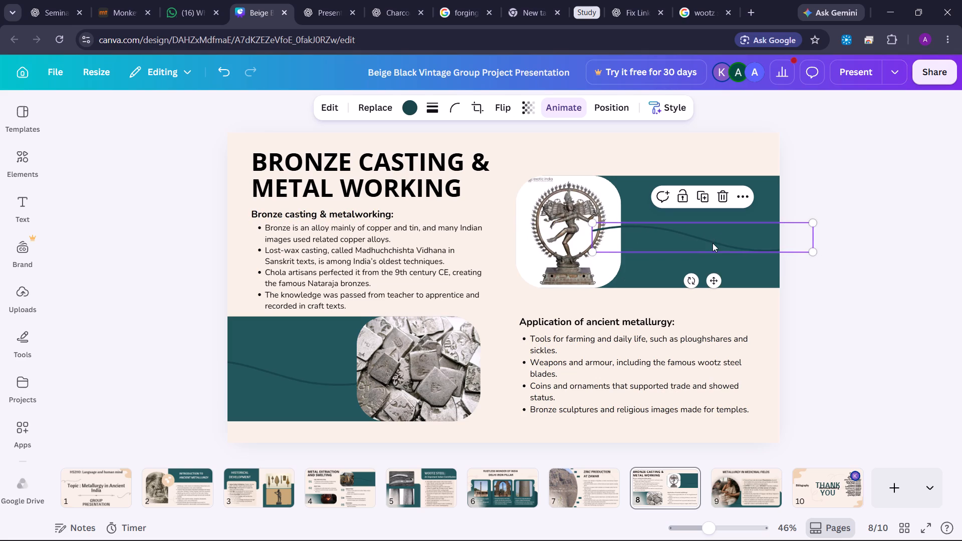
{"action": "key", "text": "ctrl+bracketleft"}
{"action": "left_click", "coordinate": [814, 277]}
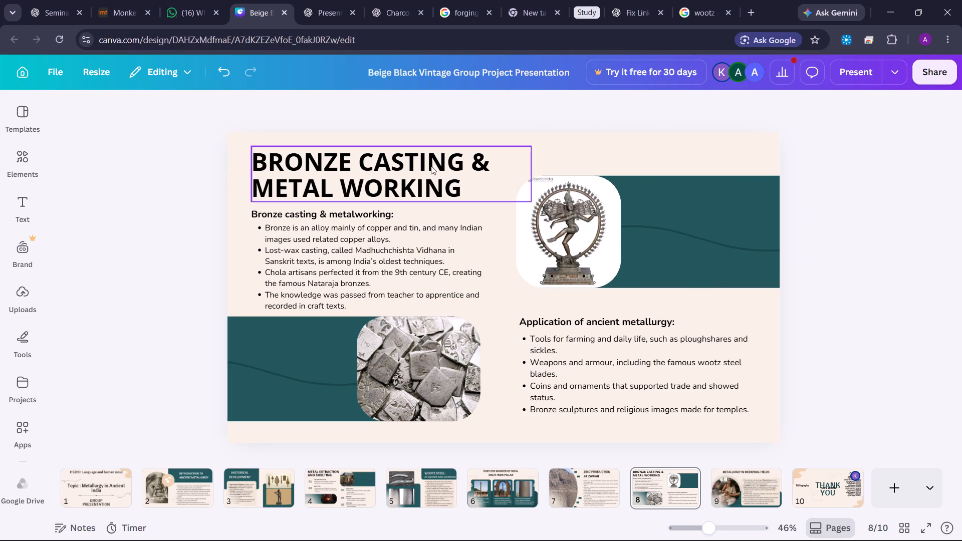
Review slides 9 and 10, and recheck slides 6 back to 3 for layout and decoration consistency.
{"action": "left_click", "coordinate": [737, 495]}
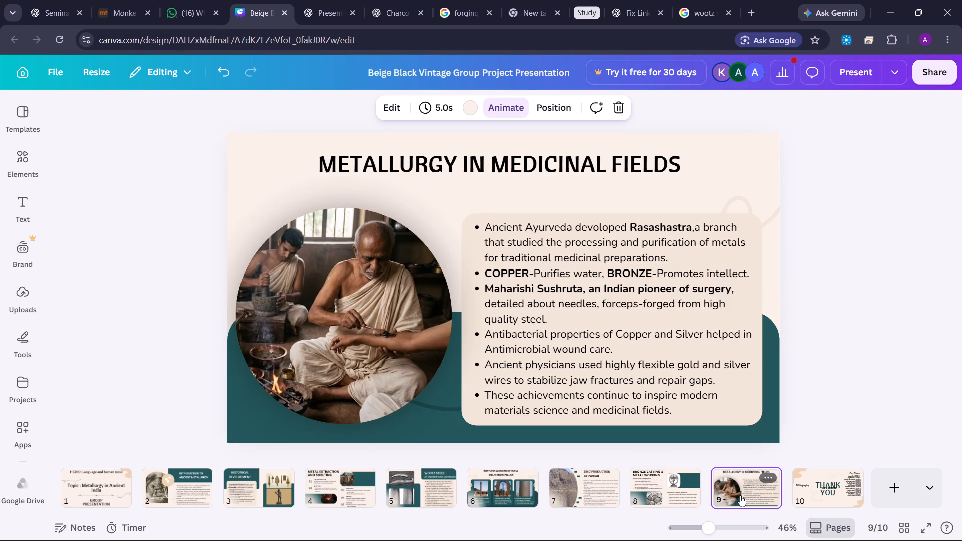
{"action": "left_click", "coordinate": [831, 486]}
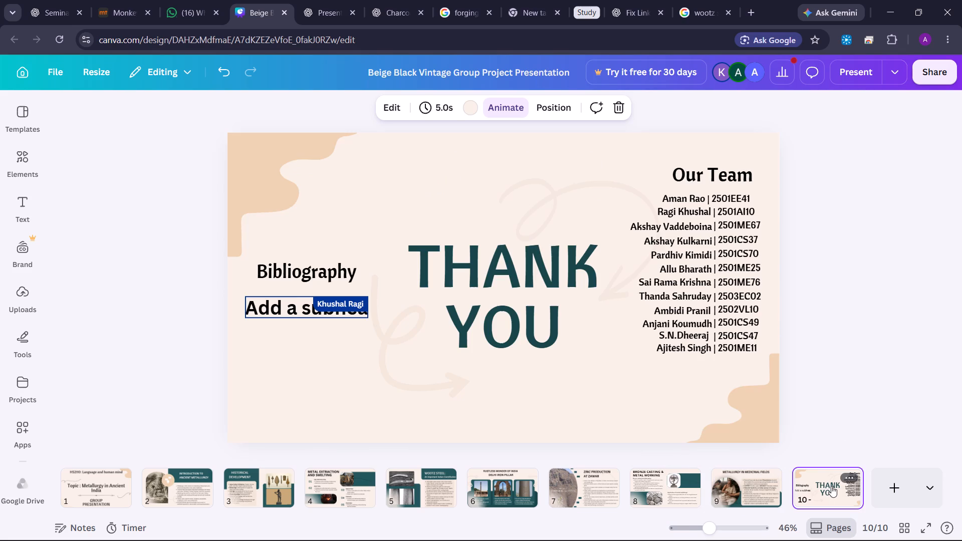
{"action": "left_click", "coordinate": [507, 488]}
{"action": "left_click", "coordinate": [417, 474]}
{"action": "left_click", "coordinate": [353, 475]}
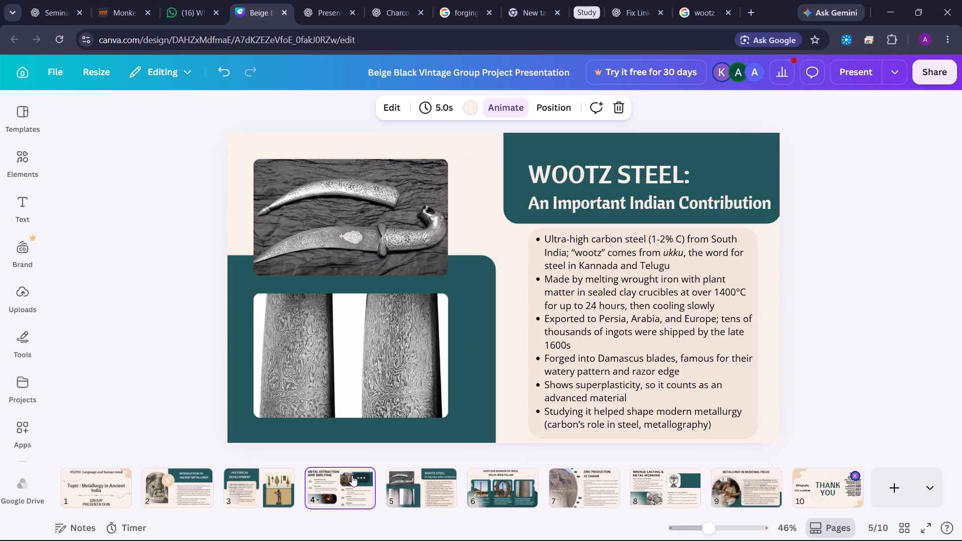
{"action": "left_click", "coordinate": [277, 482]}
{"action": "left_click", "coordinate": [338, 484]}
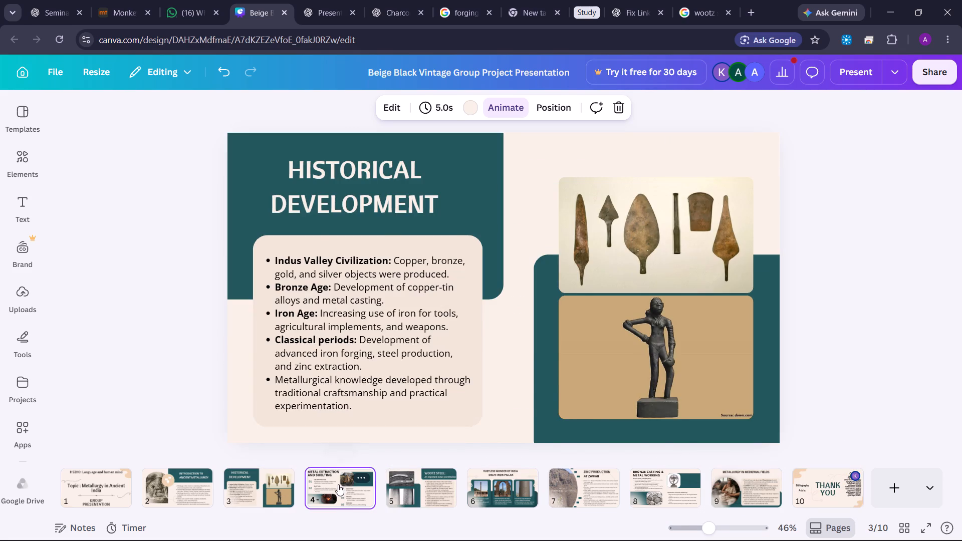
Switch to the Google Images results and search for "ore extraction , forging".
{"action": "left_click", "coordinate": [635, 0]}
{"action": "left_click", "coordinate": [696, 0]}
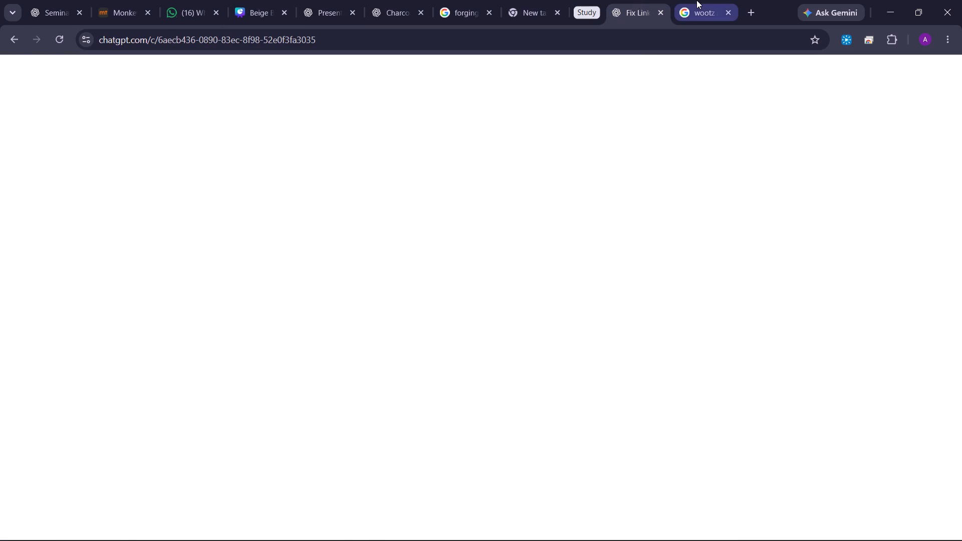
{"action": "left_click", "coordinate": [571, 88]}
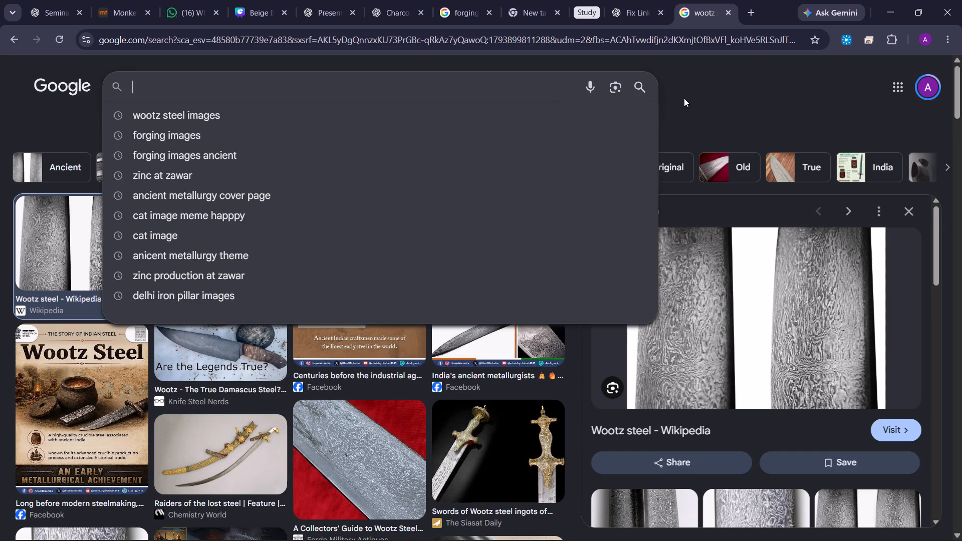
{"action": "type", "text": "ore extraction , fr"}
{"action": "key", "text": "BackSpace"}
{"action": "type", "text": "orging"}
{"action": "key", "text": "Return"}
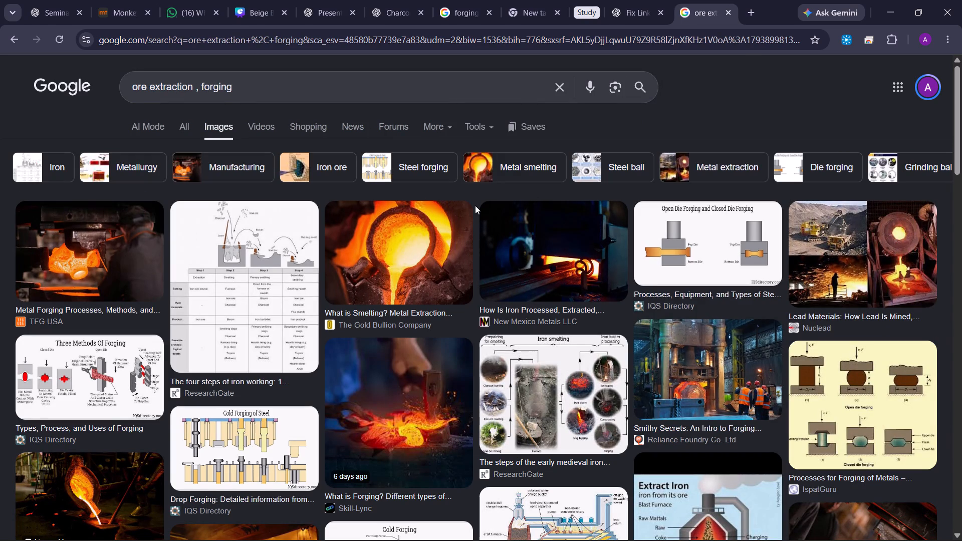
Browse the image results and copy the Skill-Lync picture of a hammer striking glowing metal.
{"action": "left_click", "coordinate": [423, 374]}
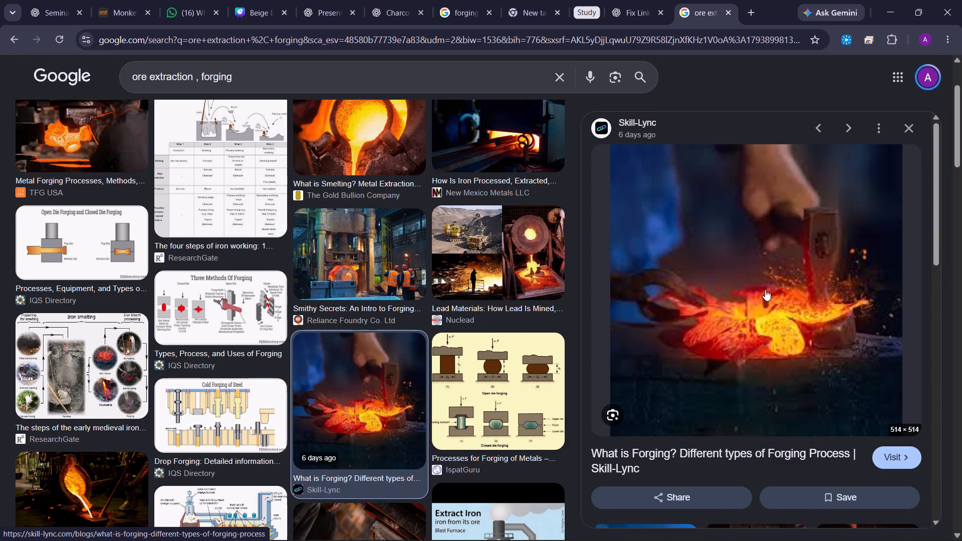
{"action": "scroll", "coordinate": [534, 276], "scroll_direction": "up", "scroll_amount": 2}
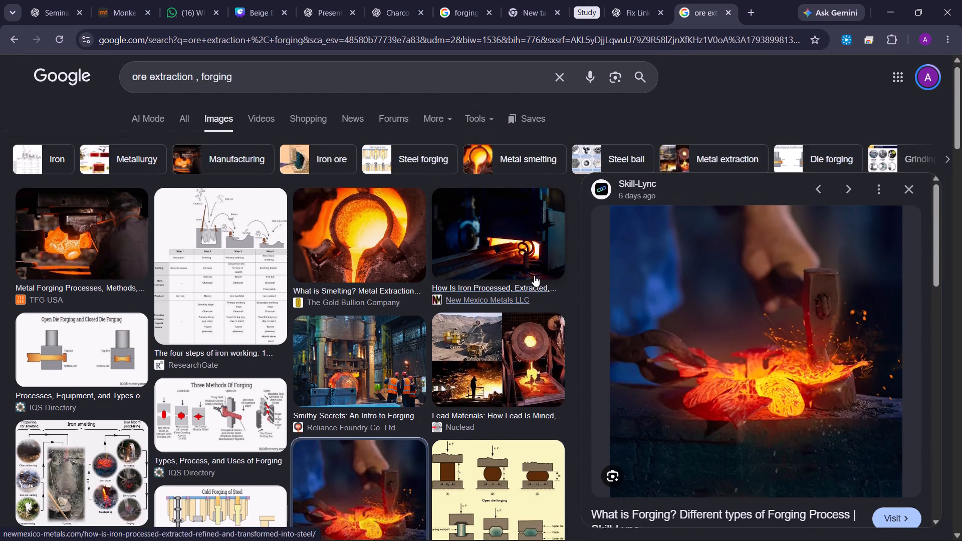
{"action": "scroll", "coordinate": [534, 276], "scroll_direction": "down", "scroll_amount": 3}
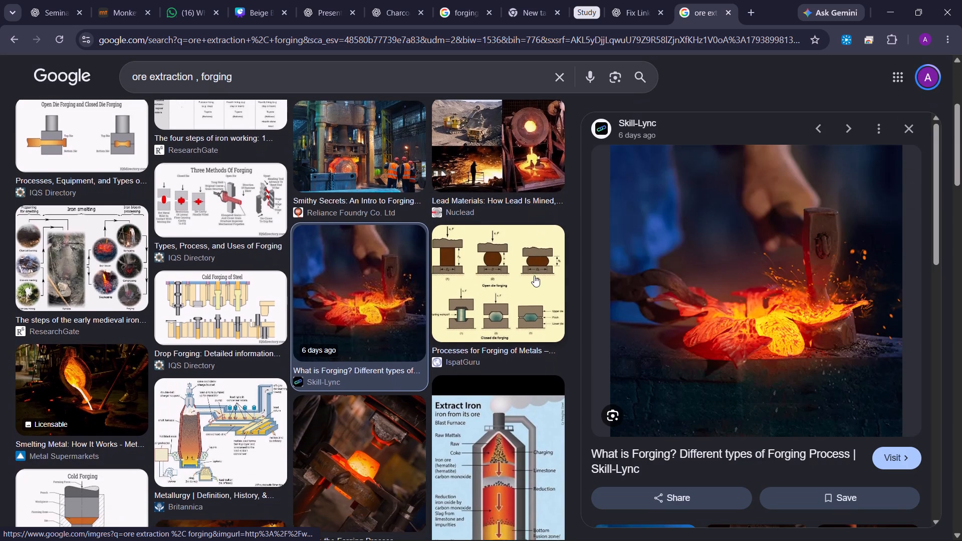
{"action": "scroll", "coordinate": [534, 276], "scroll_direction": "down", "scroll_amount": 3}
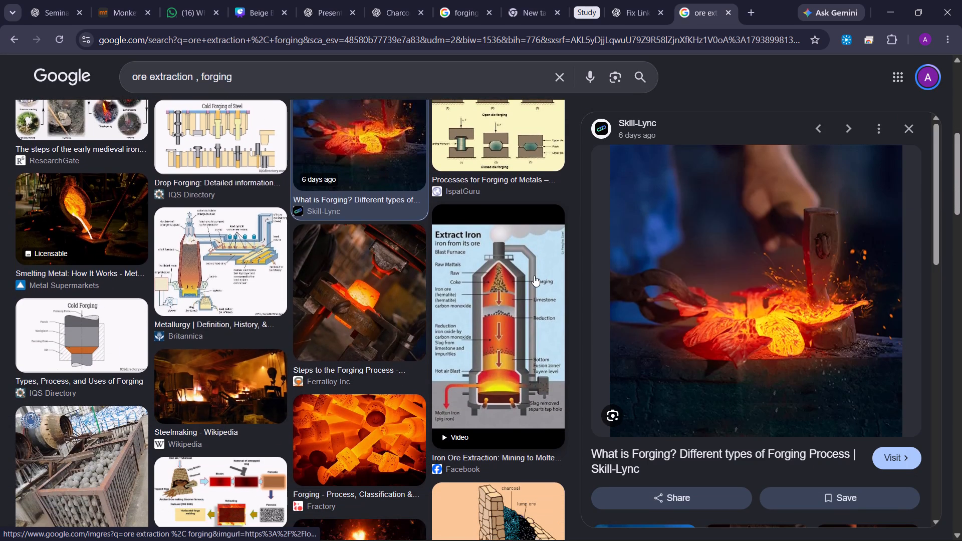
{"action": "scroll", "coordinate": [534, 276], "scroll_direction": "up", "scroll_amount": 2}
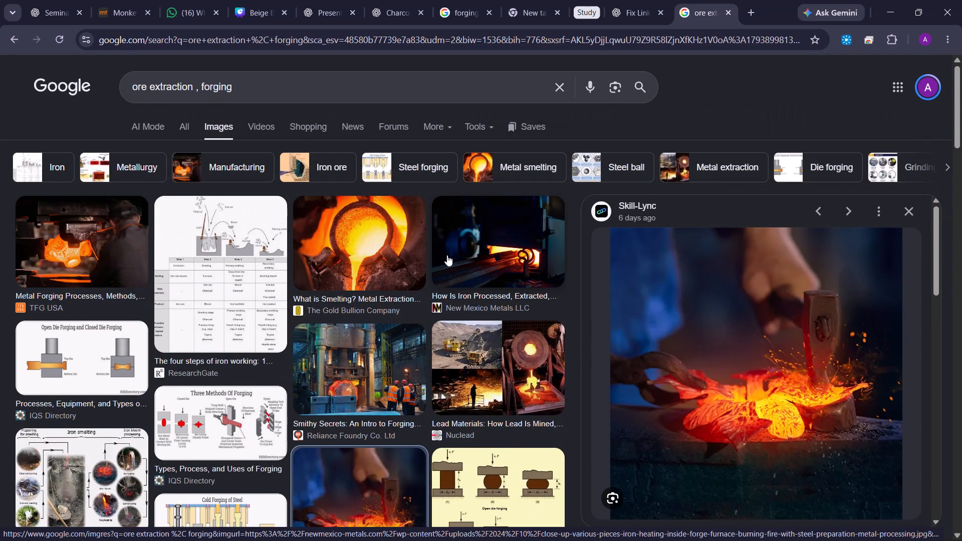
{"action": "right_click", "coordinate": [794, 341]}
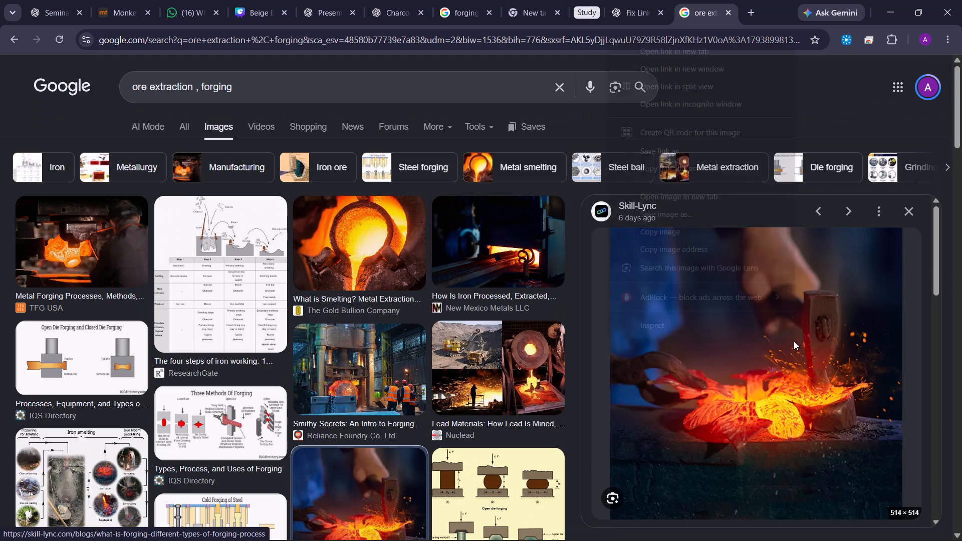
{"action": "left_click", "coordinate": [704, 227]}
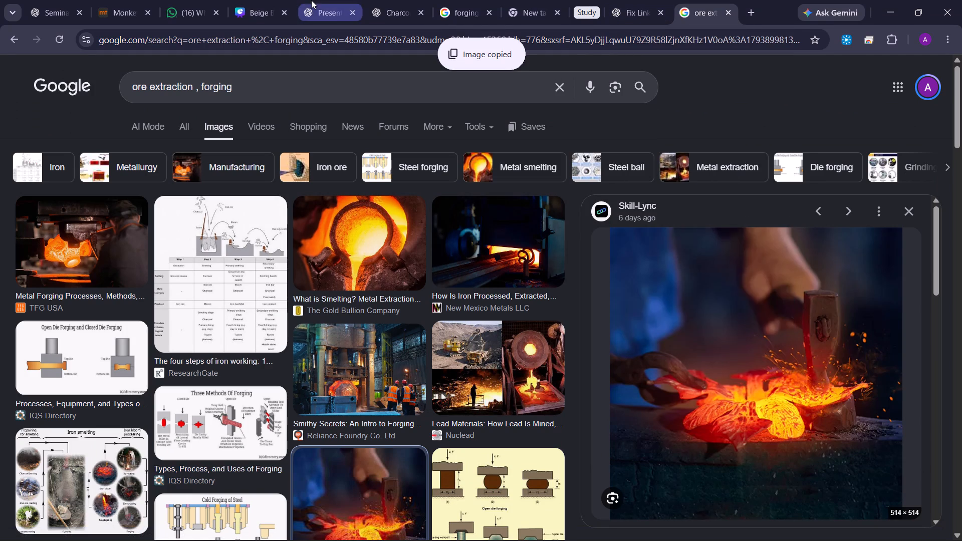
Back in Canva, paste the copied forging image onto slide 4 and place it in the lower picture frame, replacing the existing photo.
{"action": "left_click", "coordinate": [255, 0]}
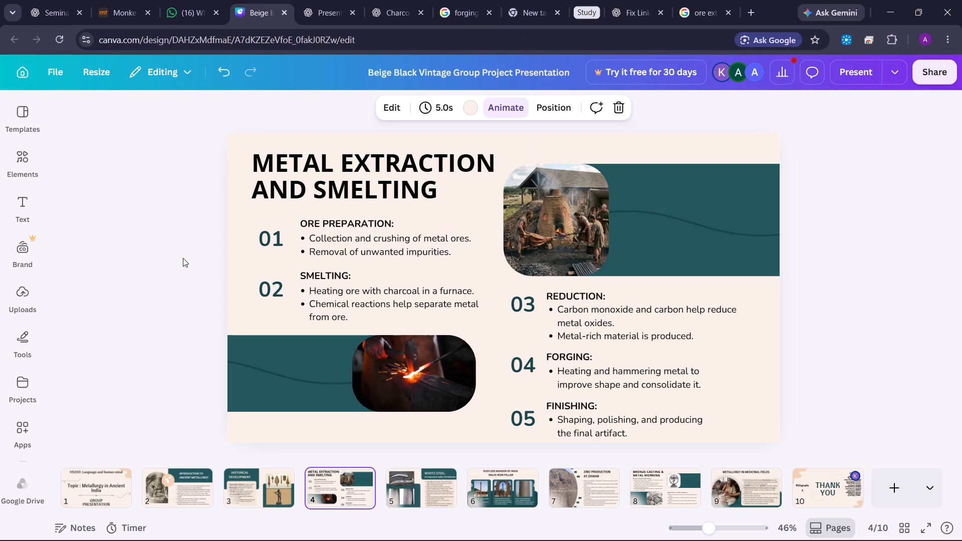
{"action": "key", "text": "ctrl+v"}
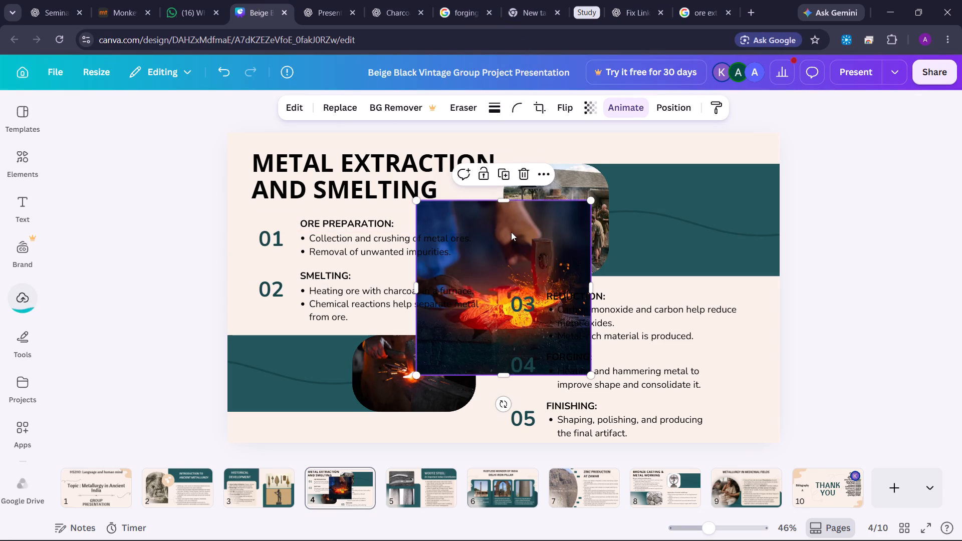
{"action": "left_click_drag", "start_coordinate": [512, 231], "coordinate": [415, 350]}
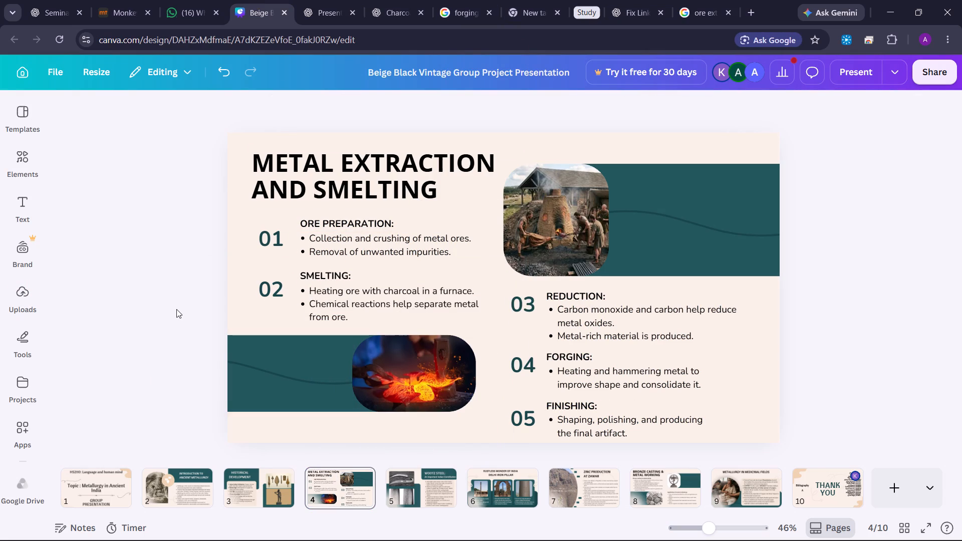
Extend the lower teal block and forging picture on slide 4 downward so that their bottom edges line up.
{"action": "left_click", "coordinate": [316, 395]}
{"action": "left_click_drag", "start_coordinate": [324, 410], "coordinate": [324, 415]}
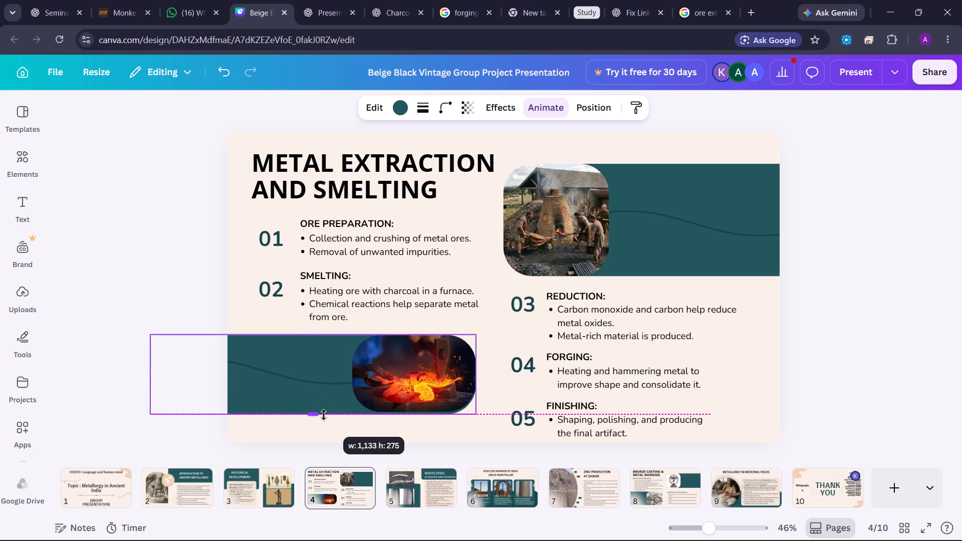
{"action": "left_click_drag", "start_coordinate": [324, 415], "coordinate": [323, 422]}
{"action": "left_click", "coordinate": [381, 394]}
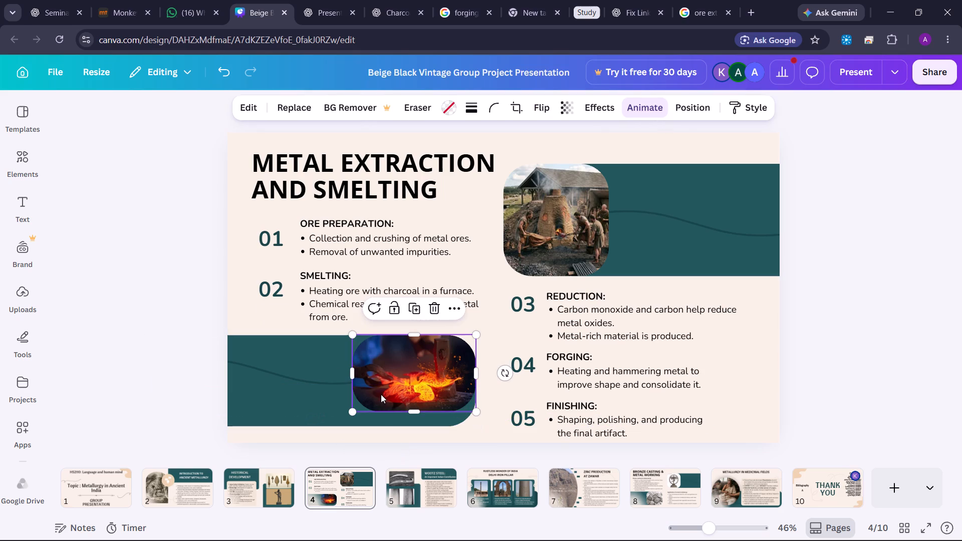
{"action": "left_click_drag", "start_coordinate": [408, 413], "coordinate": [406, 430]}
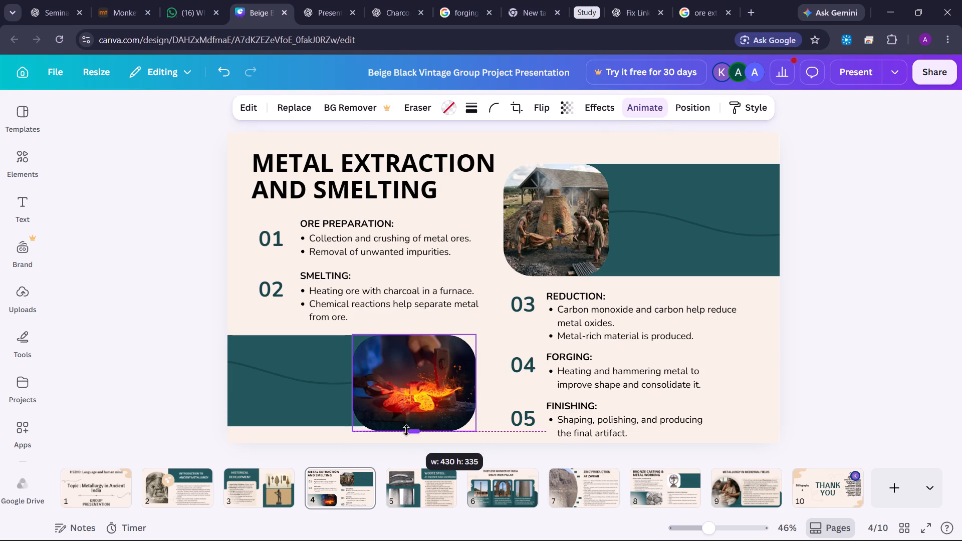
{"action": "left_click", "coordinate": [410, 428]}
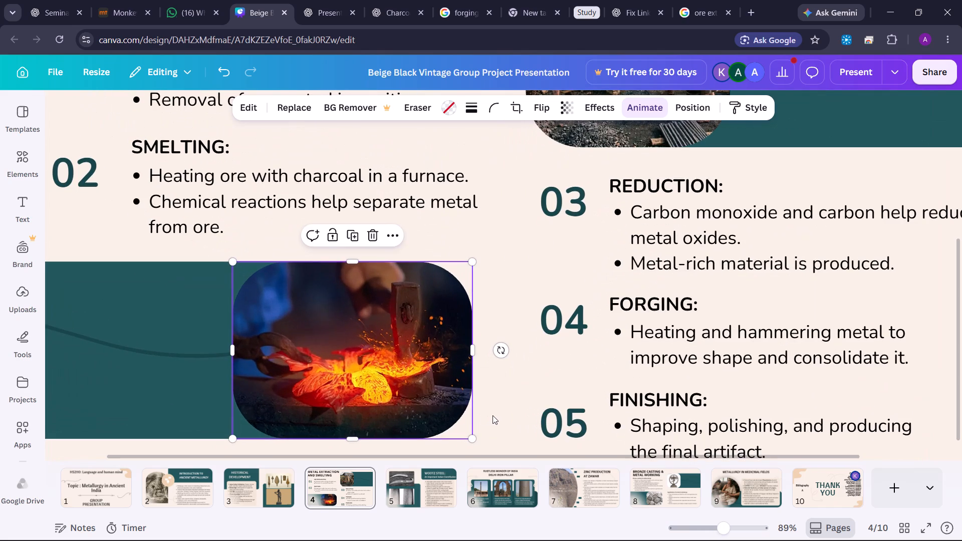
{"action": "left_click", "coordinate": [493, 415]}
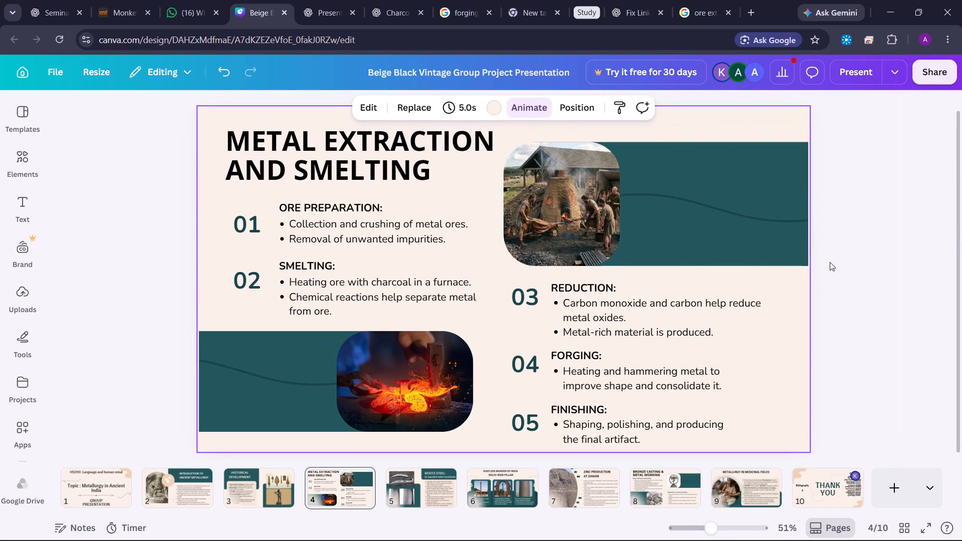
Preview slide 4, "Metal Extraction and Smelting", in full-screen presentation mode, then return to editing.
{"action": "left_click", "coordinate": [841, 76]}
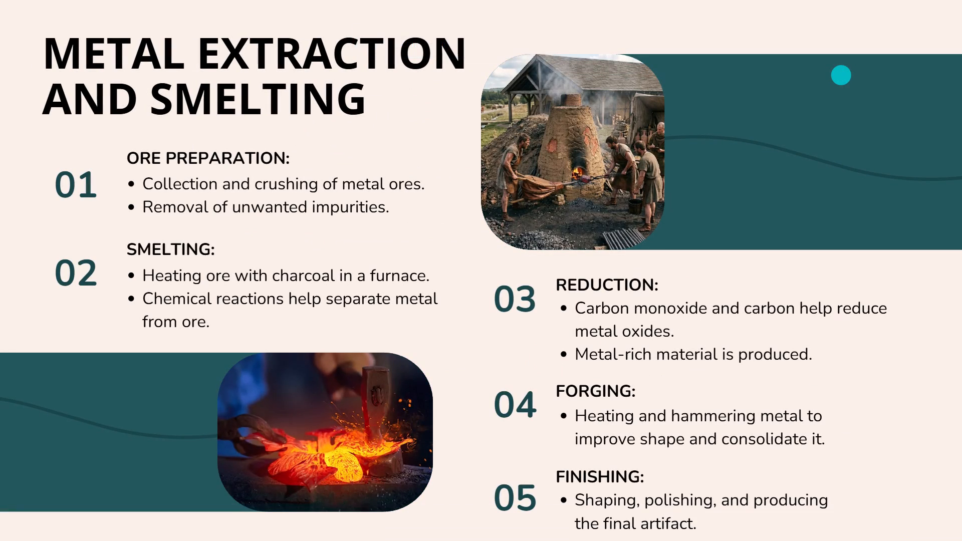
{"action": "key", "text": "Escape"}
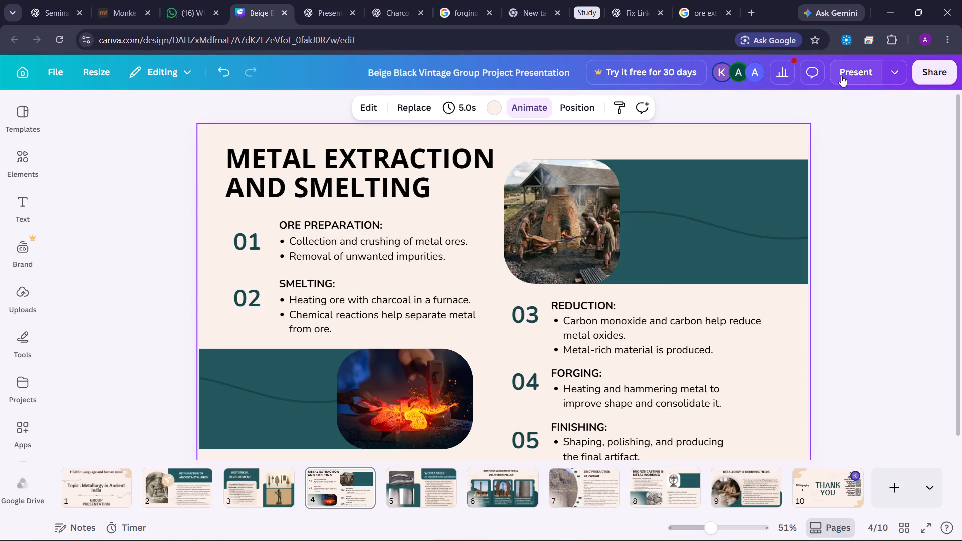
Go to slide 10, the "Thank You" slide with the bibliography and team list.
{"action": "left_click", "coordinate": [831, 472]}
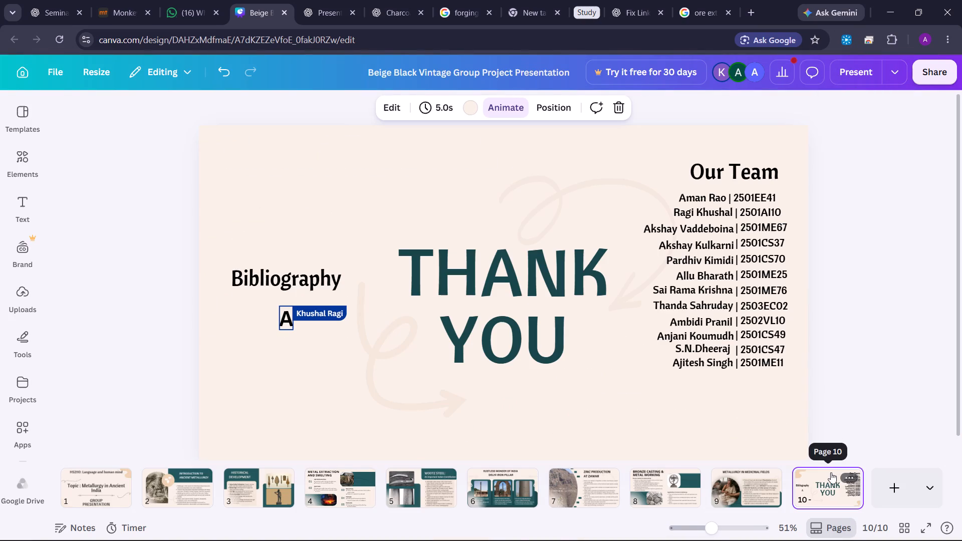